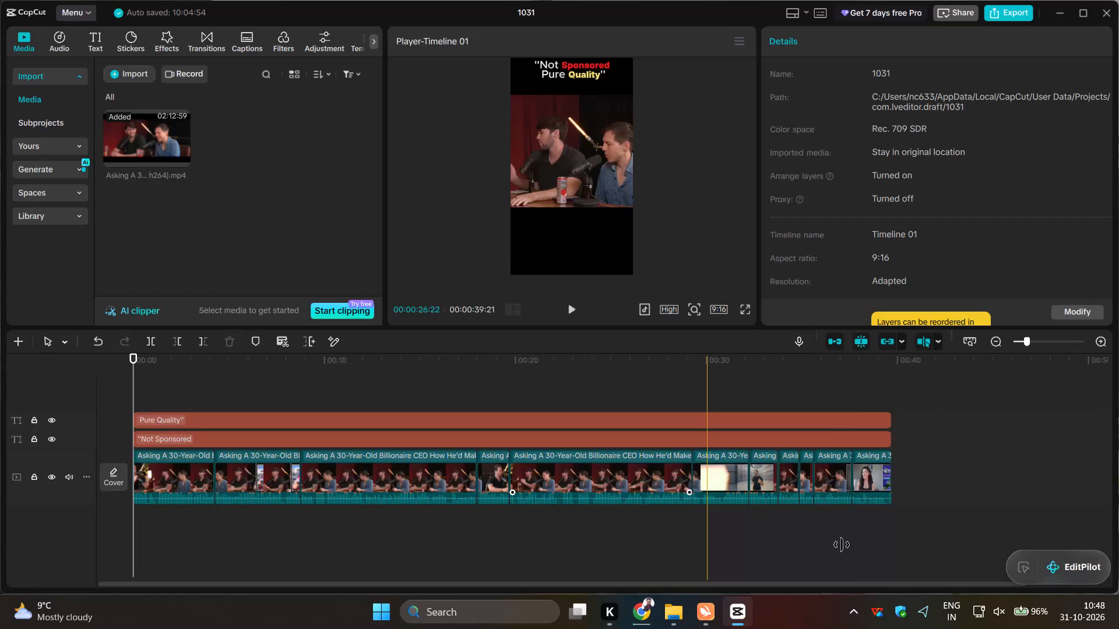
Open the Windows quick settings with the sound volume control.
left_click(995, 609)
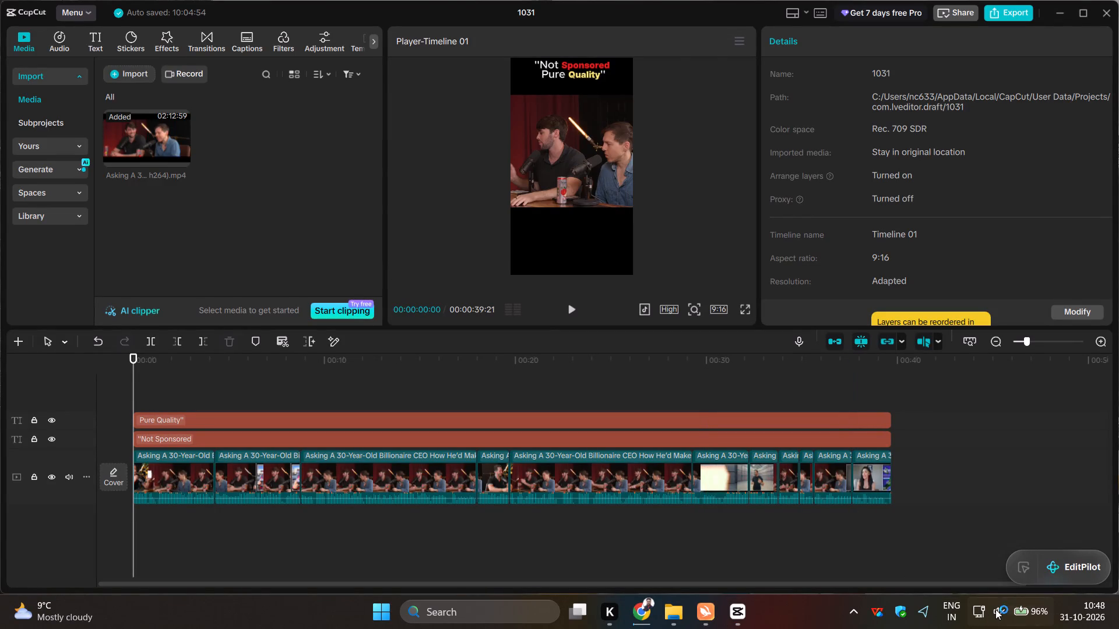
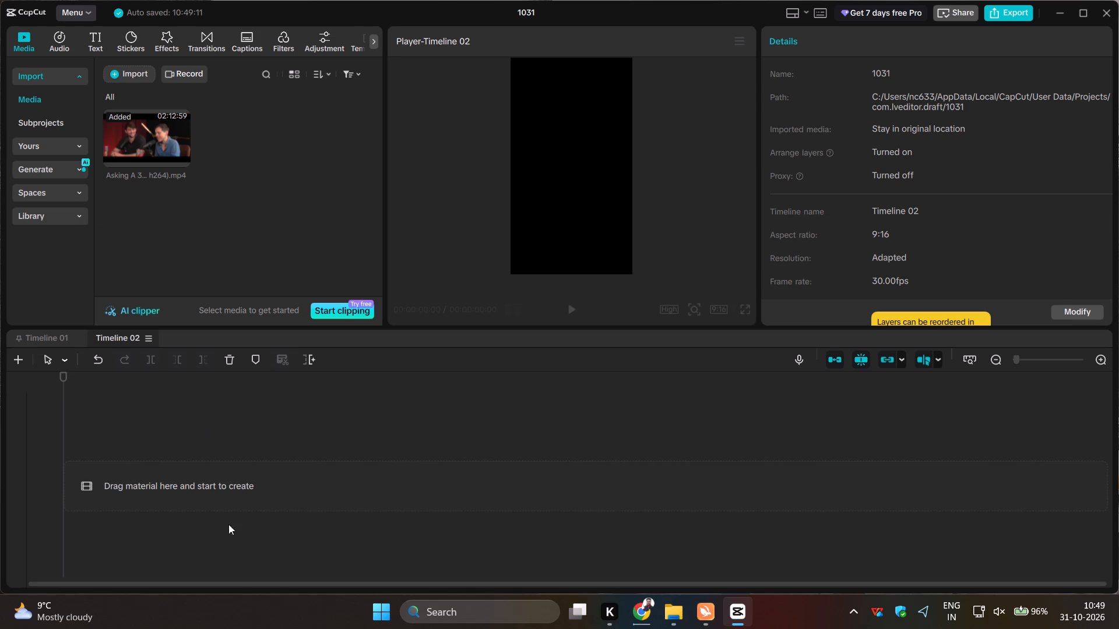
Add the imported Iced Coffee Hour video to the empty Timeline 02, fit it to view and return to the start.
left_click(184, 160)
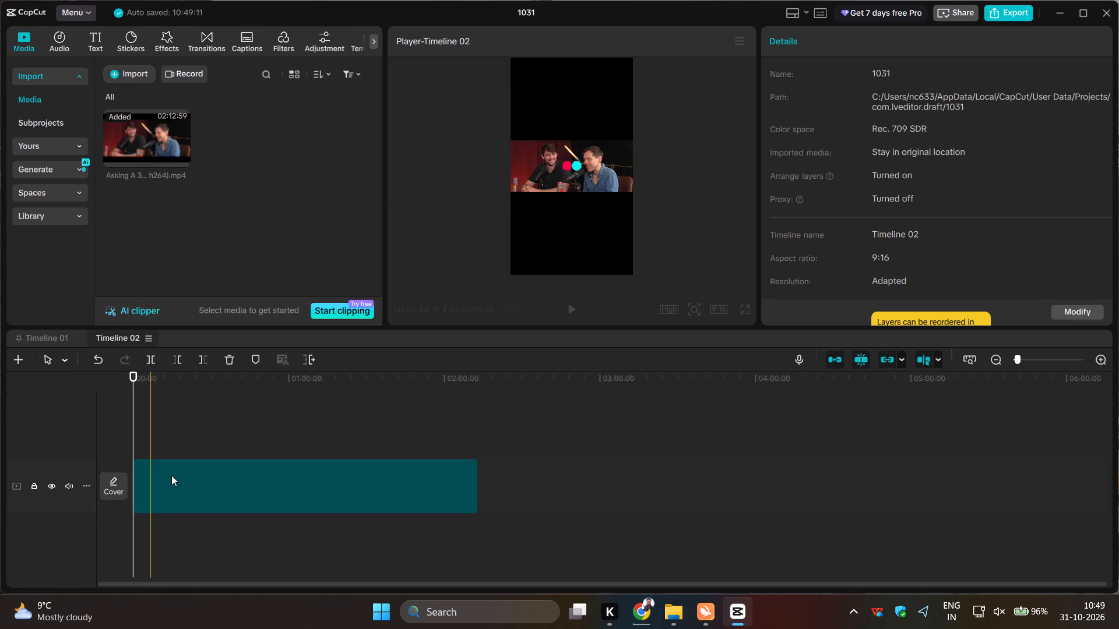
left_click(970, 362)
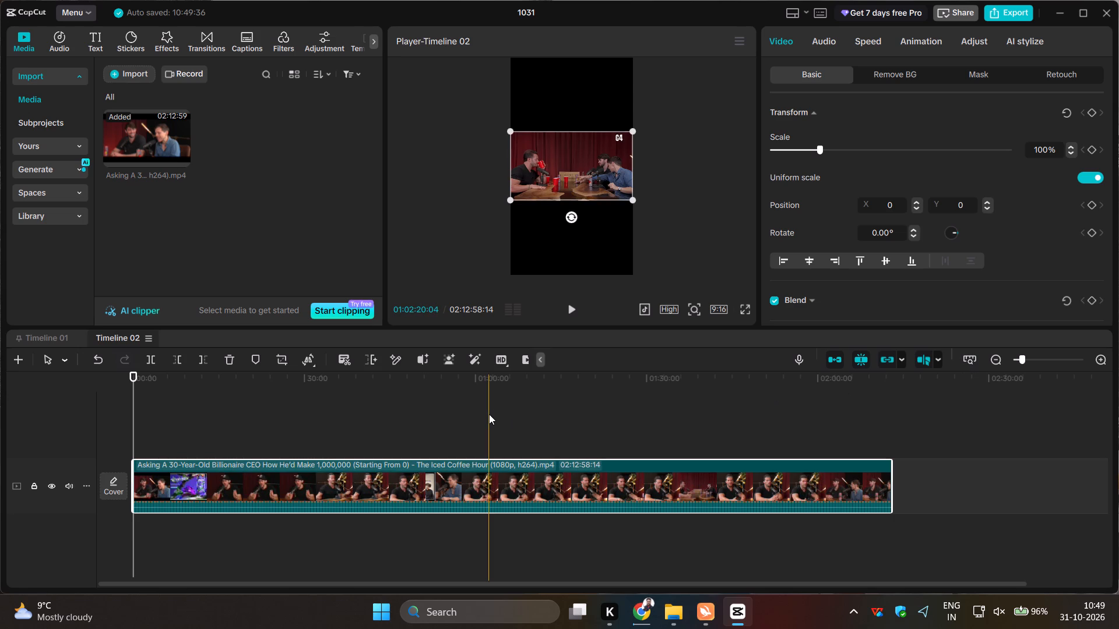
left_click(131, 408)
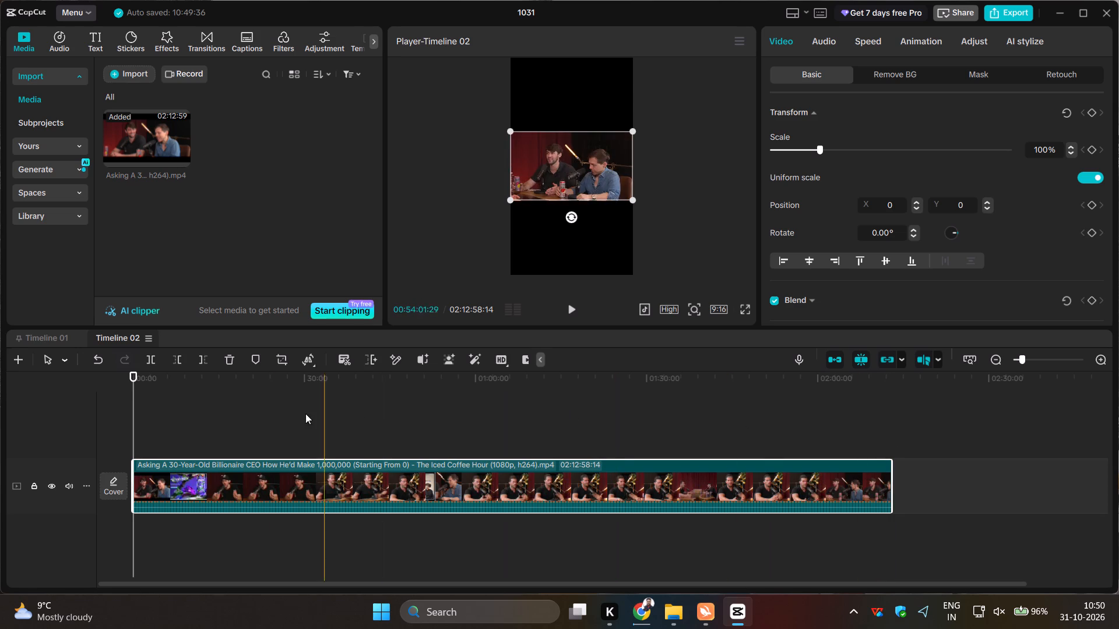
left_click(135, 409)
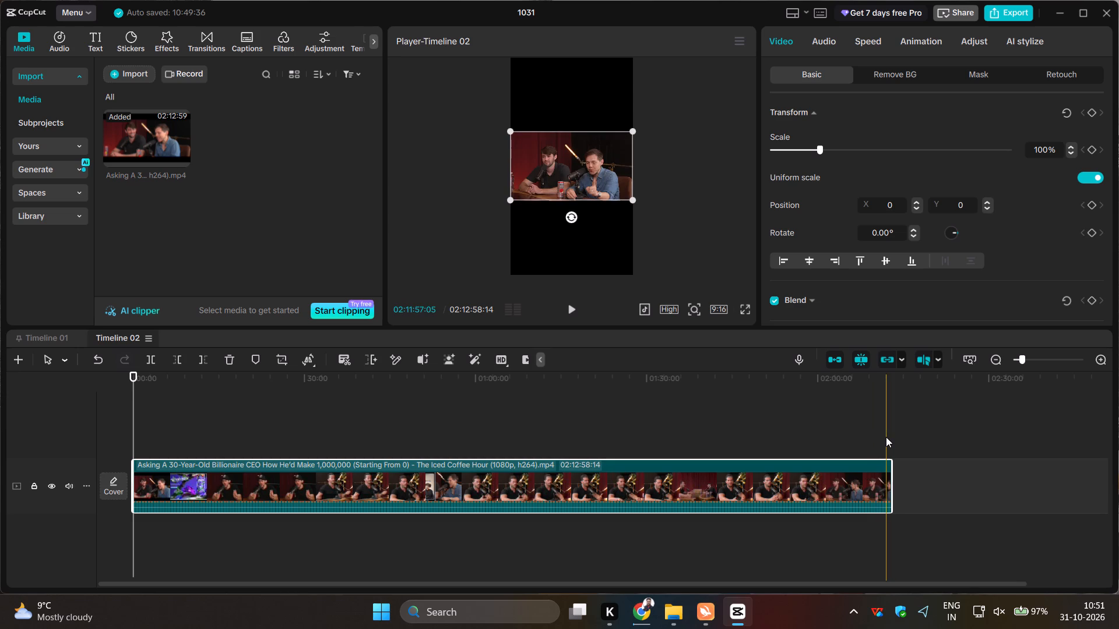
Split the video at 02:11:57:05 and delete the long part before the cut.
left_click(886, 437)
double_click(886, 437)
left_click(886, 437)
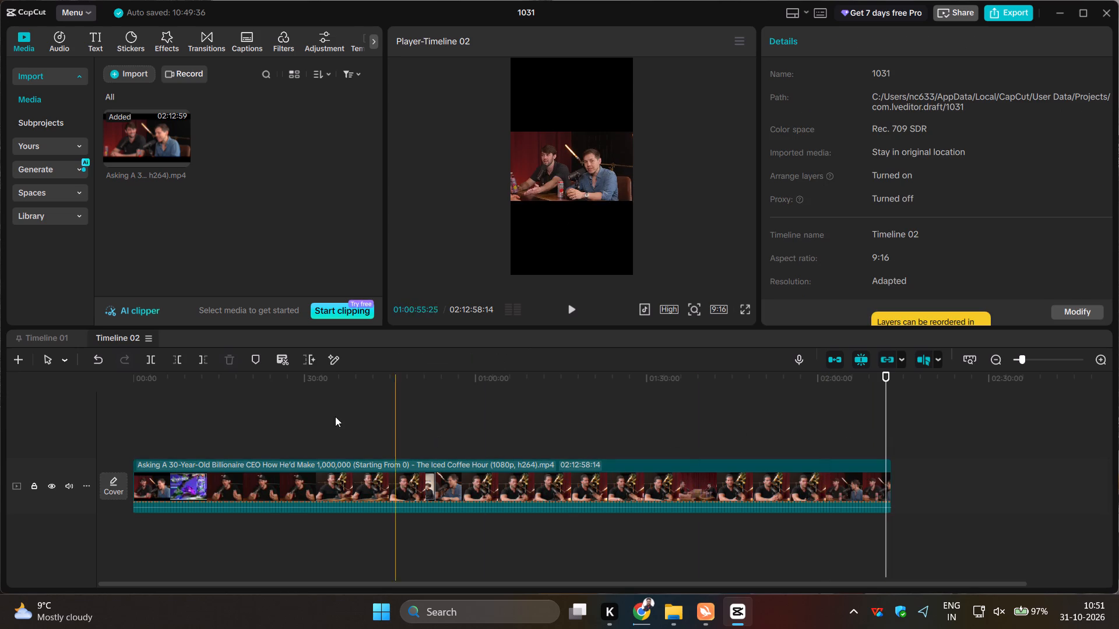
left_click(151, 357)
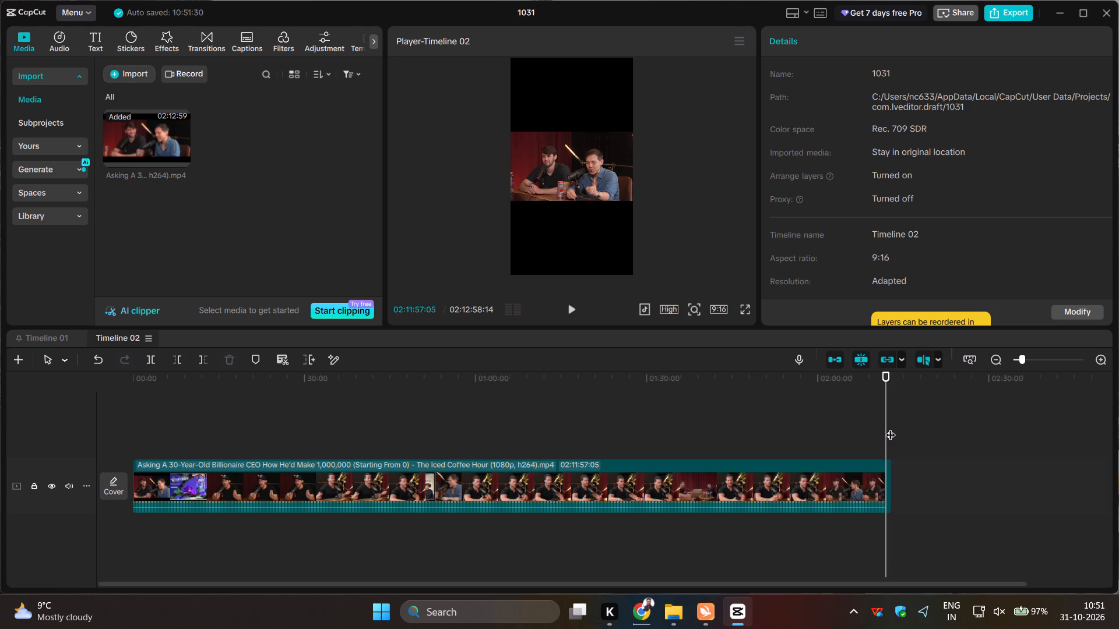
left_click(684, 498)
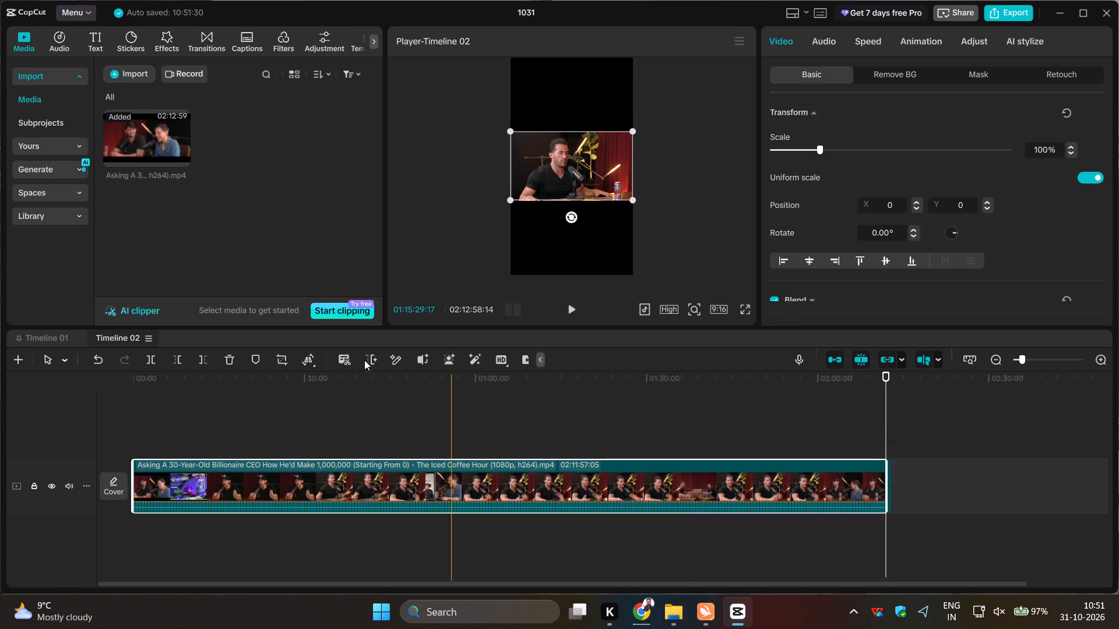
left_click(233, 362)
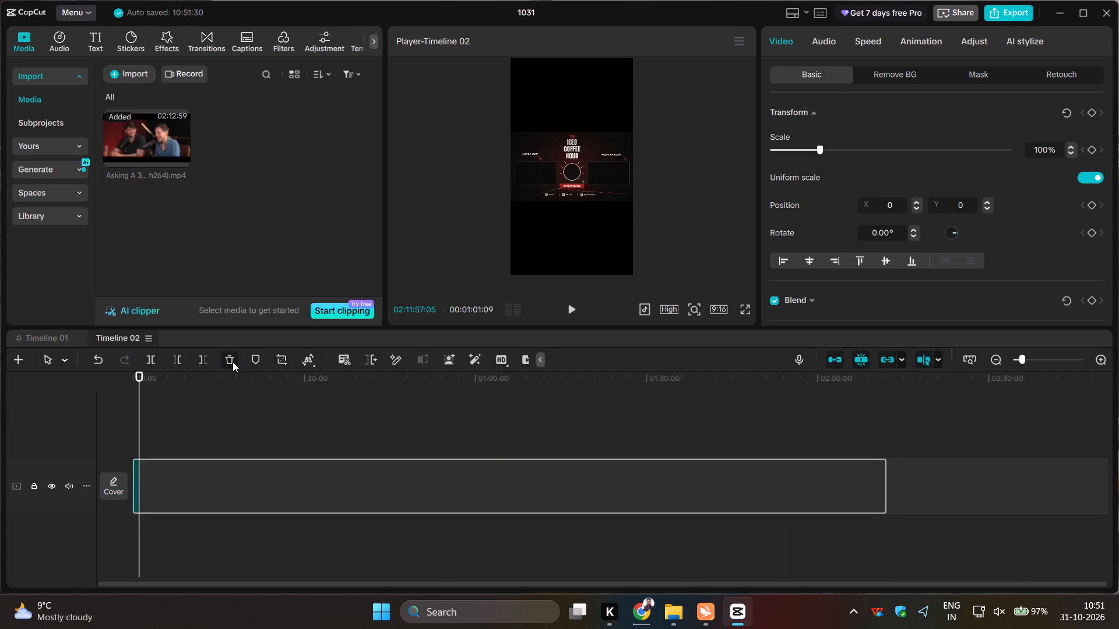
Split the remaining clip at 00:00:48:05, just before the Pompliano Podcast end card, and delete the part after the cut.
left_click(975, 359)
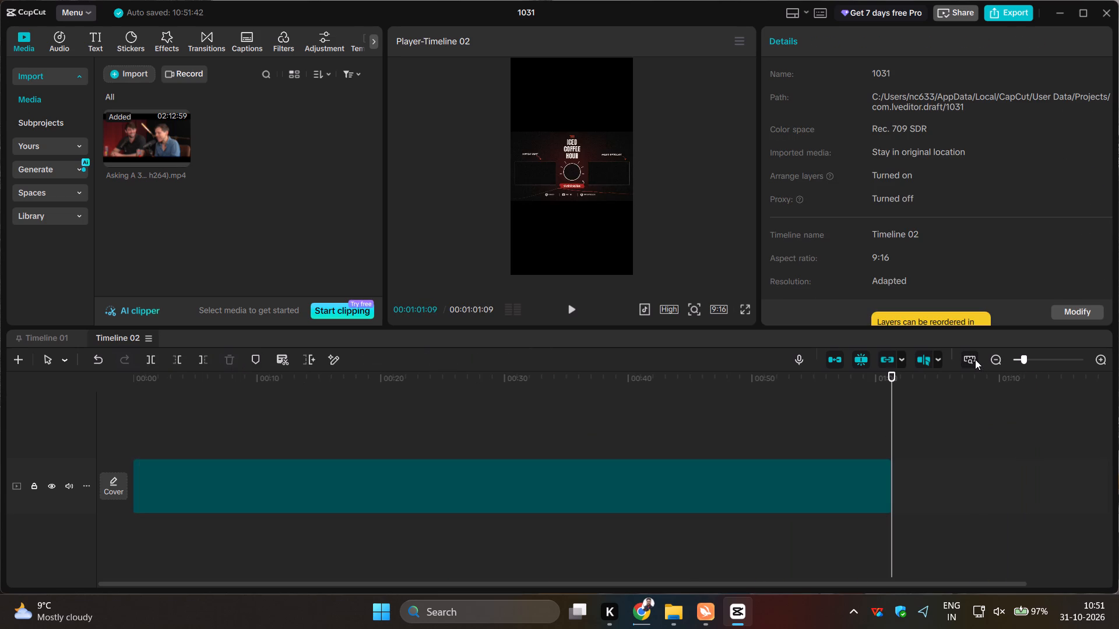
left_click(181, 447)
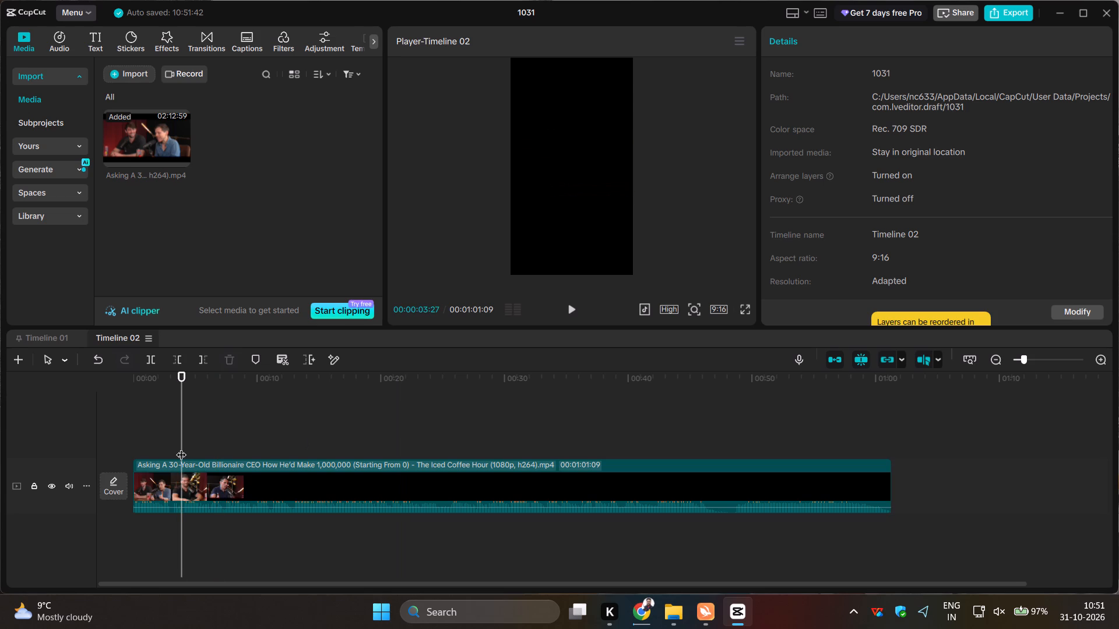
left_click_drag(181, 447, 104, 441)
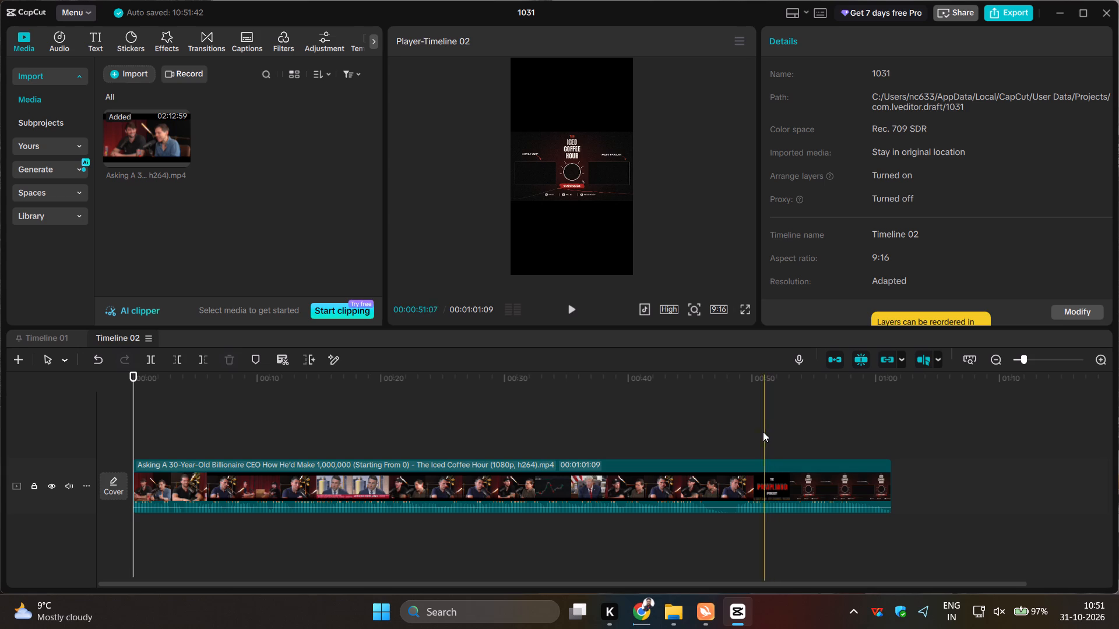
left_click(729, 427)
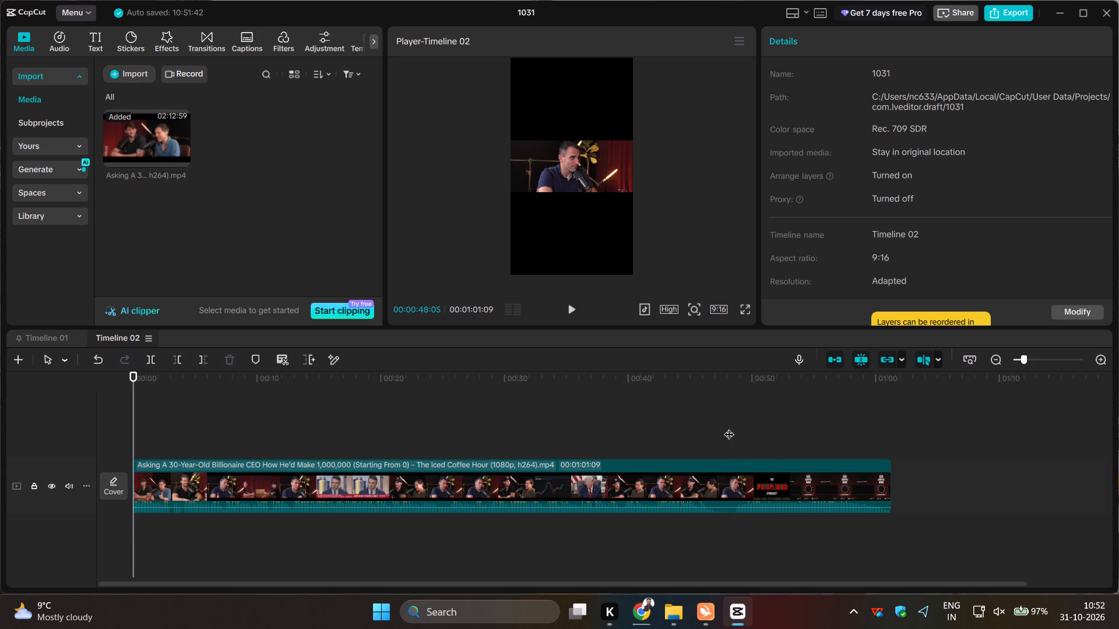
left_click(149, 359)
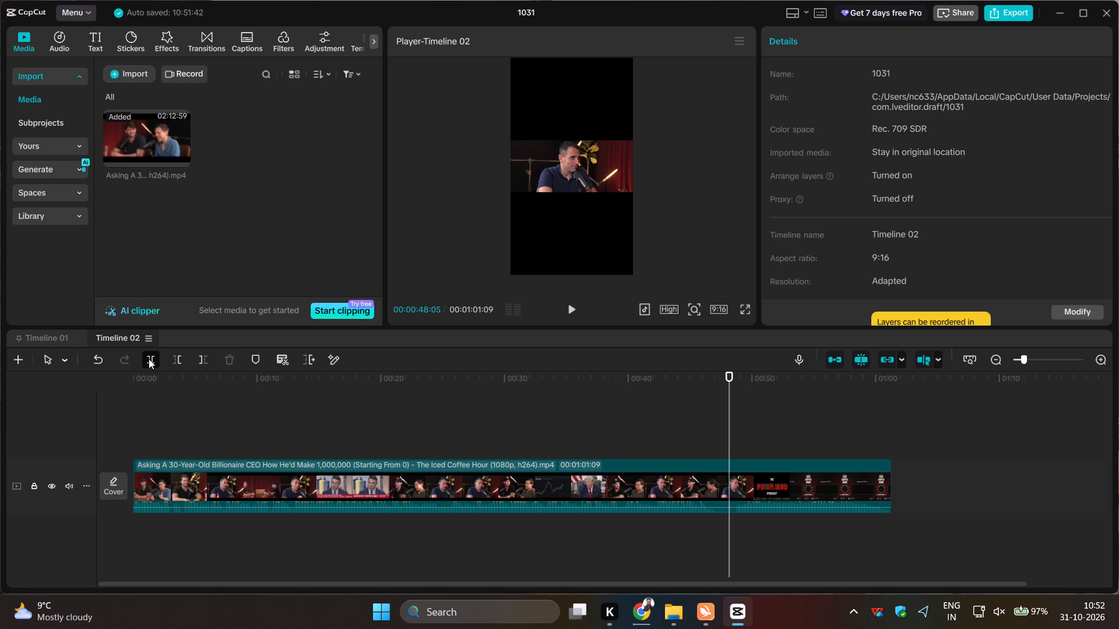
left_click(795, 458)
left_click(797, 481)
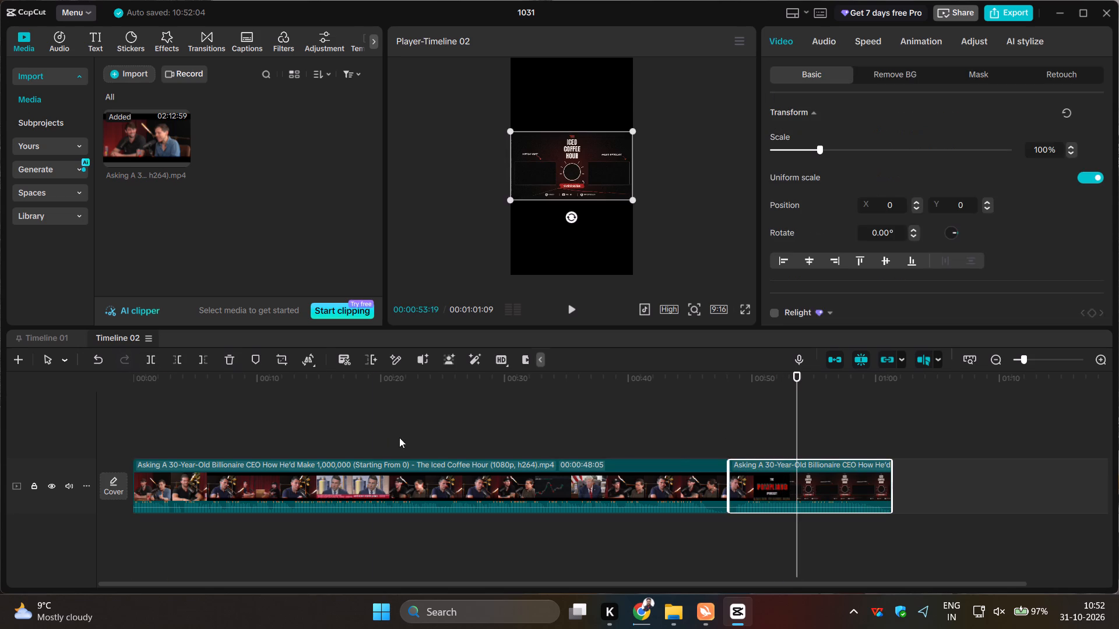
left_click(233, 353)
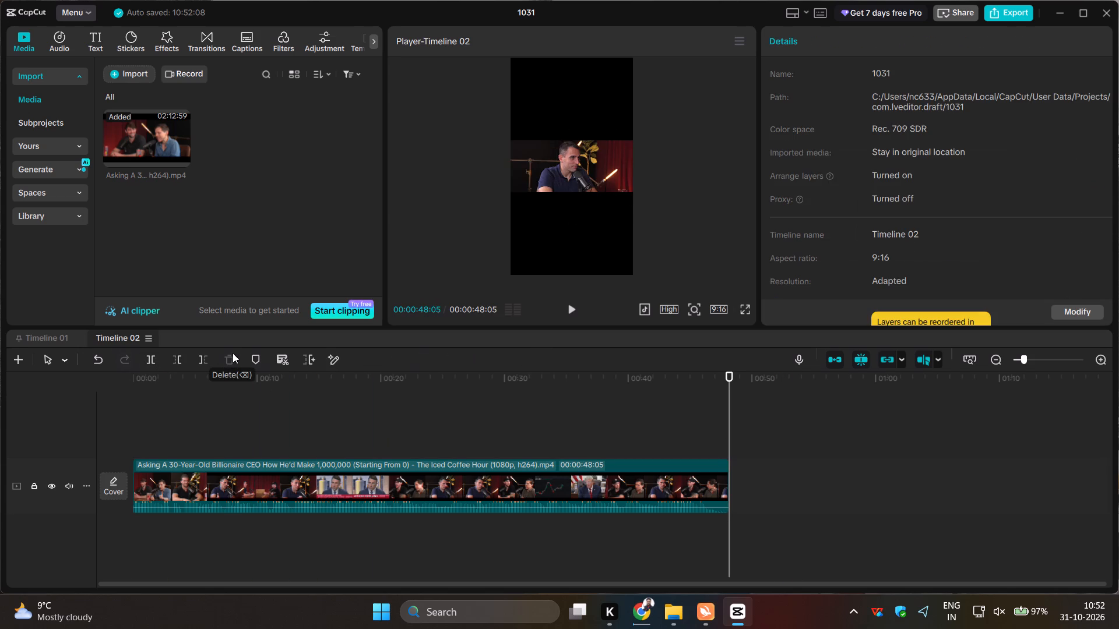
Split the clip at 00:00:03:02 and delete the opening segment before the cut.
left_click(223, 416)
left_click_drag(223, 416, 95, 422)
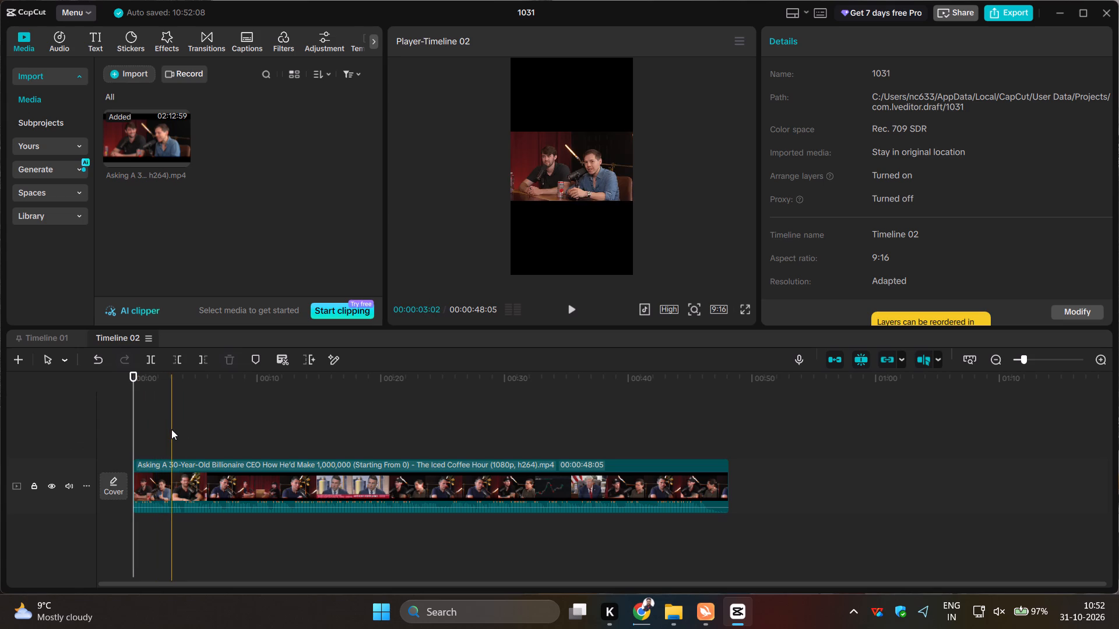
left_click(171, 429)
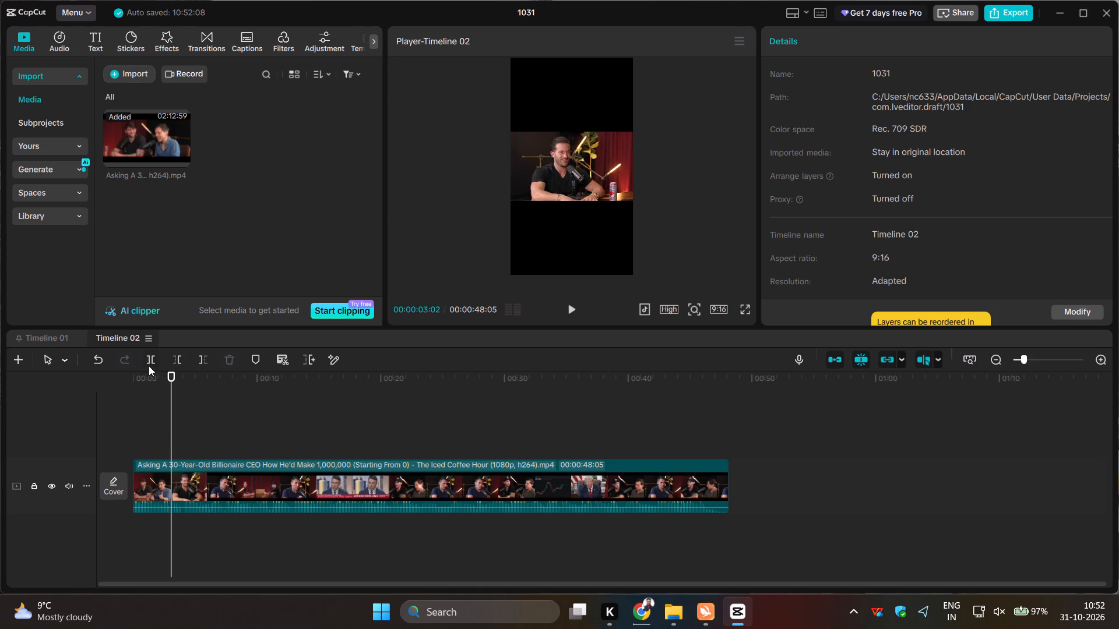
left_click(150, 364)
left_click(157, 468)
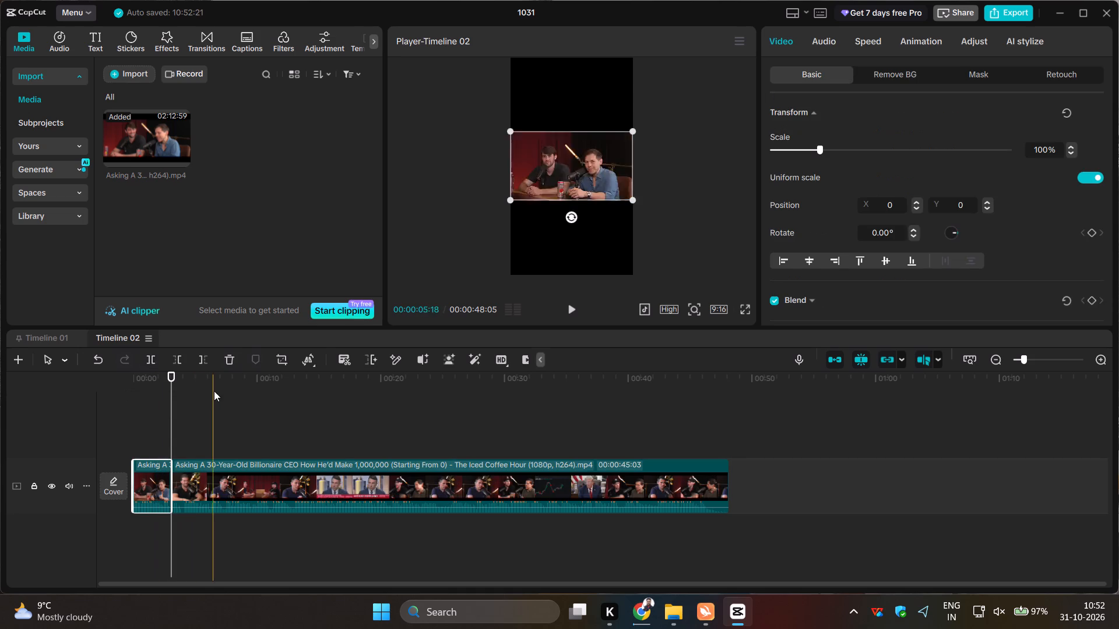
left_click(225, 362)
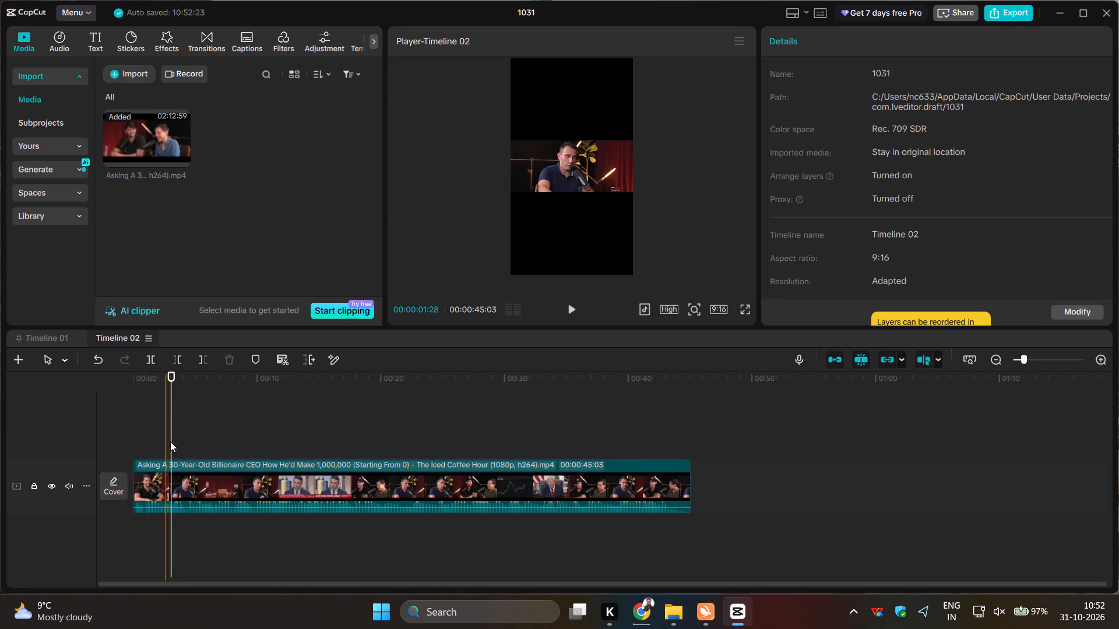
Change the timeline's aspect ratio to 16:9.
left_click_drag(170, 440, 115, 440)
left_click(969, 356)
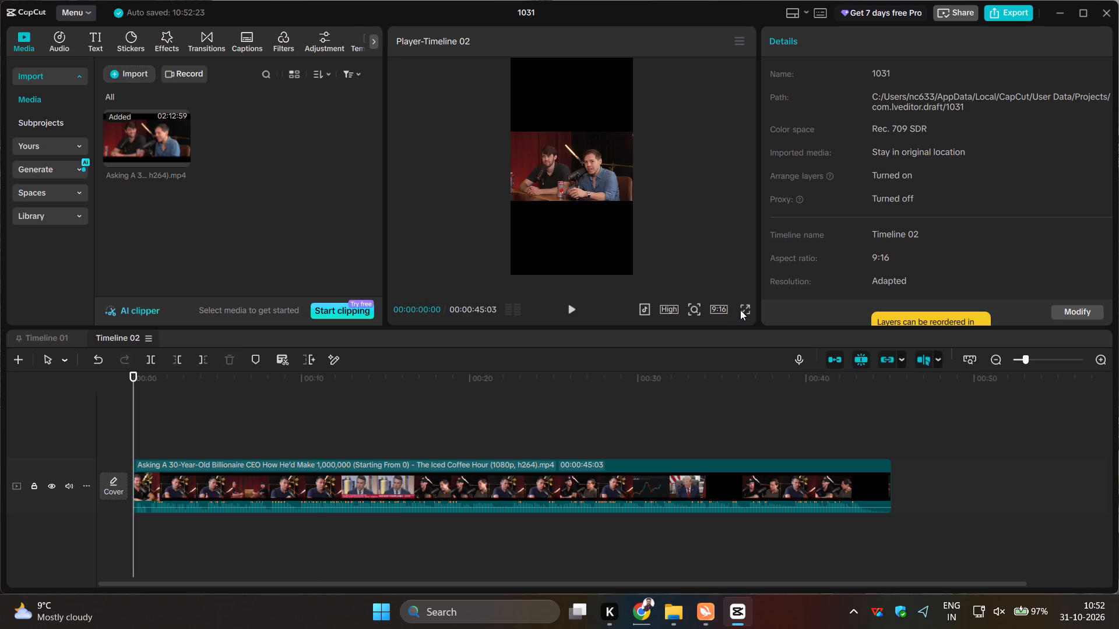
left_click(720, 308)
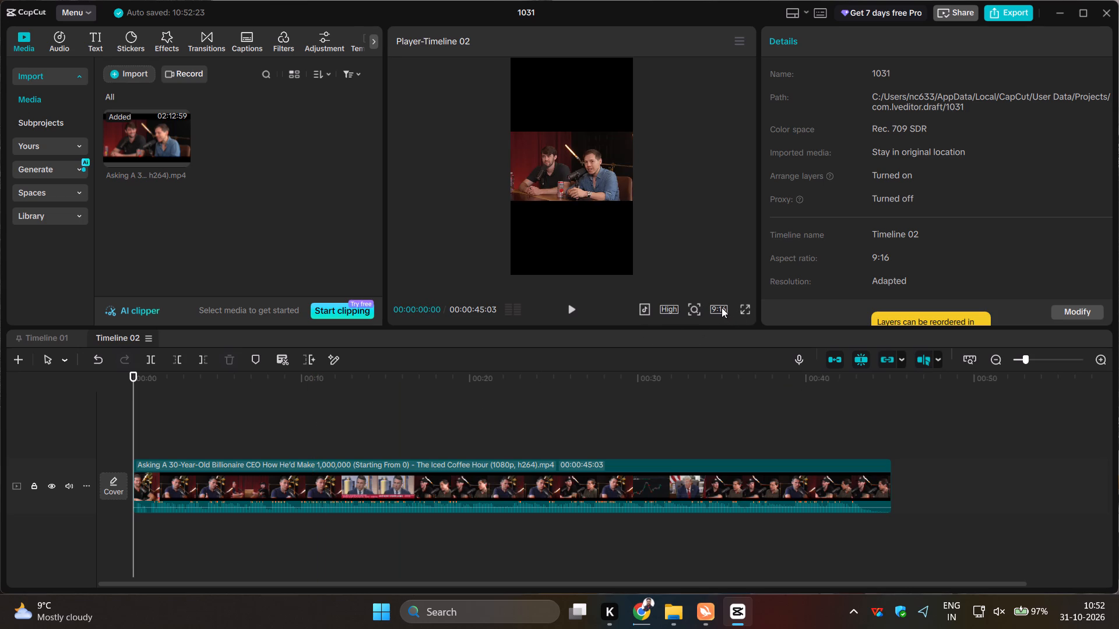
left_click(766, 367)
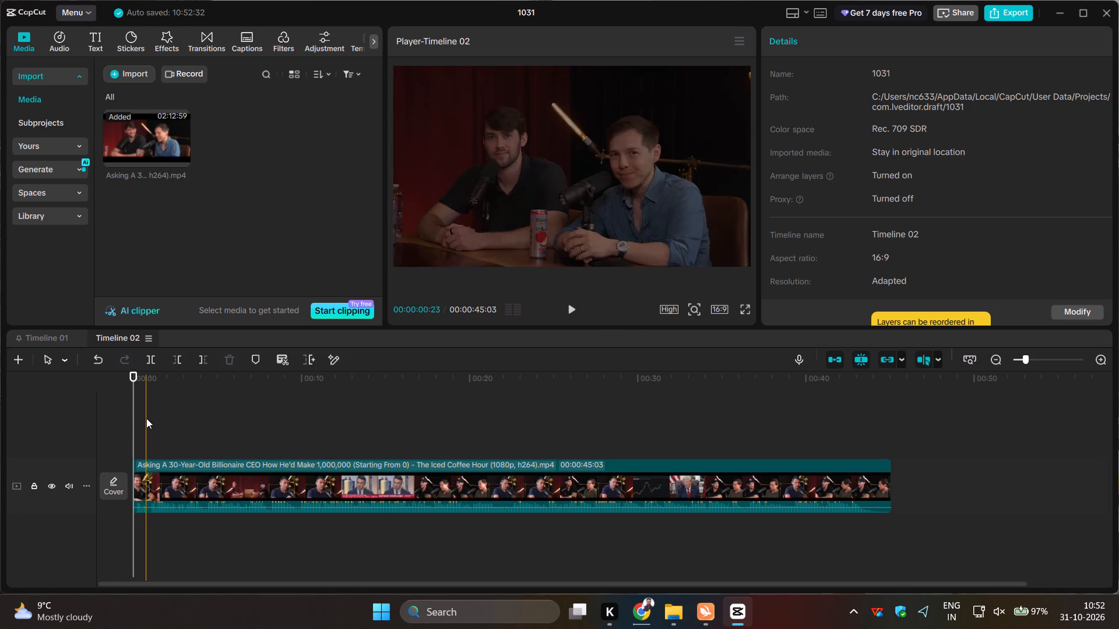
Split the clip at 00:00:00:27, 00:00:04:07, 00:00:08:04 and 00:00:10:12.
left_click(149, 418)
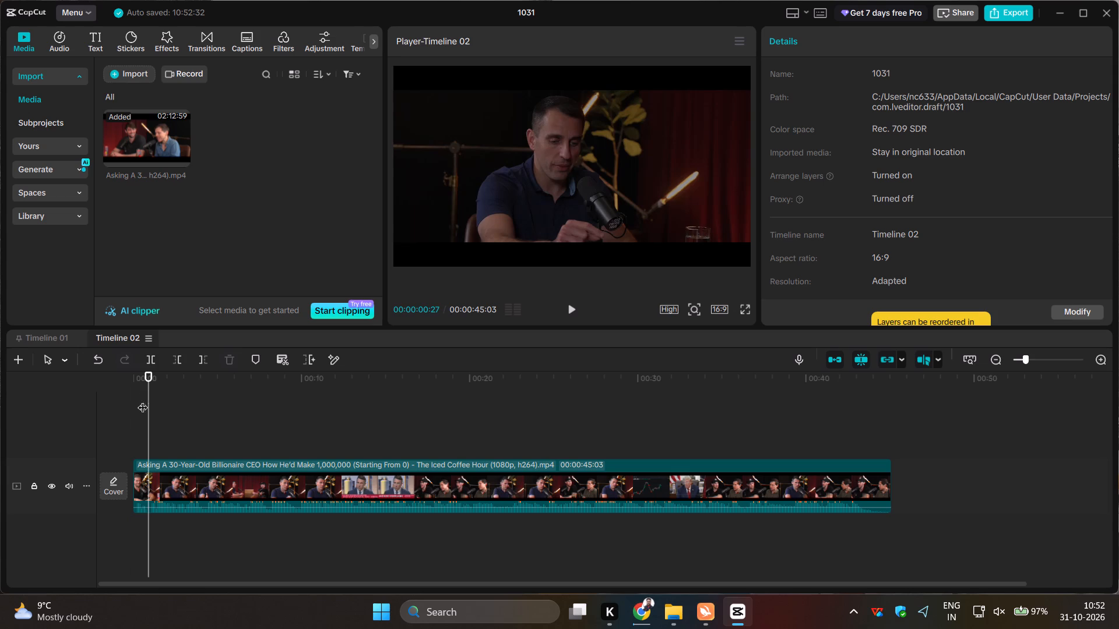
left_click(149, 364)
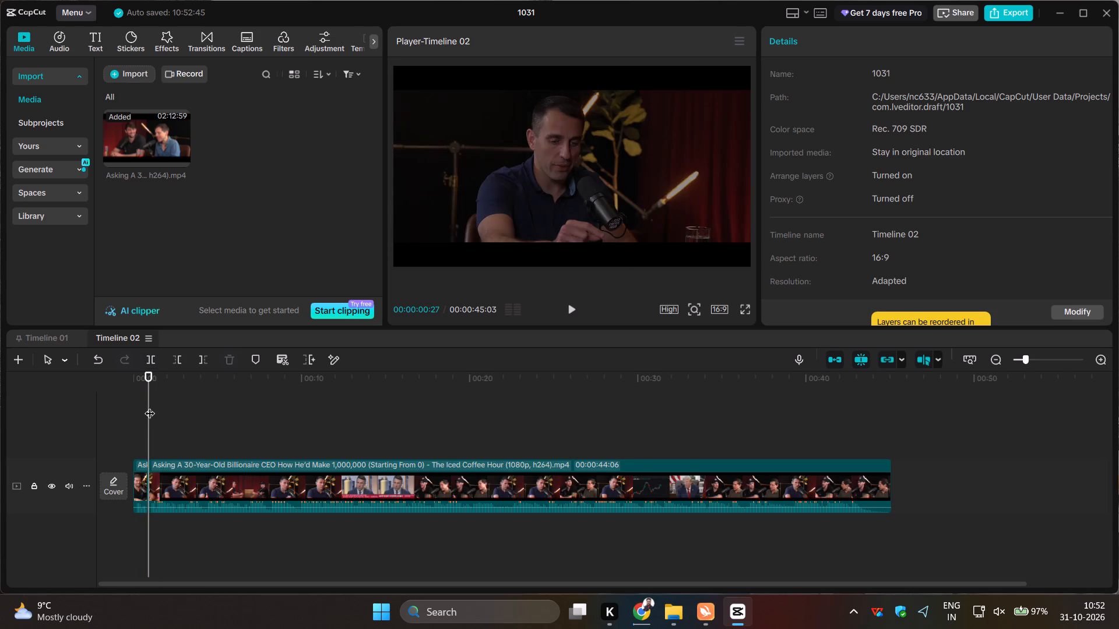
left_click(205, 420)
left_click(155, 359)
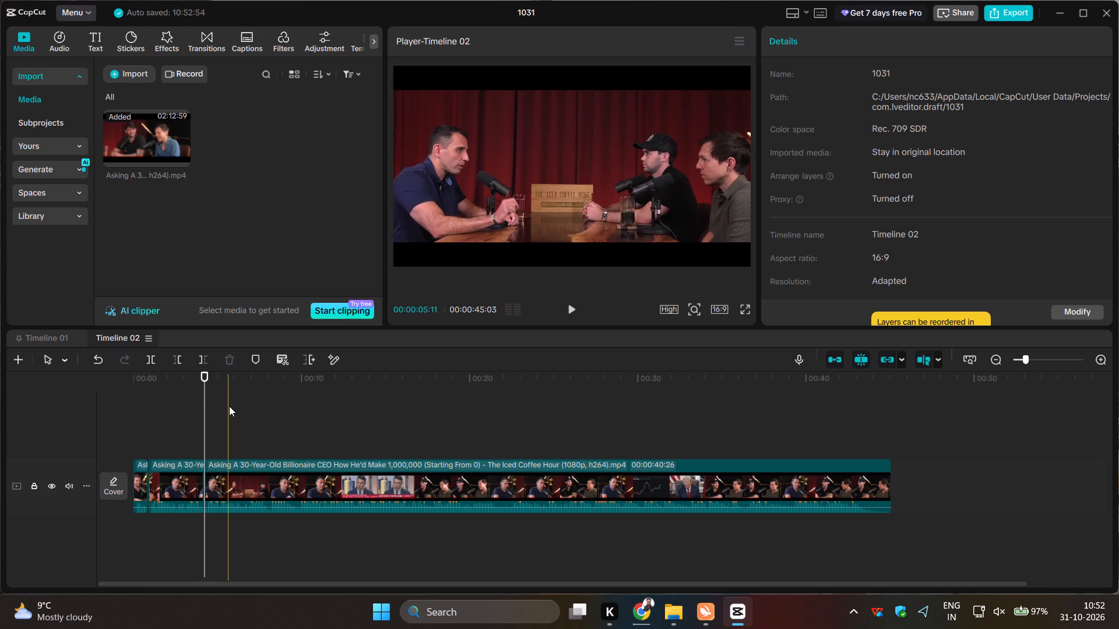
left_click(270, 412)
left_click(147, 356)
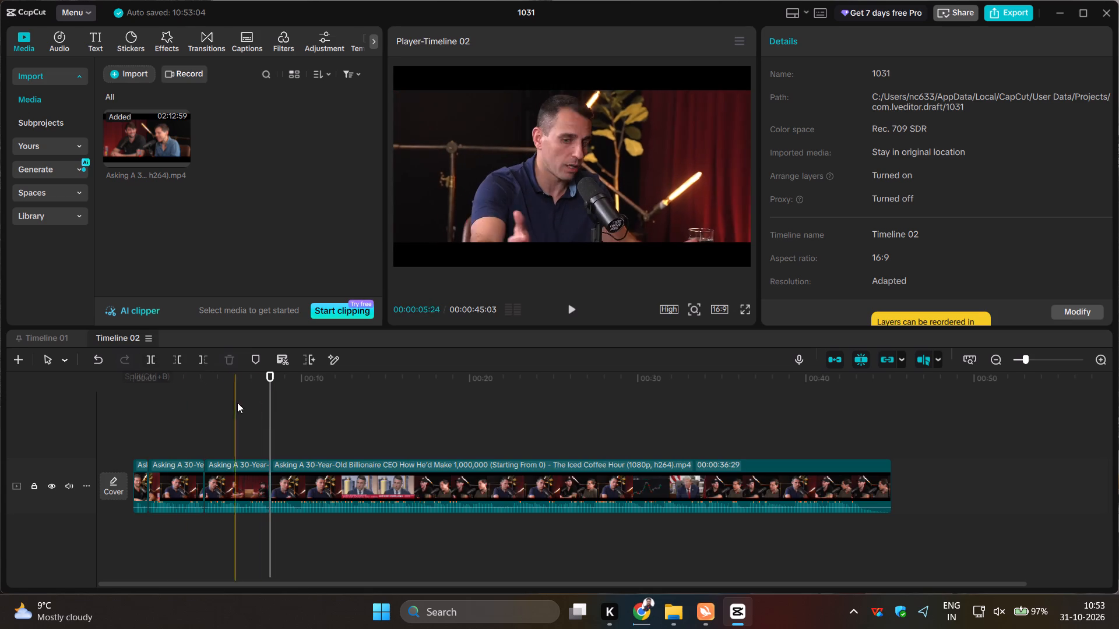
left_click(308, 420)
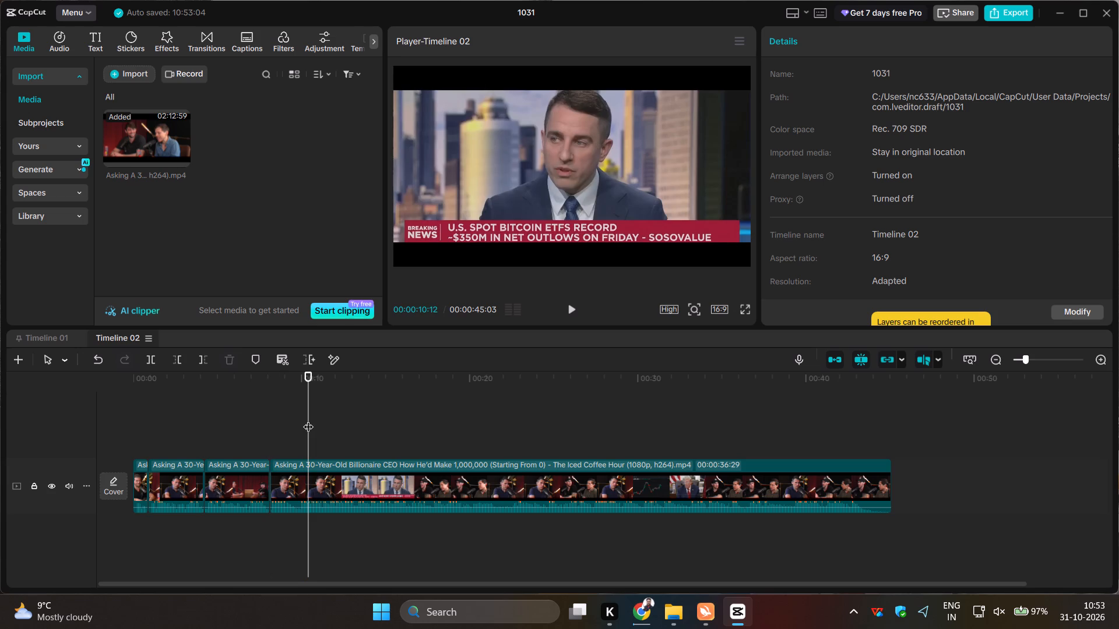
left_click(154, 361)
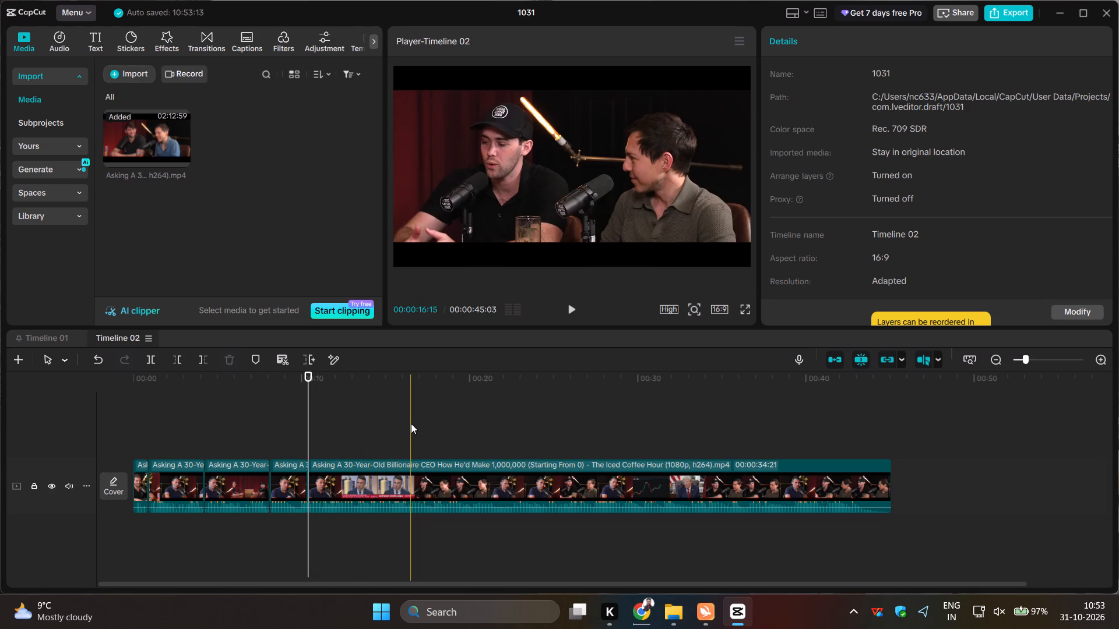
Split the clip at 00:00:16:15, about 00:00:21:10, 00:00:25:18 and about 00:00:27:15.
left_click(411, 423)
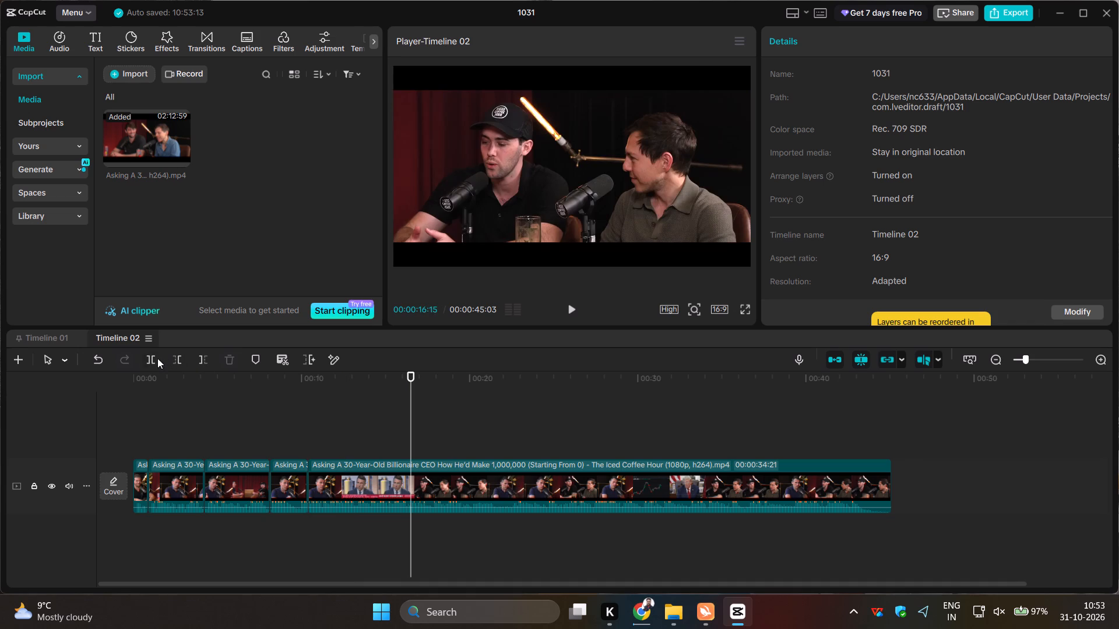
left_click(155, 360)
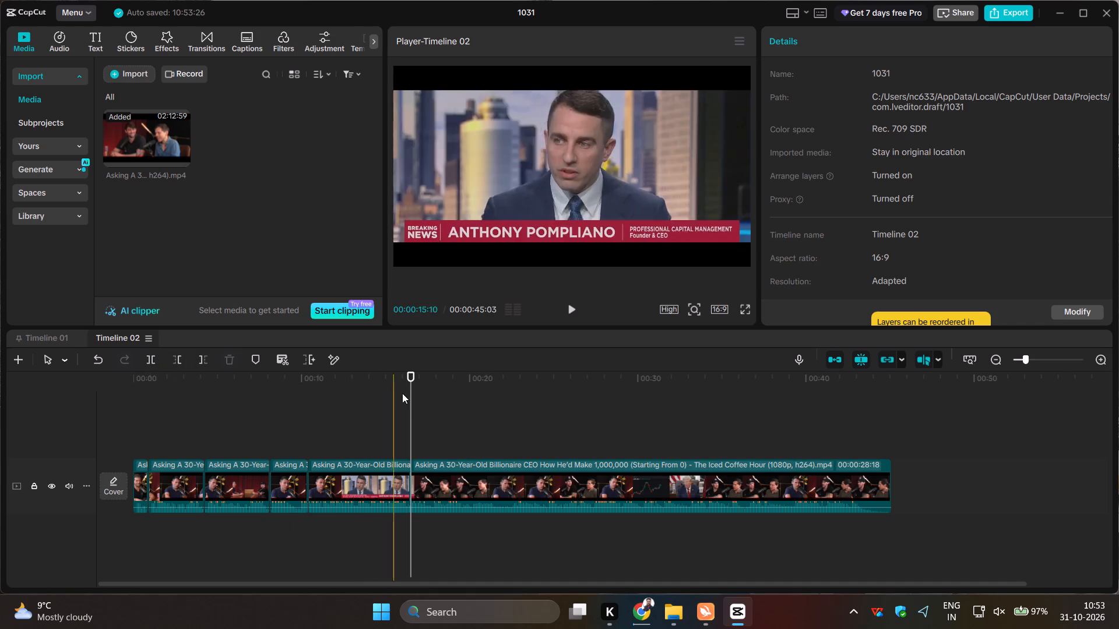
left_click(492, 408)
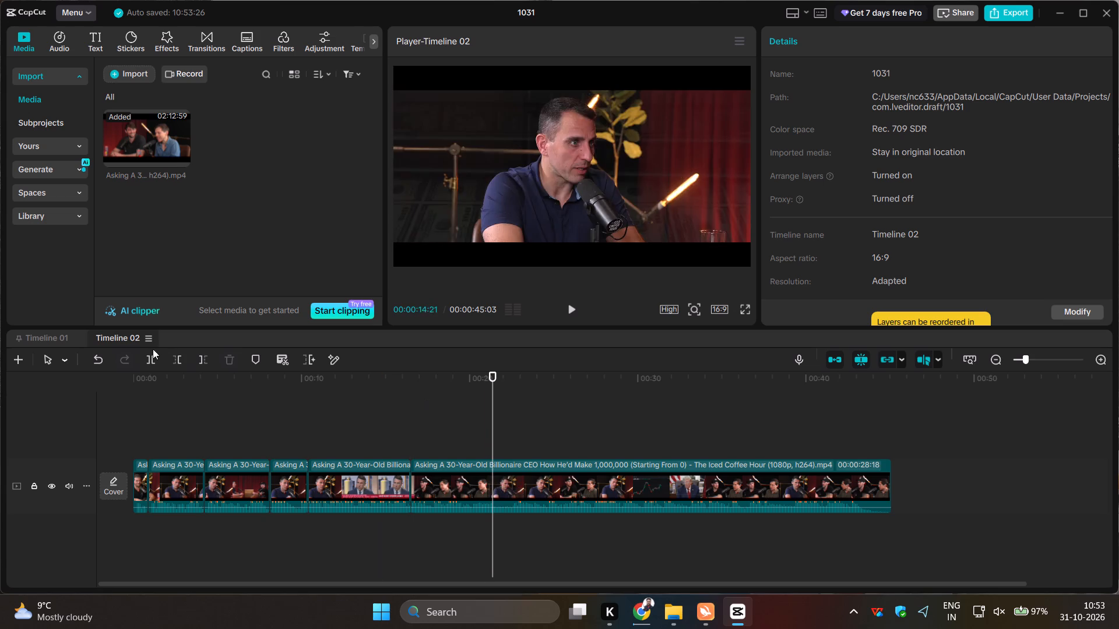
left_click(150, 361)
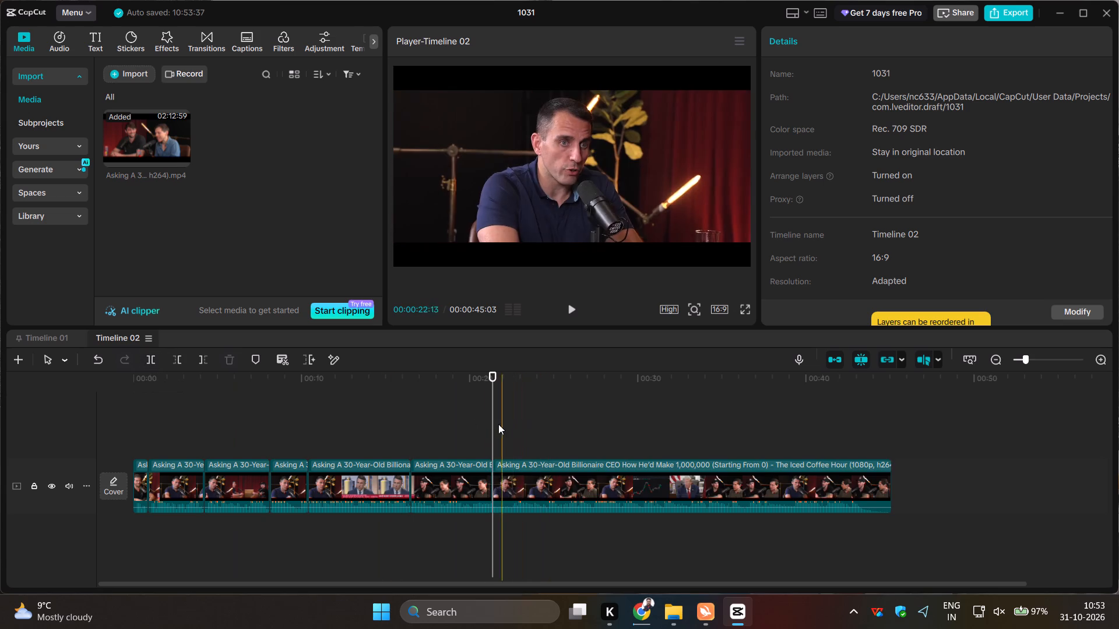
left_click(564, 431)
left_click(152, 358)
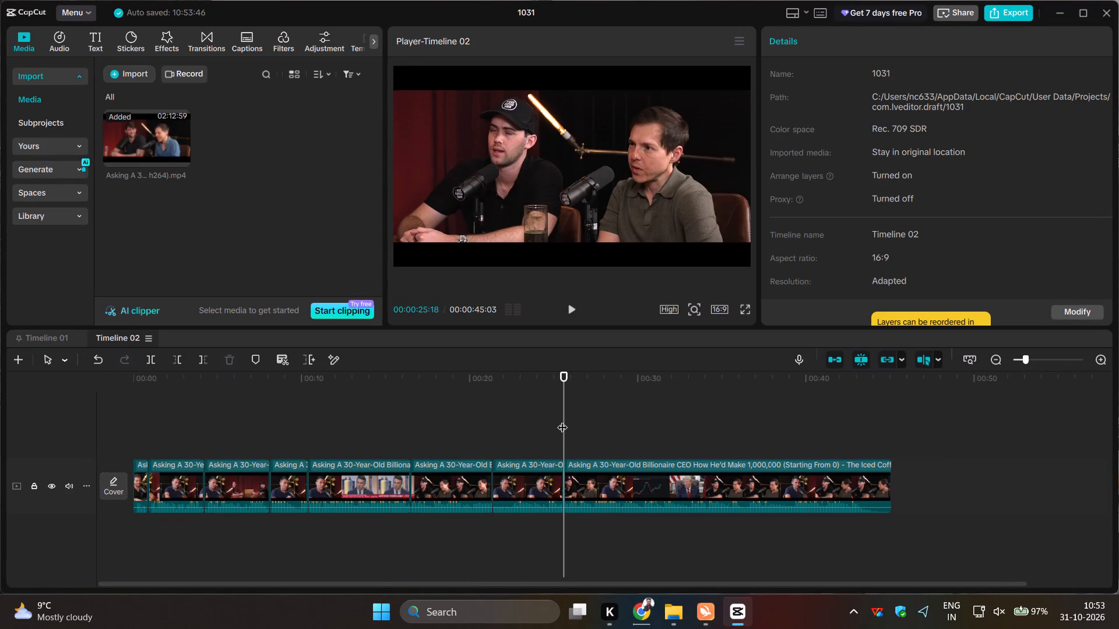
left_click(595, 425)
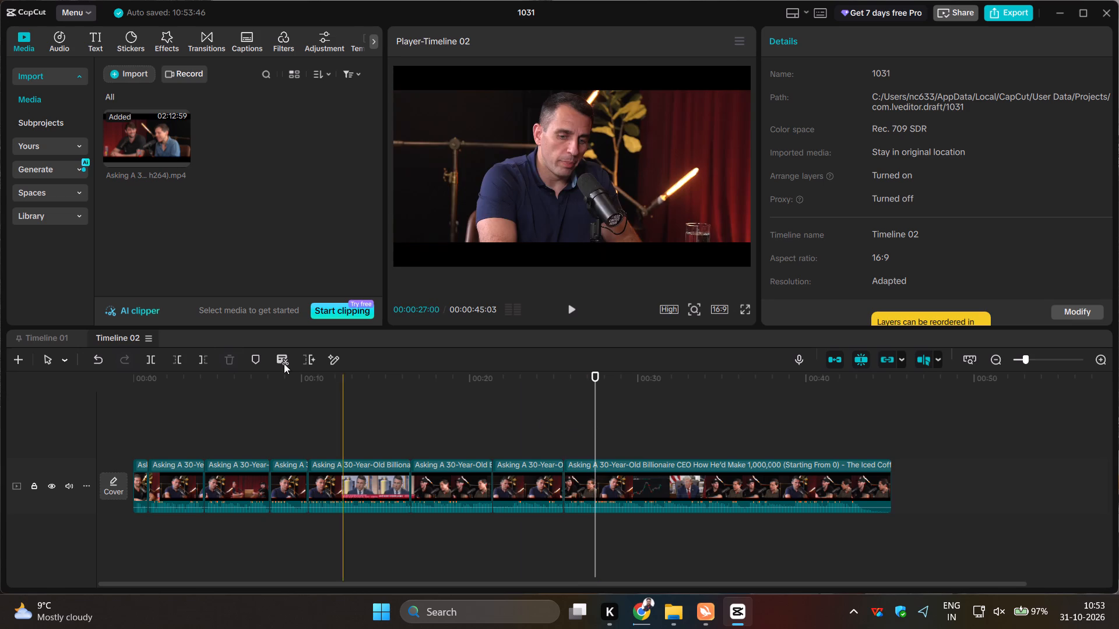
left_click(157, 359)
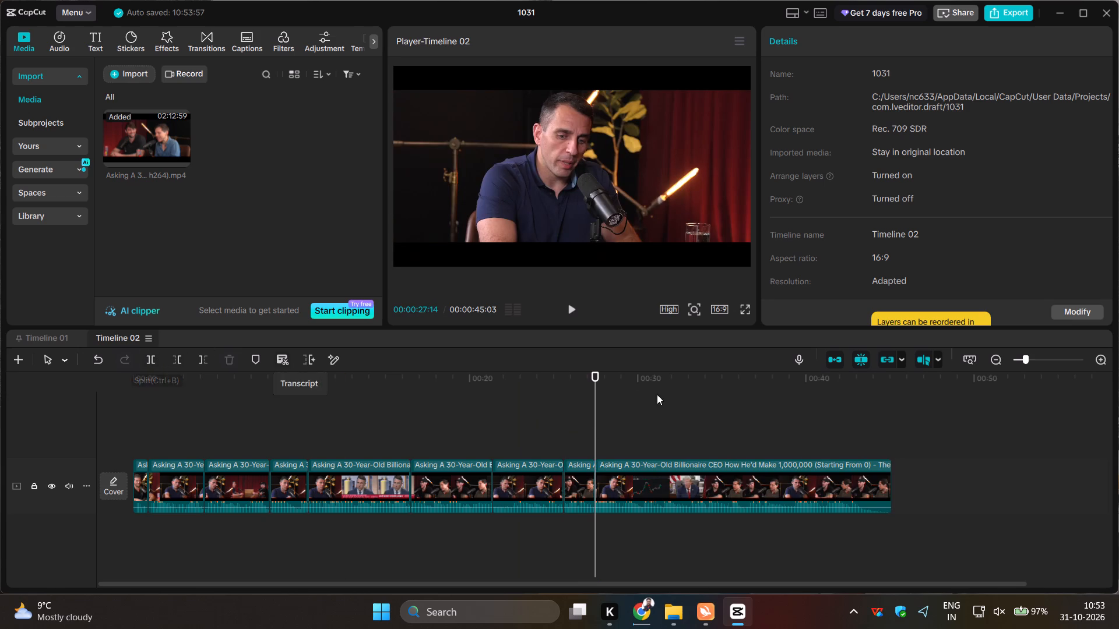
Split the clip at about 00:00:30:10, 00:00:33:02, 00:00:38:02, 00:00:39:27 and 00:00:43:08.
left_click(645, 422)
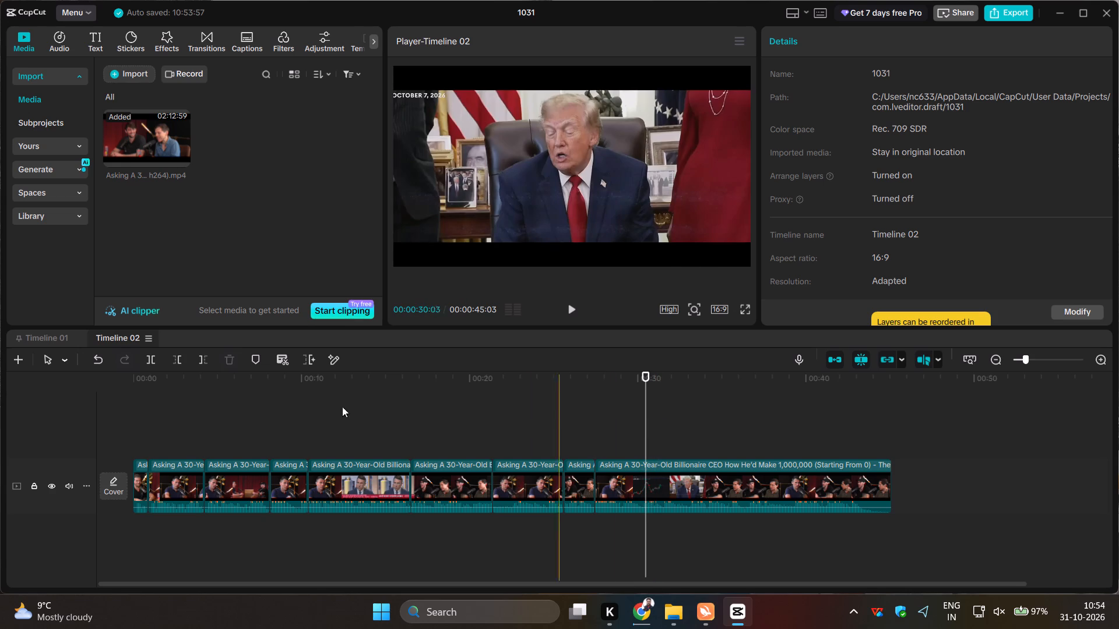
left_click(153, 359)
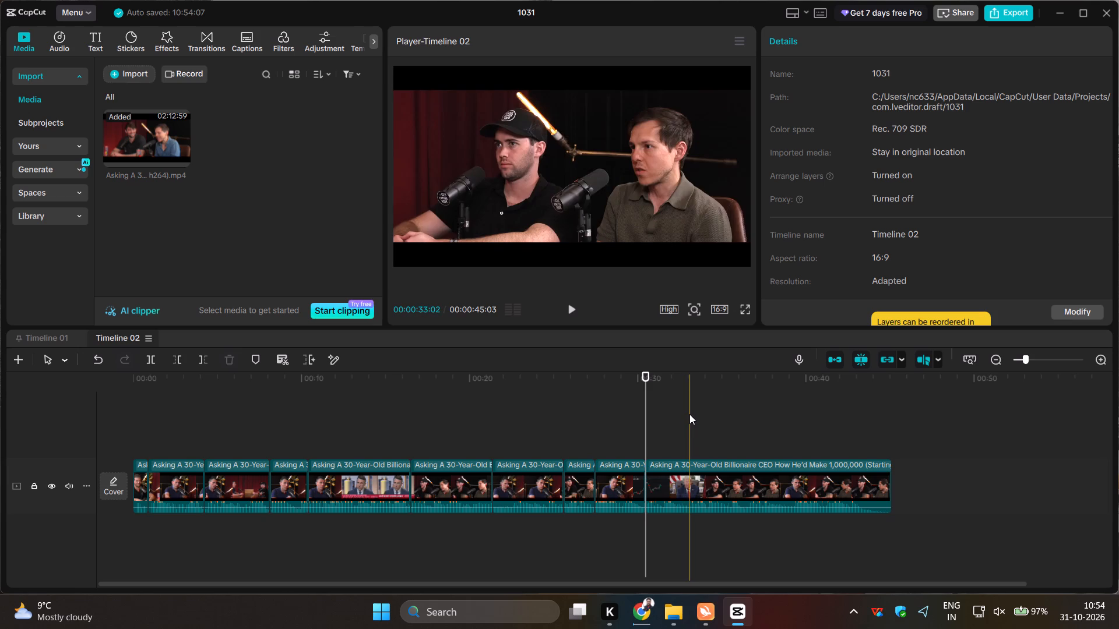
left_click(689, 414)
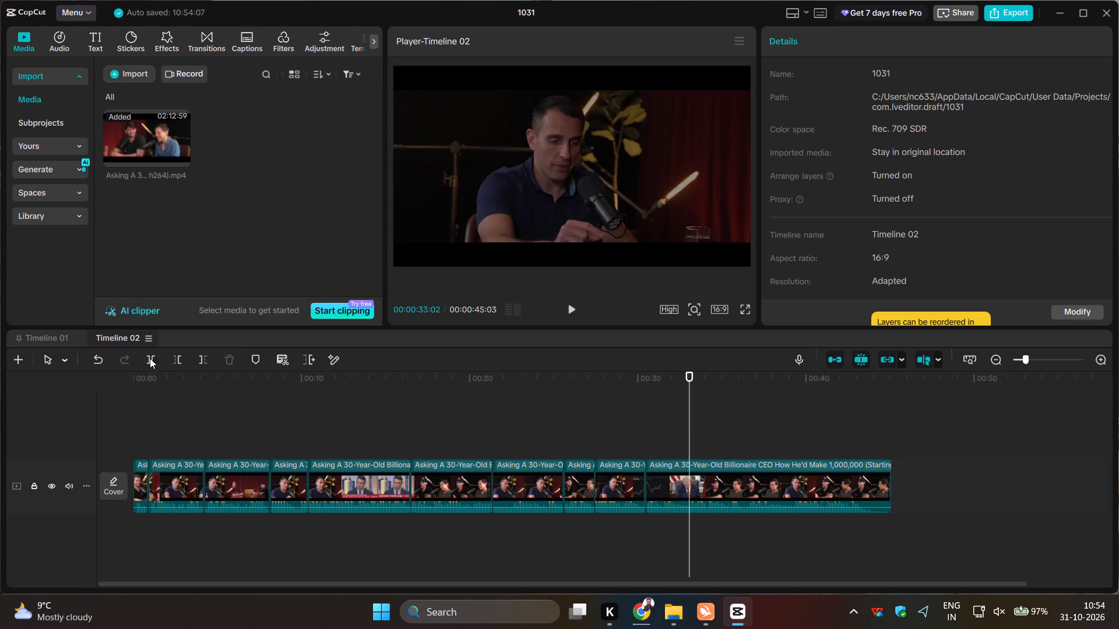
left_click(151, 359)
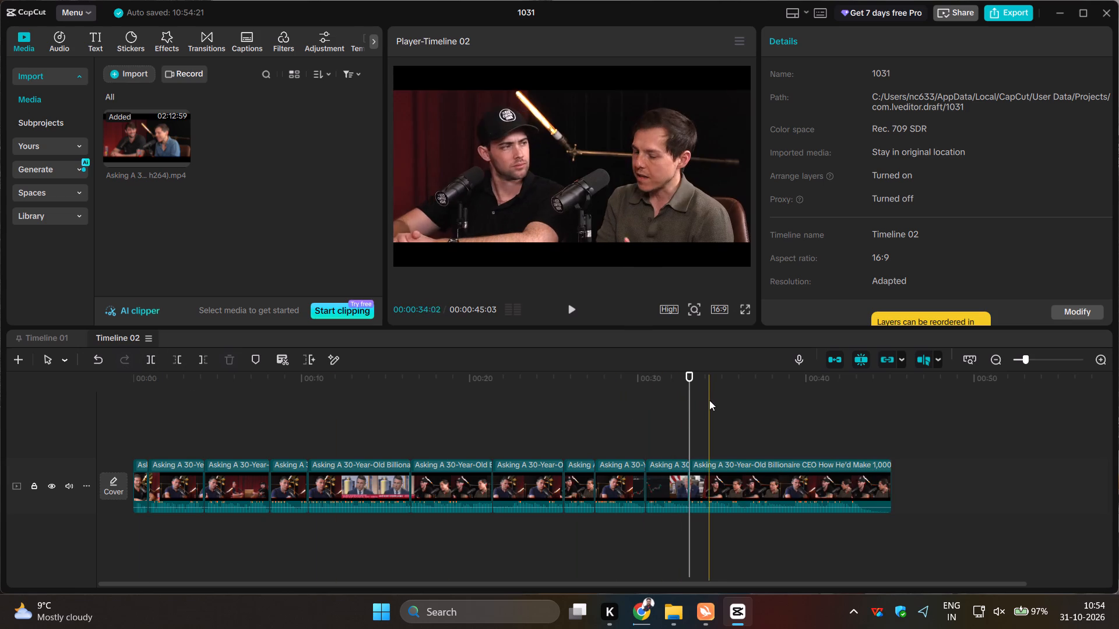
left_click(773, 402)
left_click(155, 362)
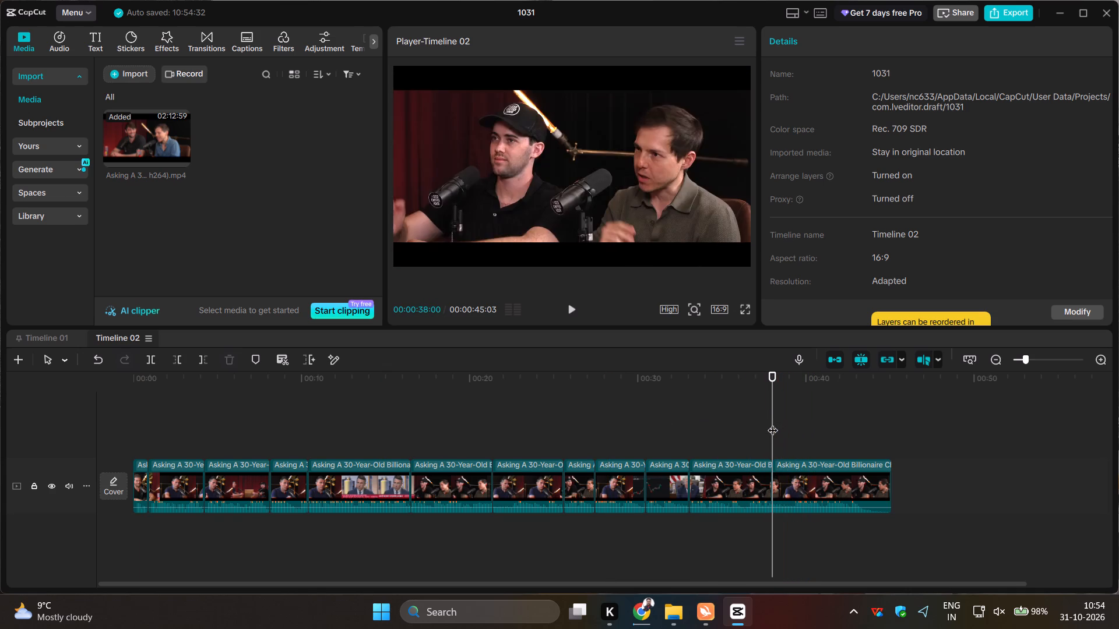
left_click(803, 423)
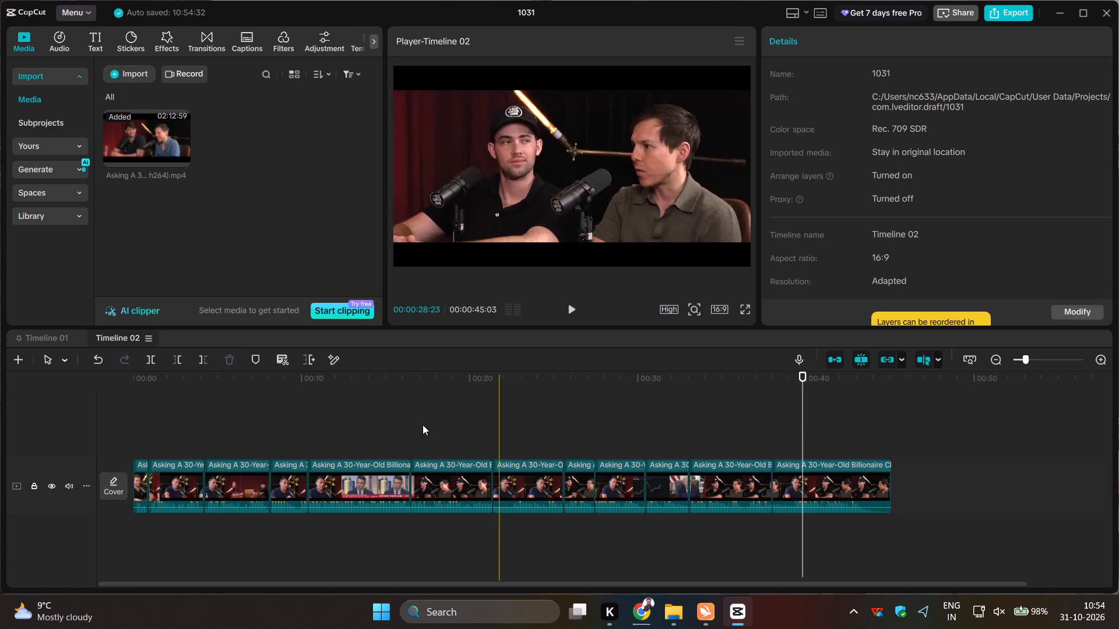
left_click(148, 359)
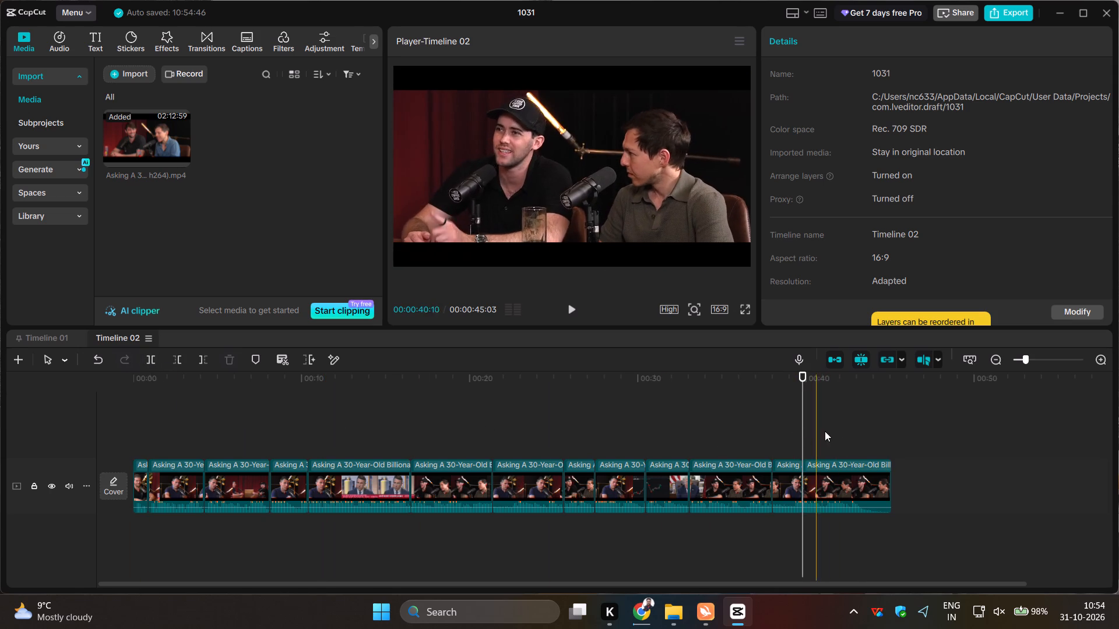
left_click(861, 431)
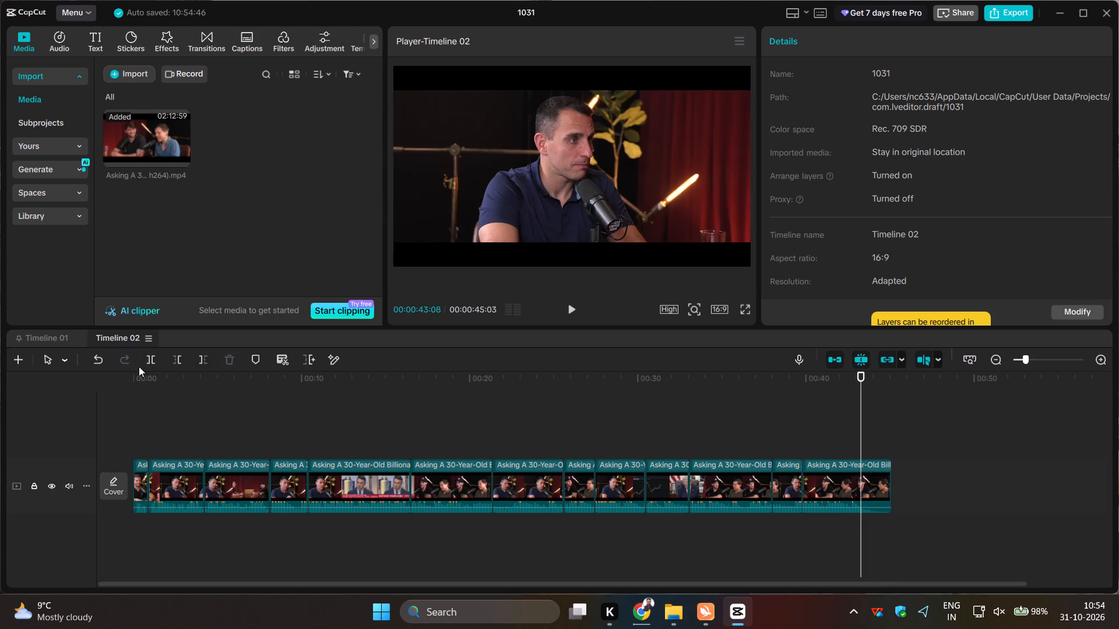
left_click(150, 361)
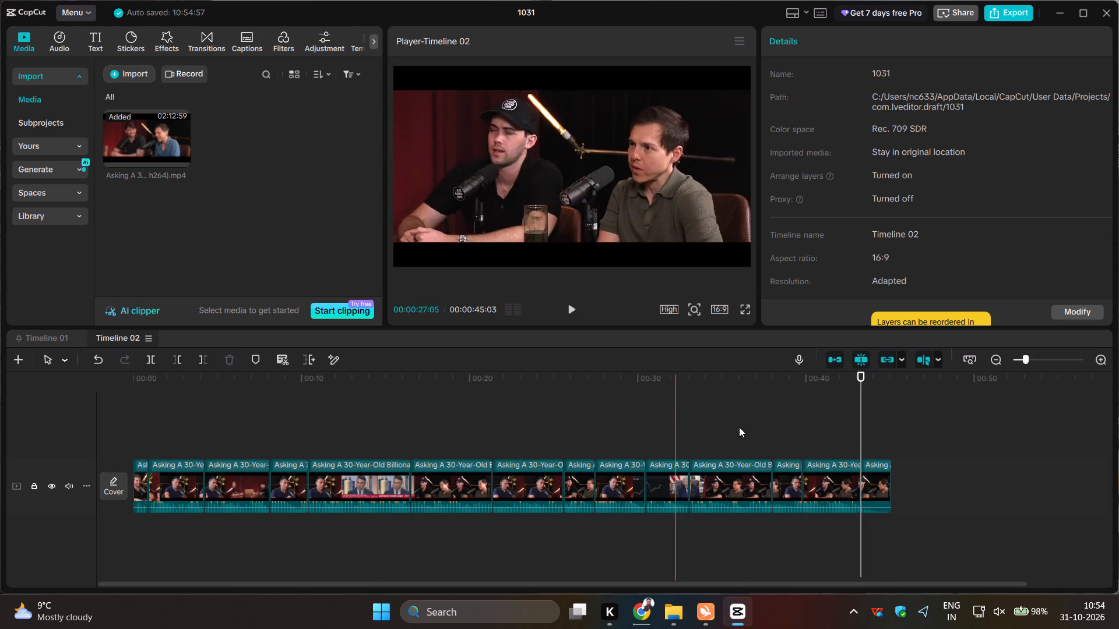
Change the timeline's aspect ratio to 9:16.
left_click_drag(877, 429, 889, 430)
left_click(889, 430)
left_click_drag(889, 430, 83, 461)
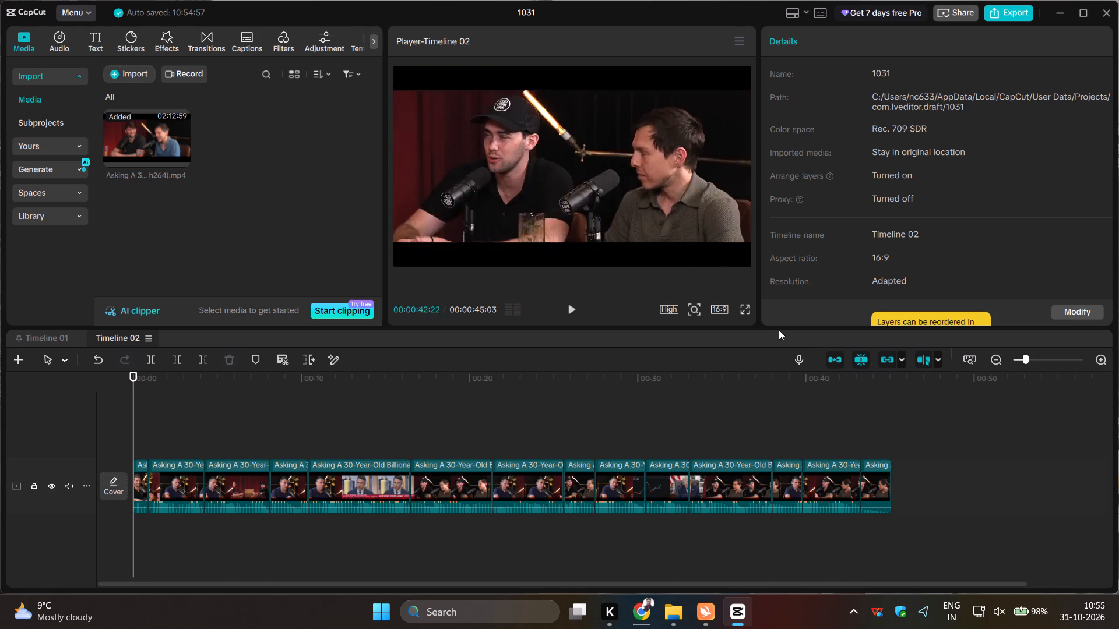
left_click(719, 309)
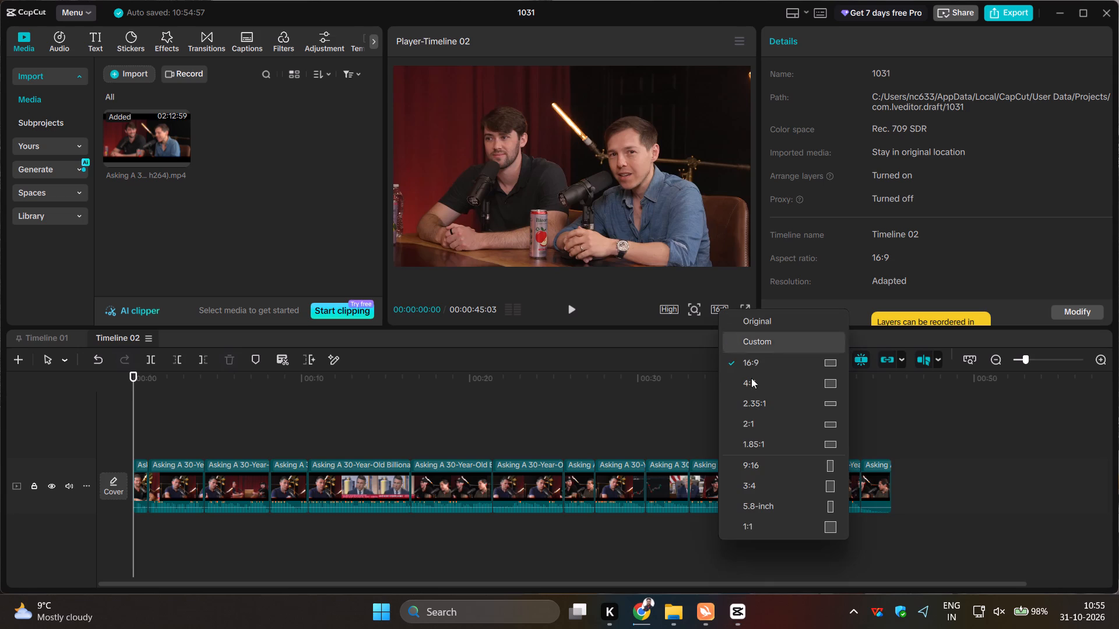
left_click(763, 460)
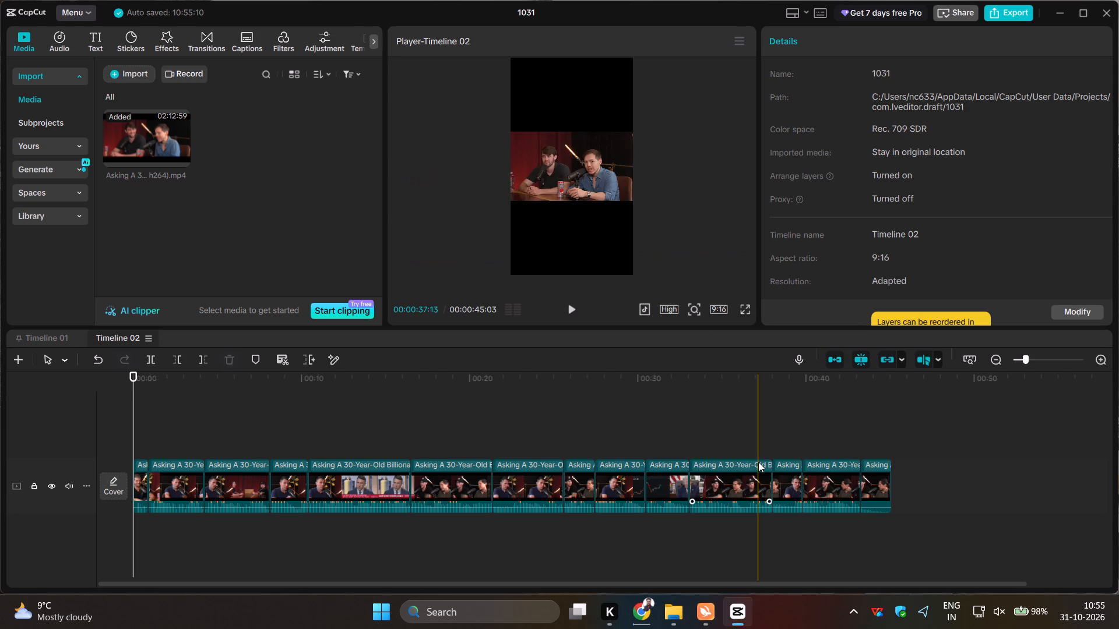
Scale the first segment to 198% and adjust its vertical placement in the frame.
left_click(143, 441)
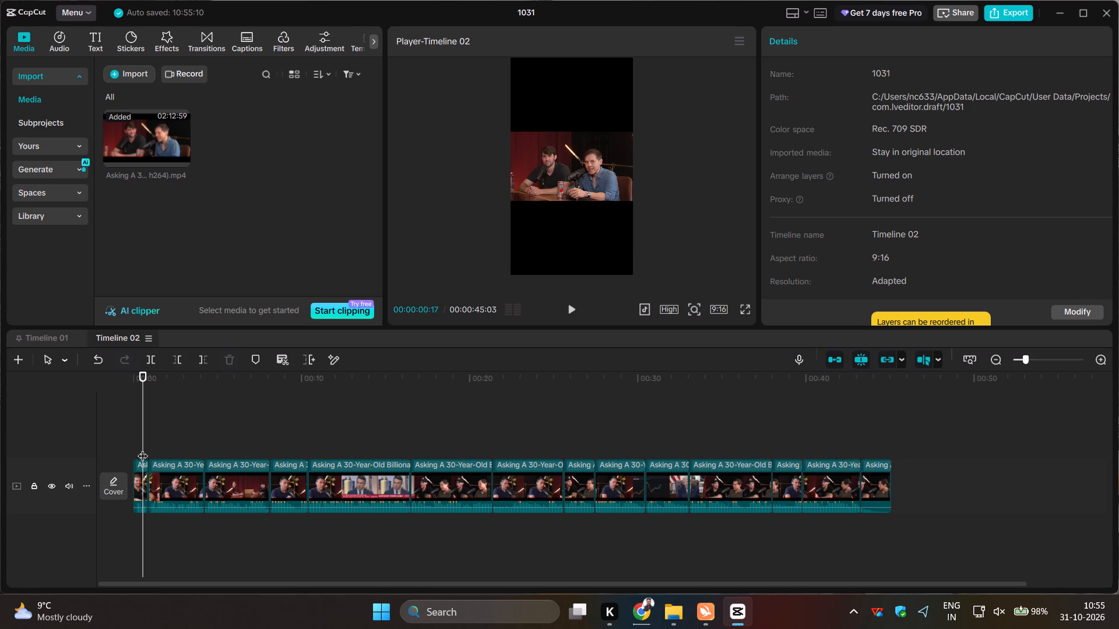
left_click(141, 460)
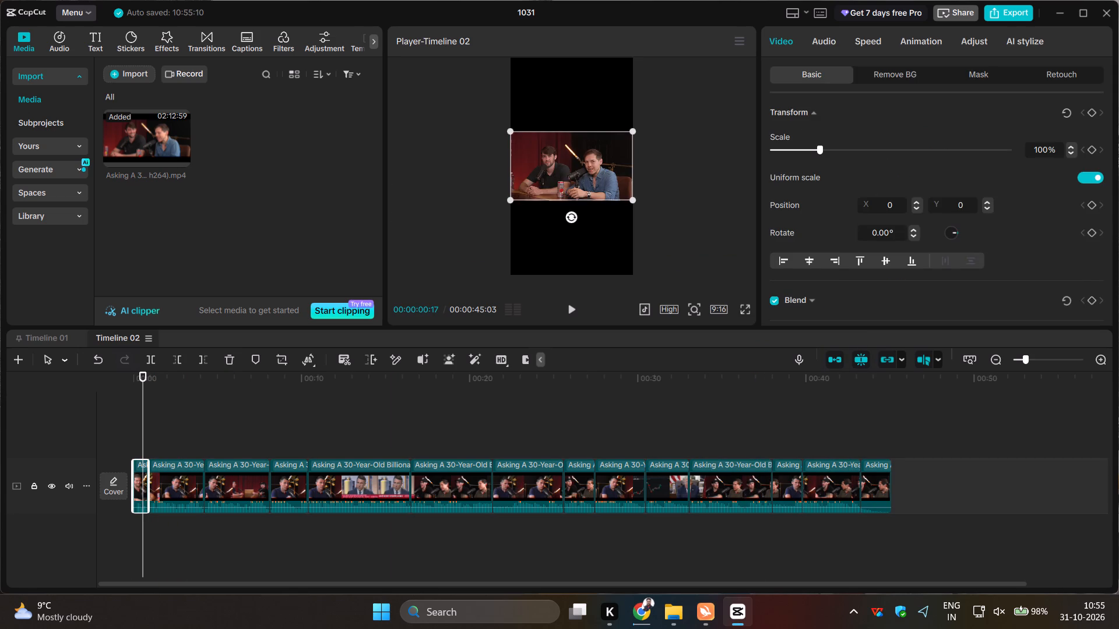
left_click_drag(506, 200, 457, 284)
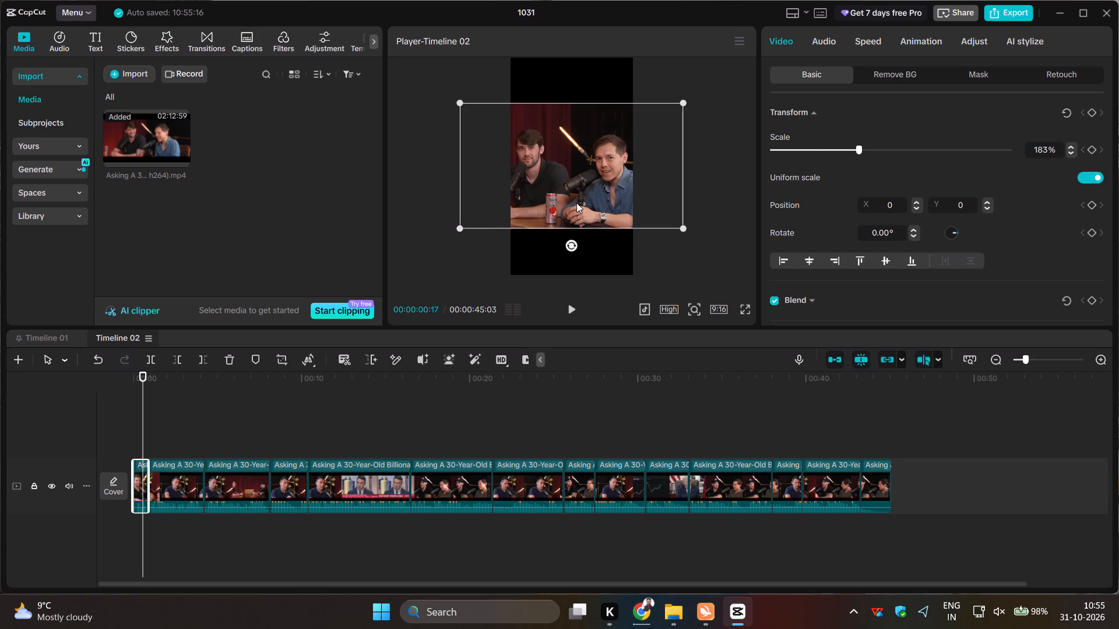
left_click_drag(458, 227, 448, 241)
left_click_drag(561, 196, 561, 190)
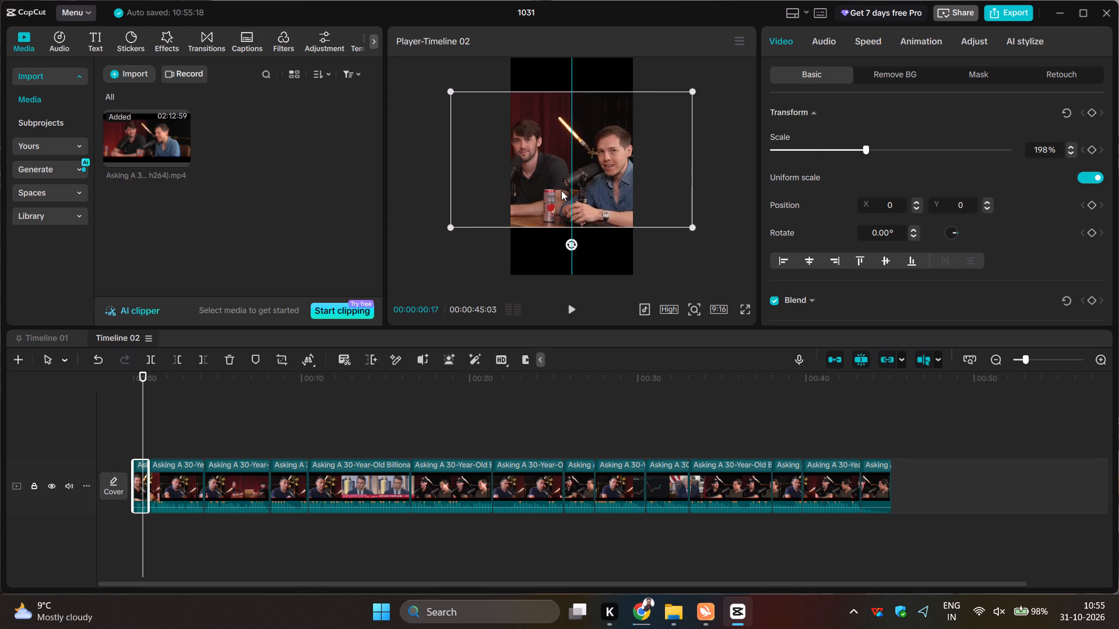
left_click_drag(561, 190, 561, 190)
Scale the second segment to 277% so the speaker fills the width of the vertical frame.
left_click(171, 465)
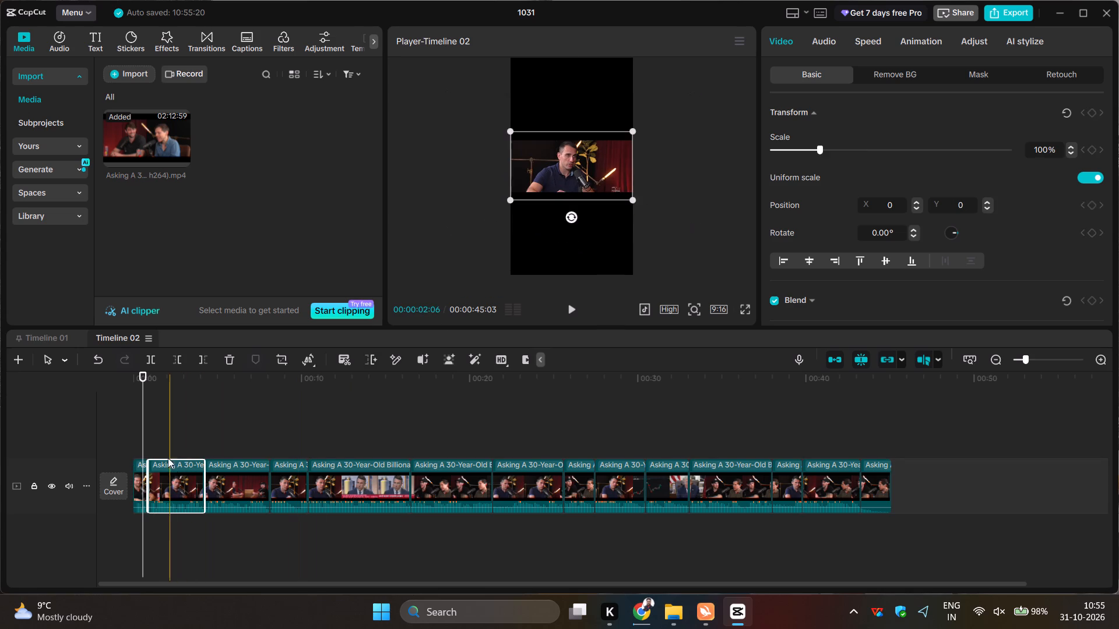
left_click(168, 442)
left_click(178, 469)
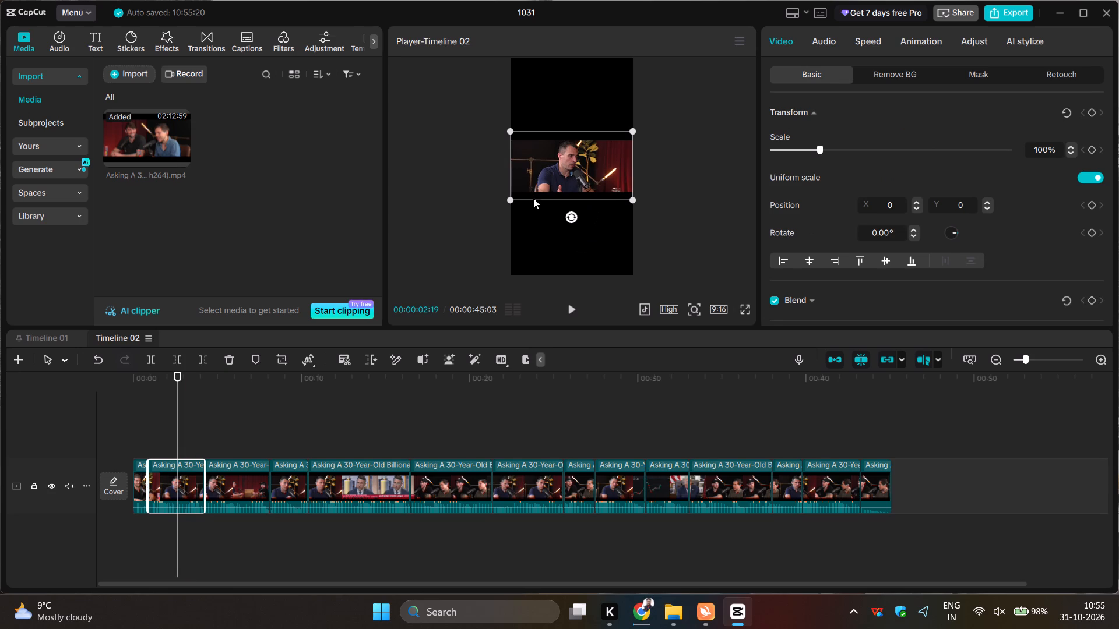
left_click_drag(510, 199, 416, 300)
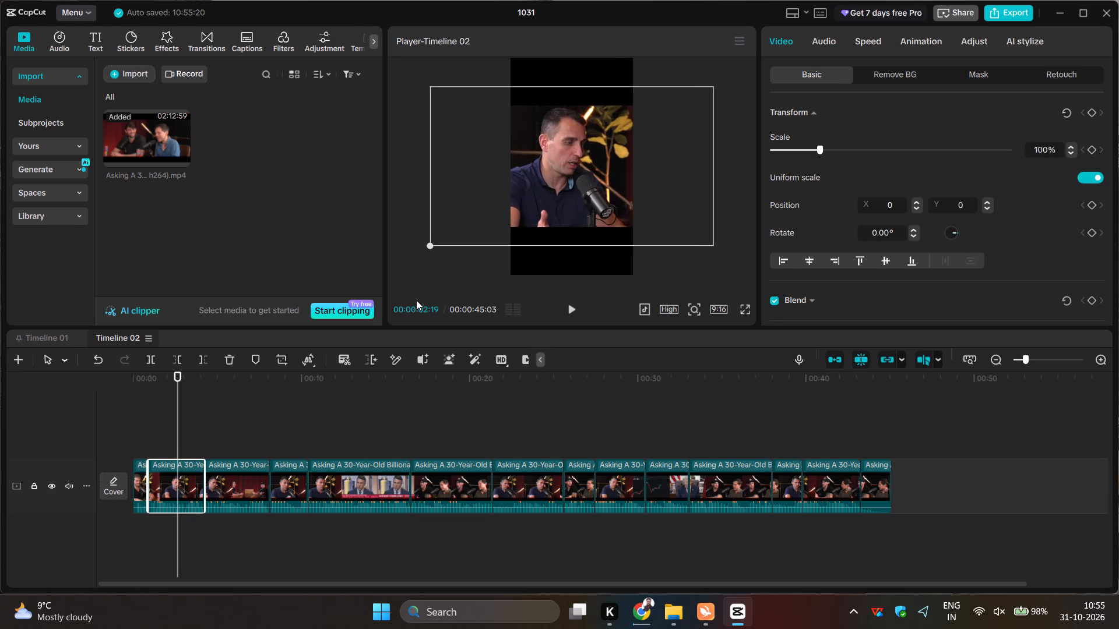
left_click_drag(416, 300, 388, 335)
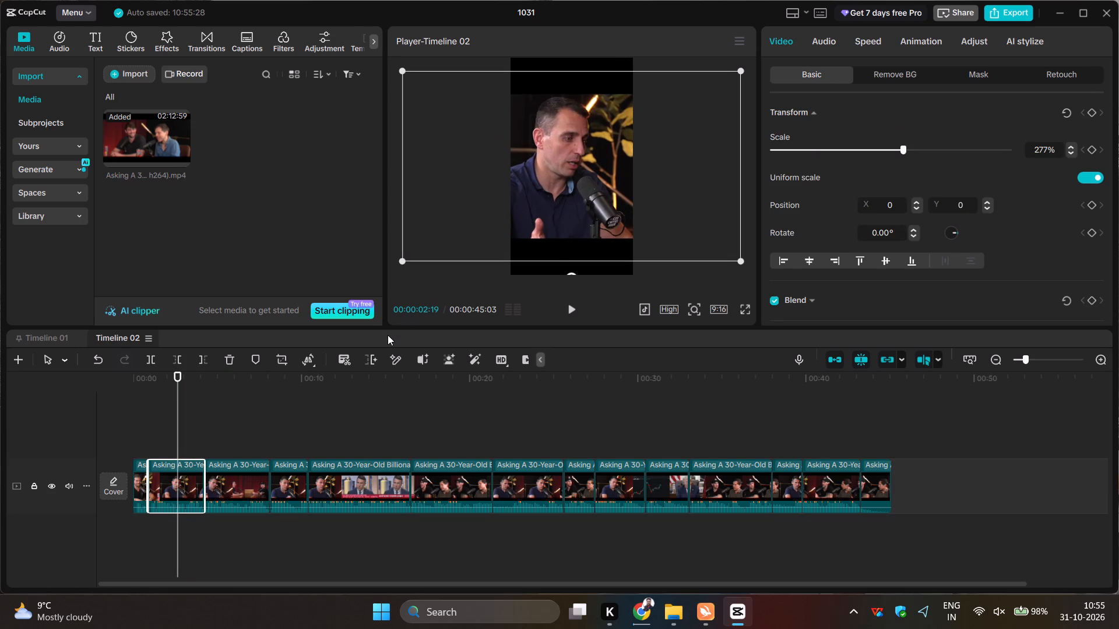
left_click(539, 226)
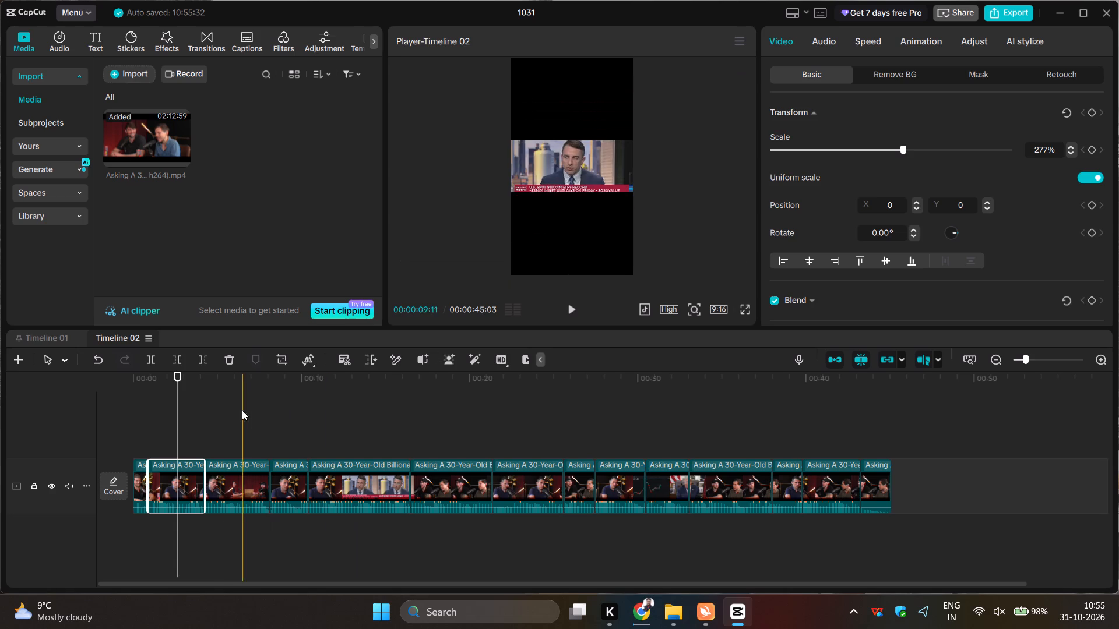
left_click(206, 415)
left_click_drag(206, 415, 111, 418)
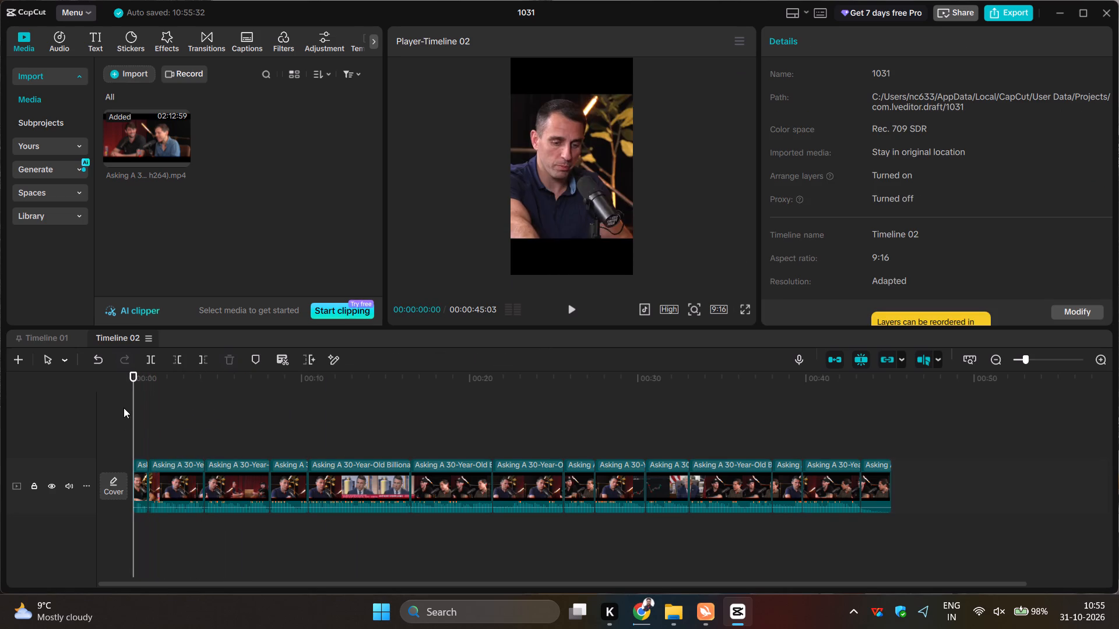
left_click(166, 439)
left_click(174, 459)
left_click(174, 468)
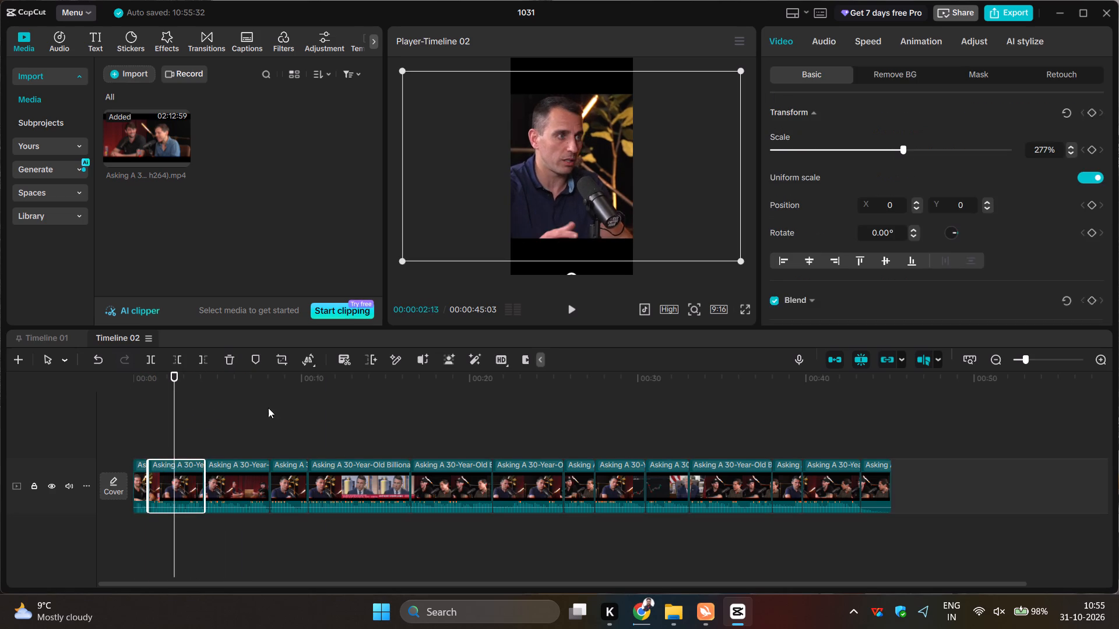
left_click(555, 222)
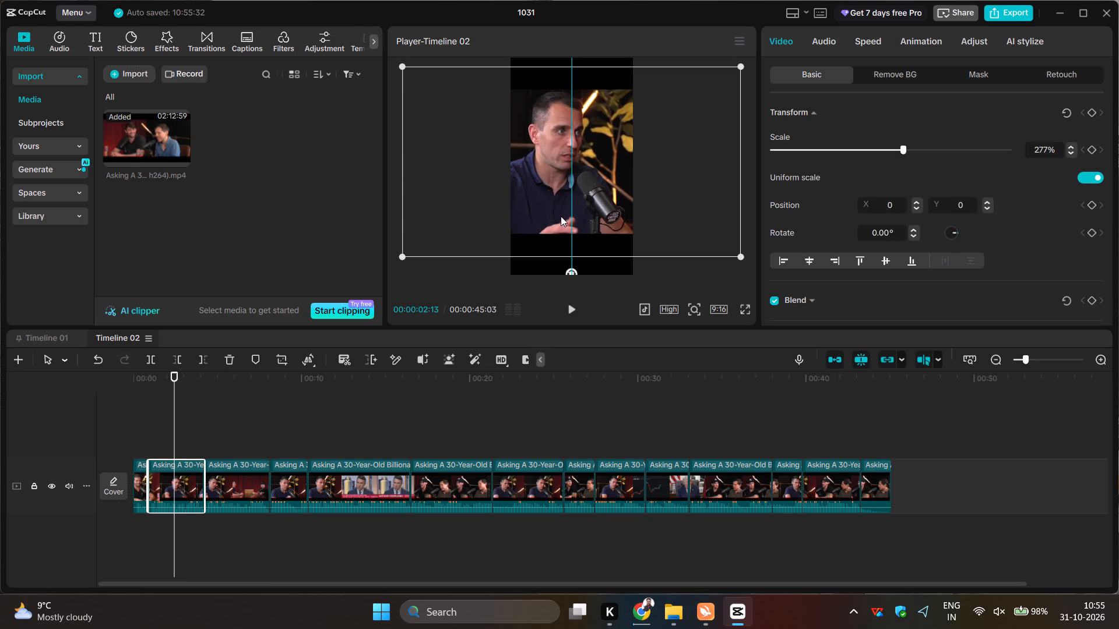
Scale the third segment to 290% and reposition it to X 2057, Y 0 to frame the speaker in the navy shirt.
left_click(229, 447)
left_click(228, 471)
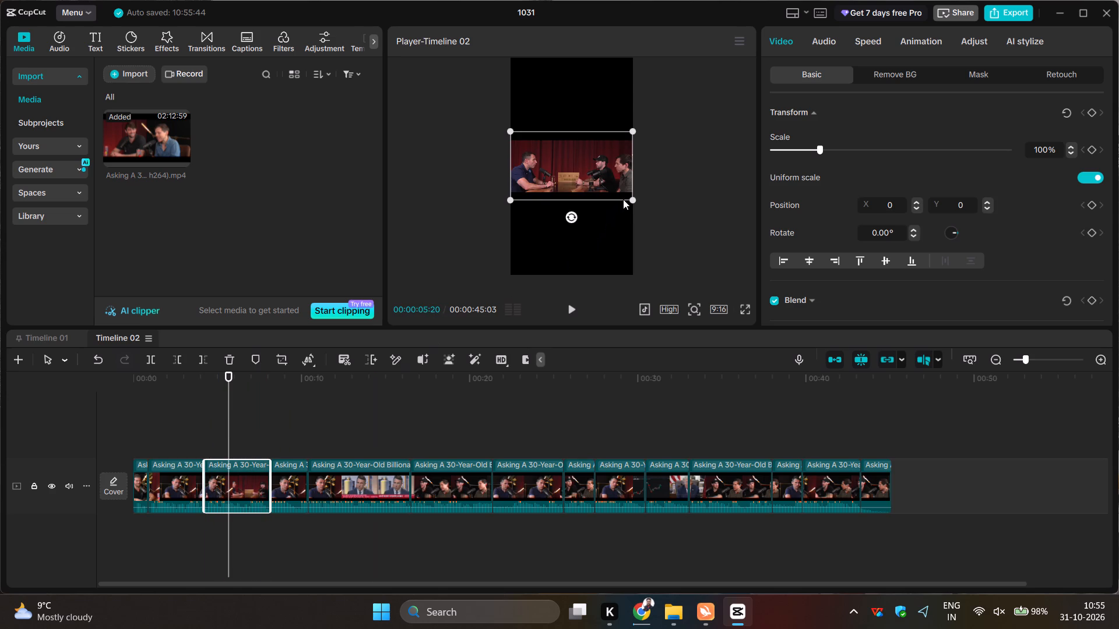
left_click_drag(626, 198, 623, 184)
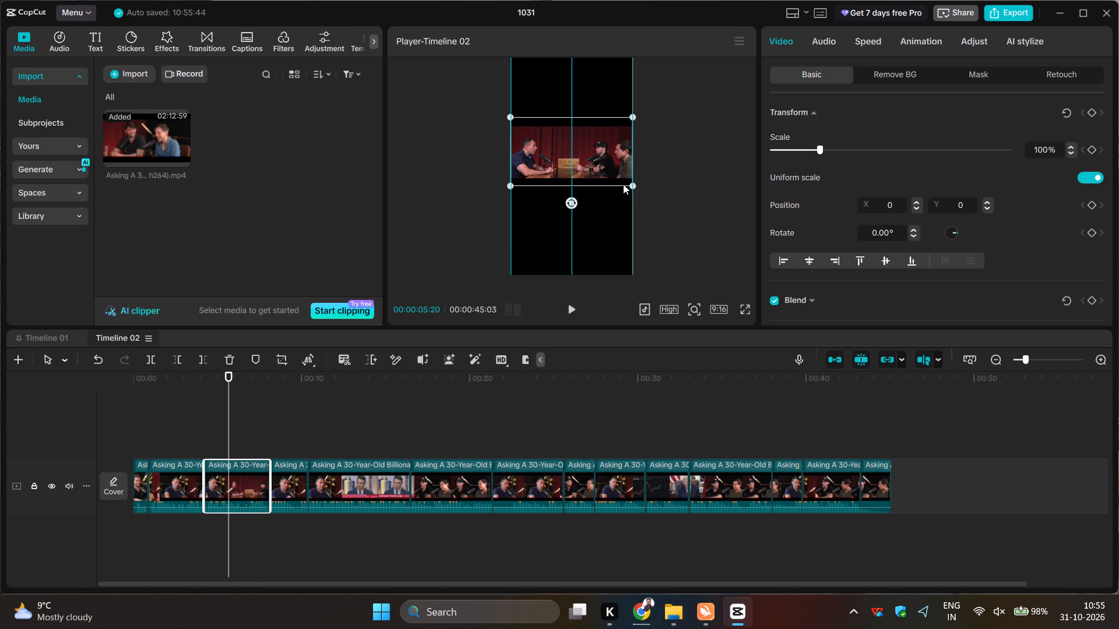
left_click_drag(629, 182, 790, 328)
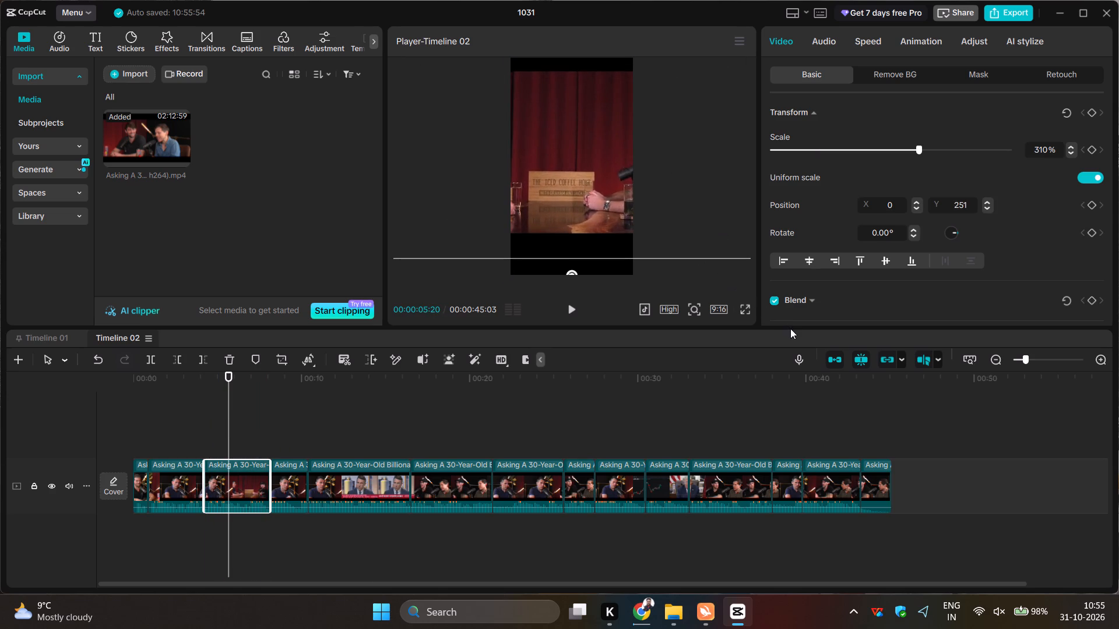
left_click_drag(533, 193, 649, 200)
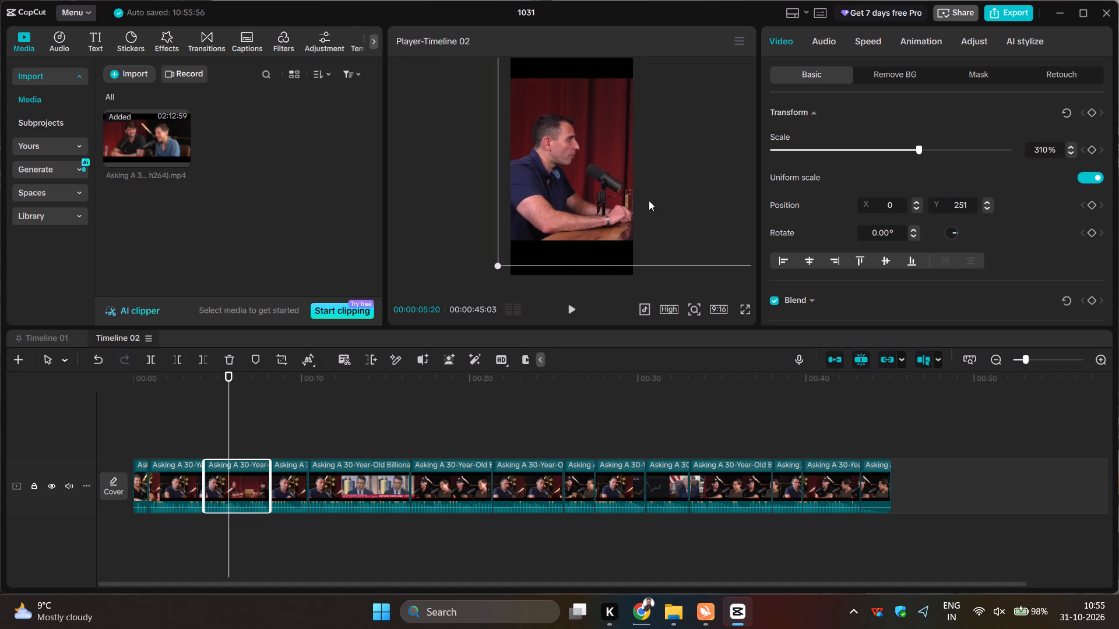
left_click_drag(649, 200, 650, 208)
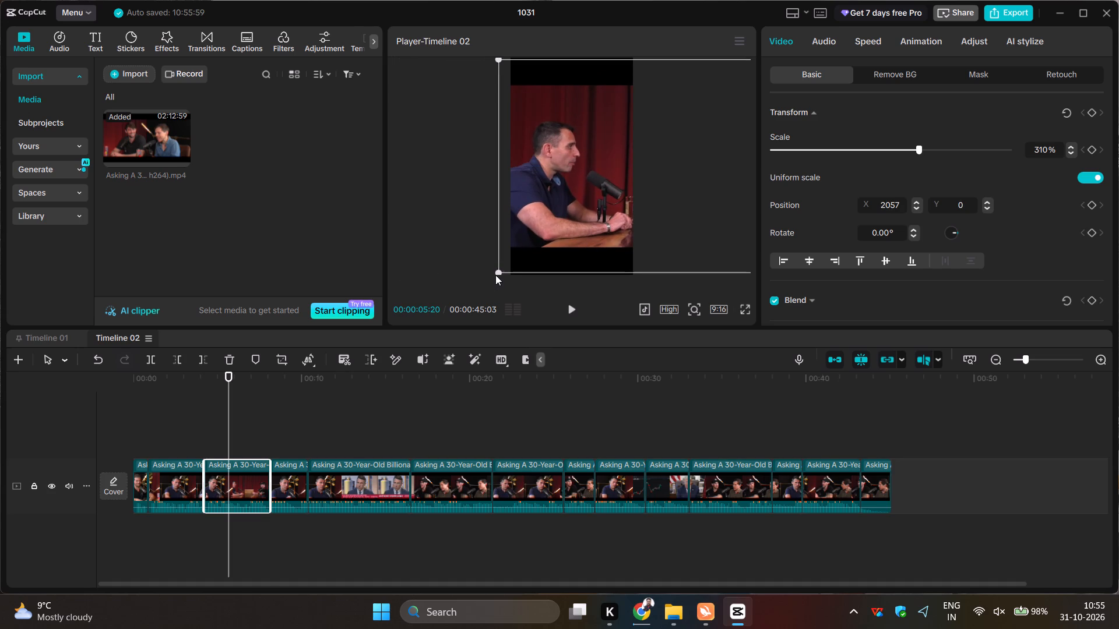
left_click_drag(496, 273, 517, 259)
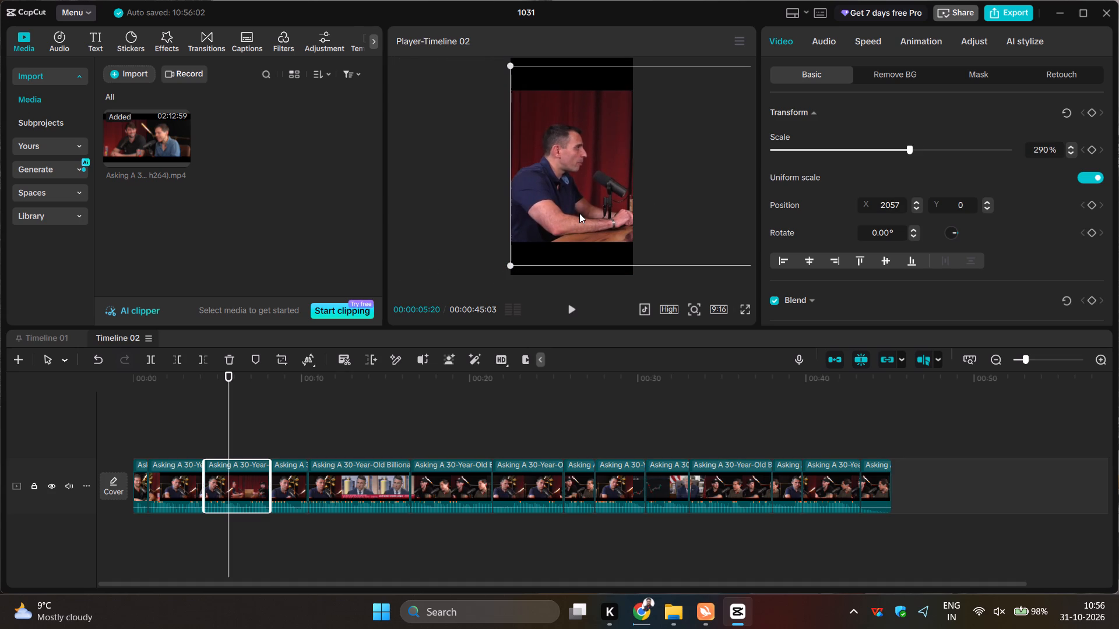
left_click(579, 213)
Scale the fourth segment to 296% so the speaker fills the width of the vertical frame.
left_click(276, 440)
left_click(285, 467)
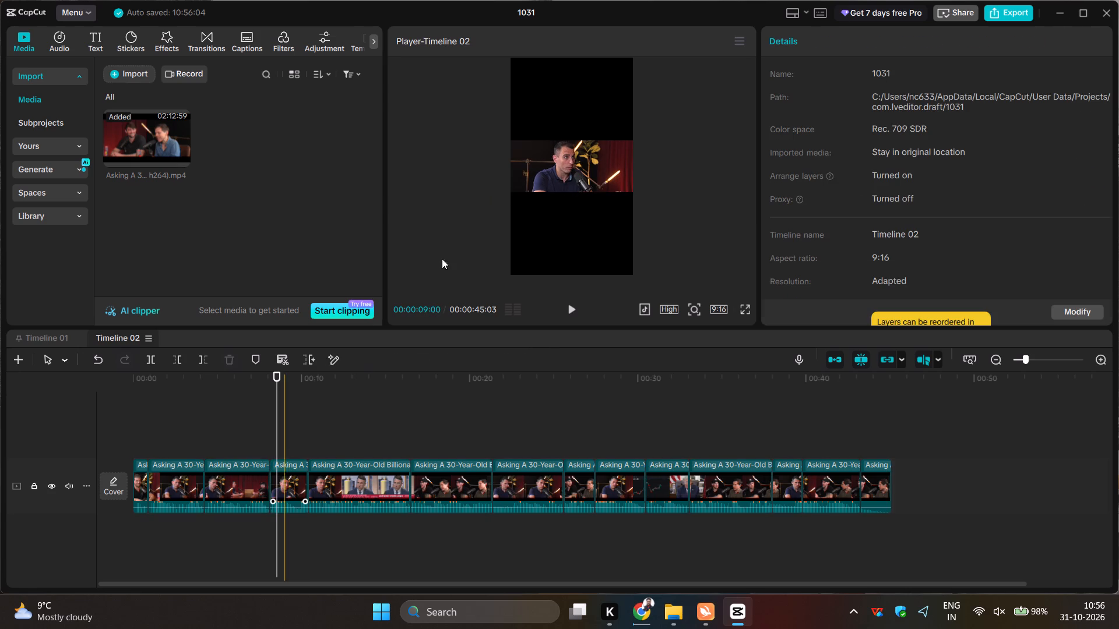
left_click_drag(507, 197, 455, 252)
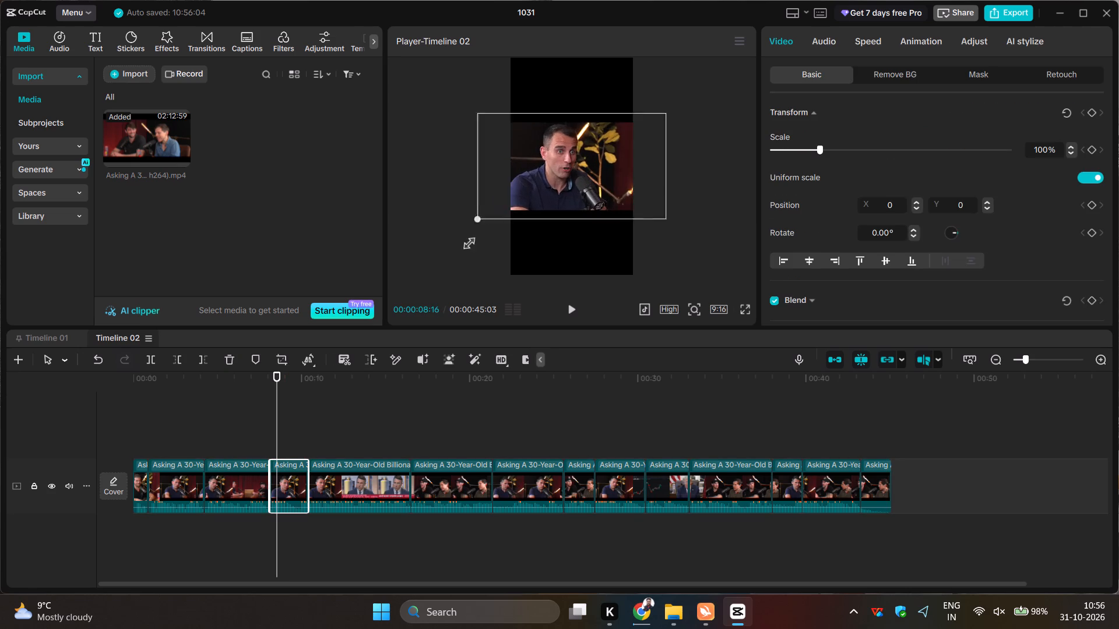
left_click_drag(455, 252, 336, 334)
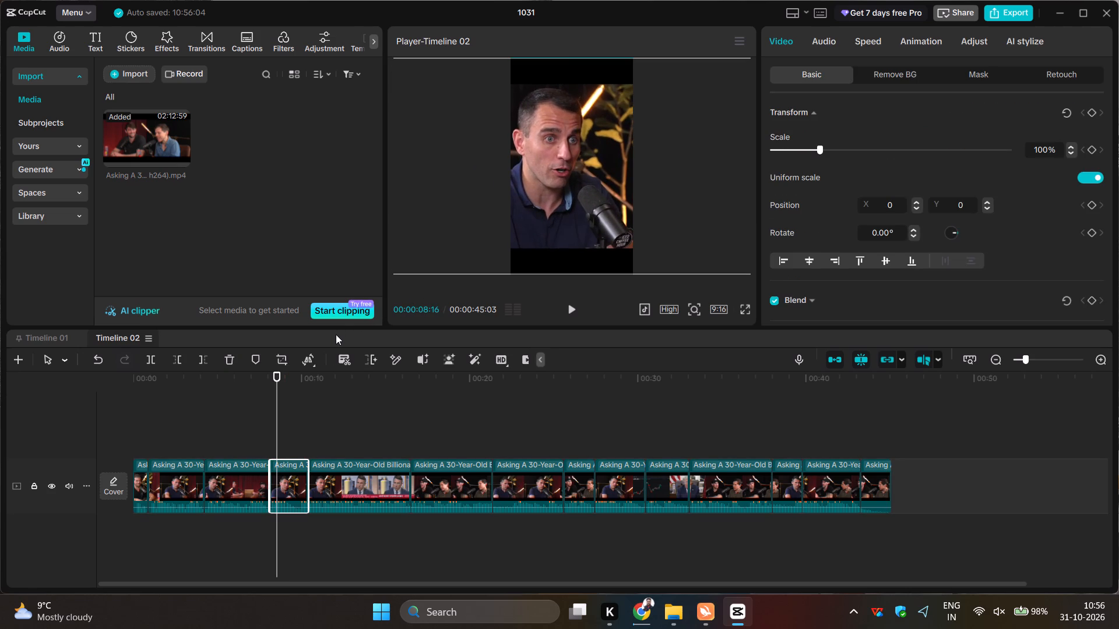
left_click_drag(336, 334, 351, 329)
left_click(548, 213)
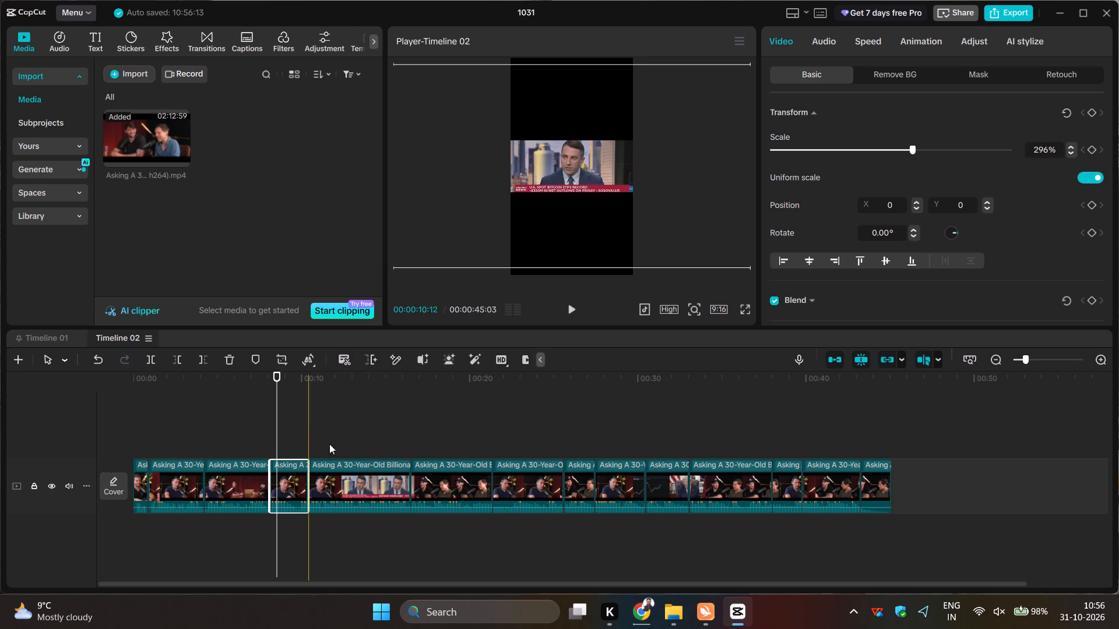
Scale the fifth segment, with the news interview footage, to 288% so the speaker fills the frame's width.
left_click(348, 453)
left_click(349, 467)
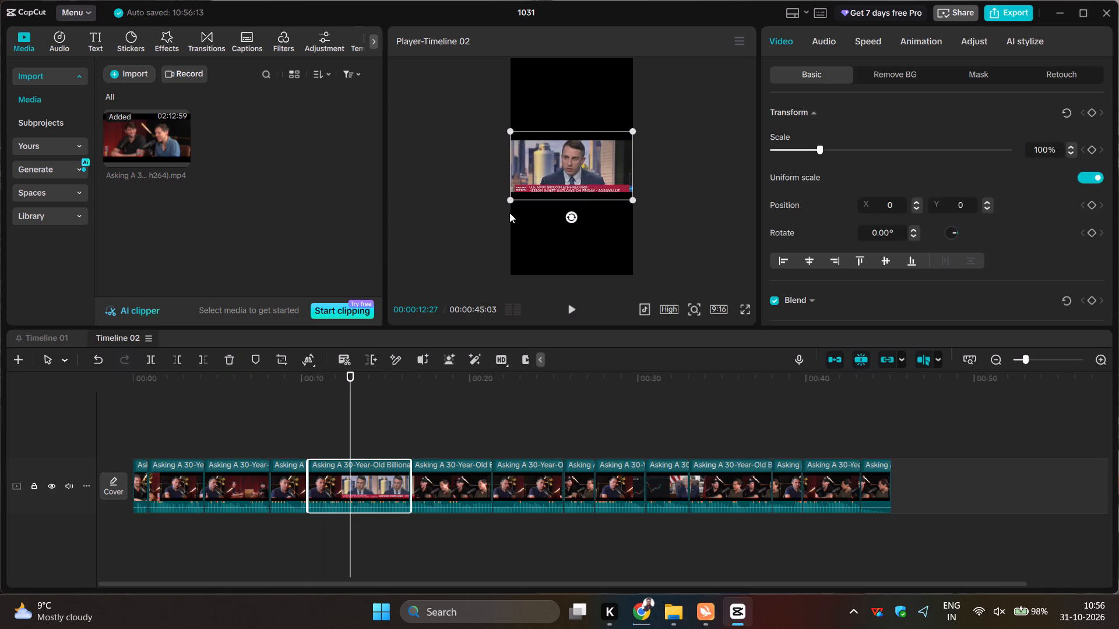
left_click_drag(506, 203, 361, 303)
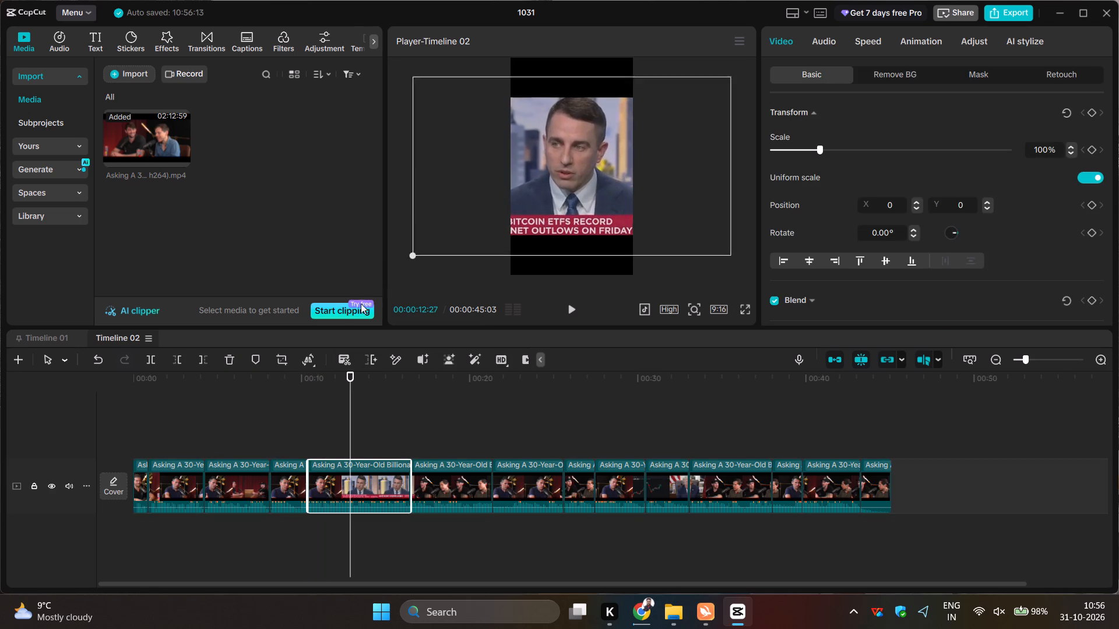
left_click_drag(361, 303, 343, 318)
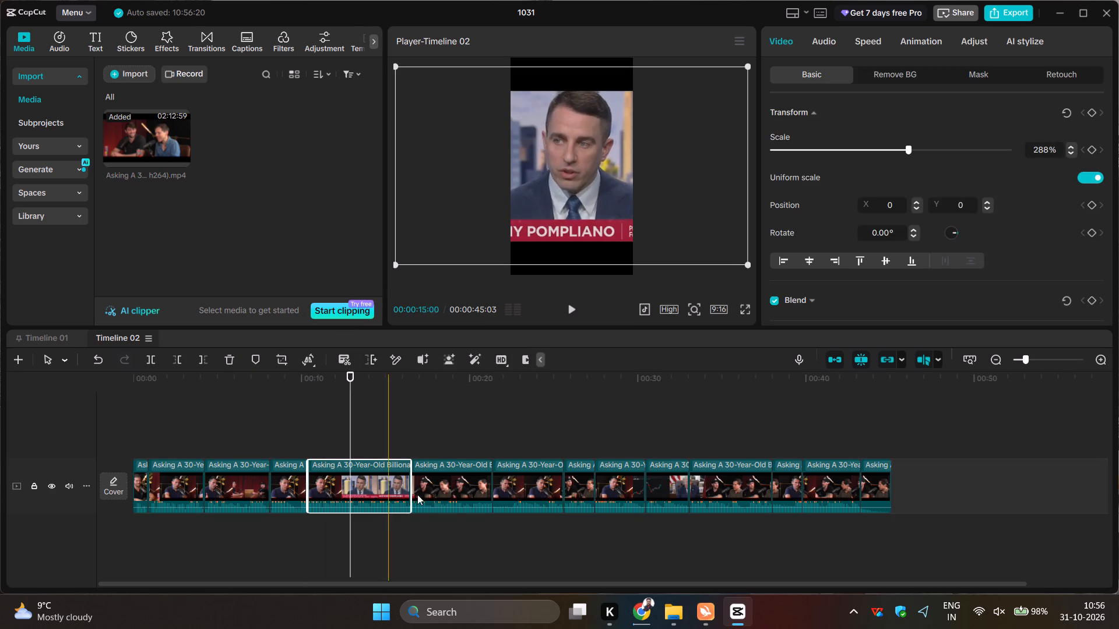
Scale the sixth segment to 286% and reposition it to frame the speaker in the black cap.
left_click(445, 481)
left_click(452, 434)
left_click(451, 469)
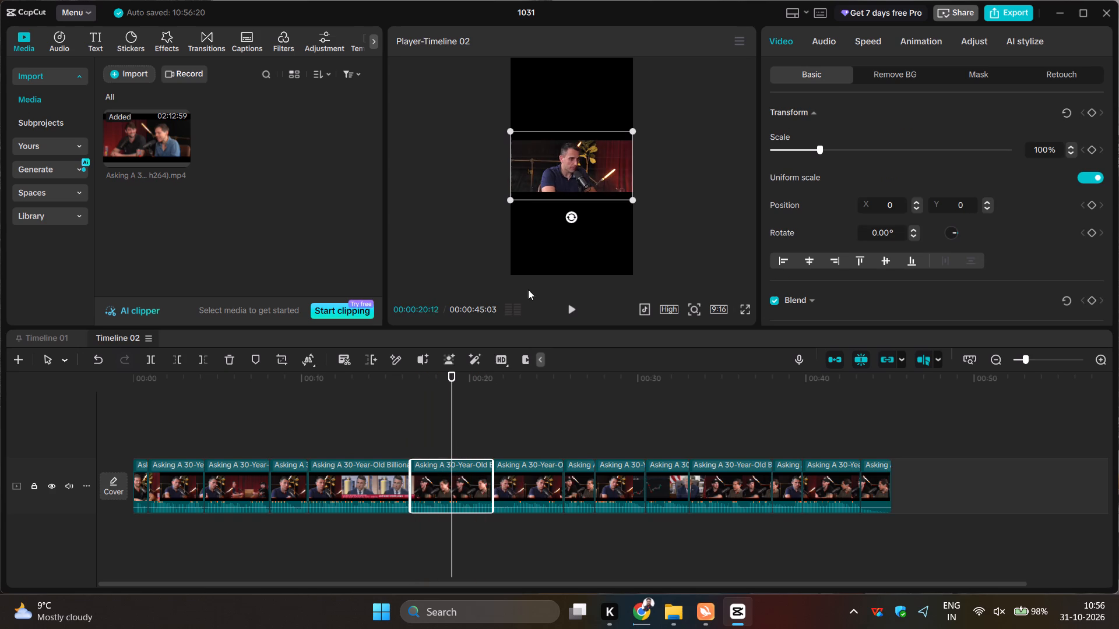
left_click_drag(633, 195, 692, 263)
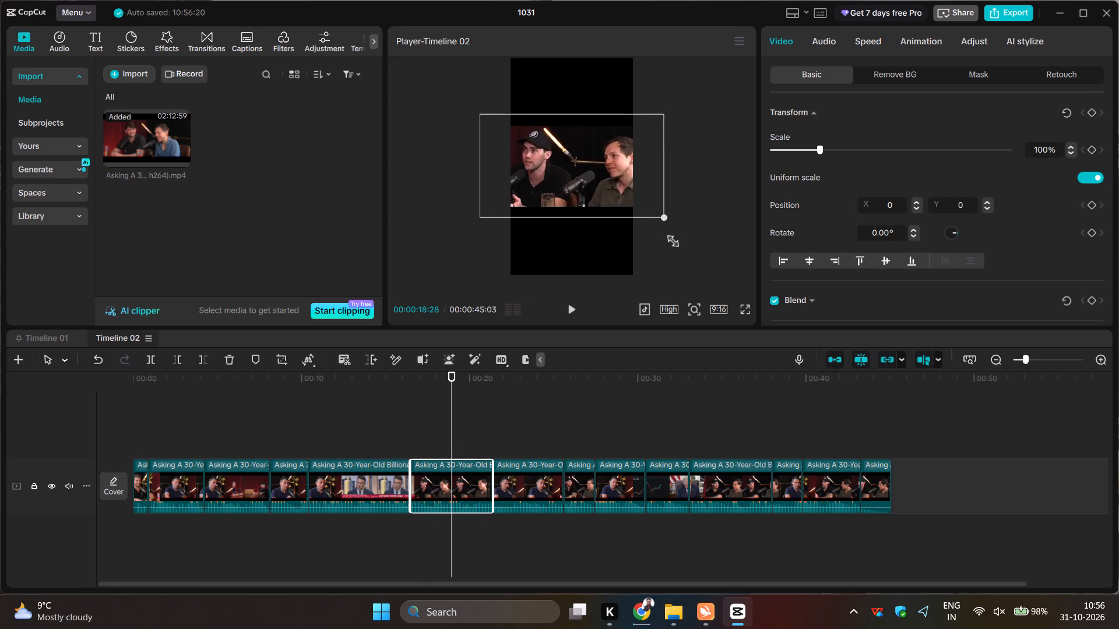
left_click_drag(692, 263, 741, 312)
left_click_drag(563, 212, 620, 209)
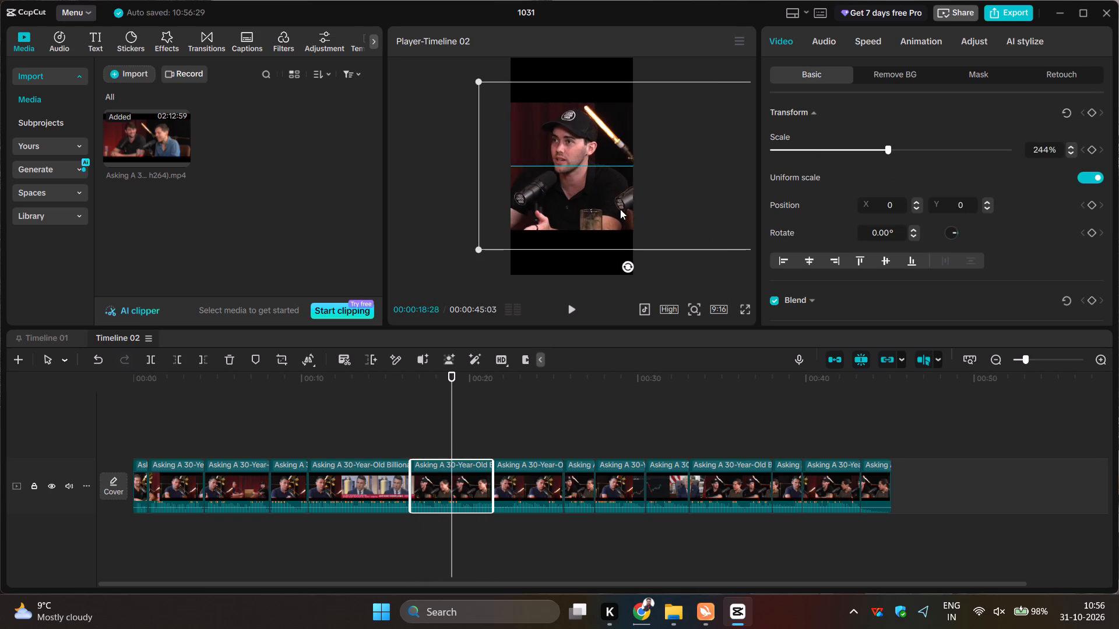
left_click_drag(620, 209, 634, 209)
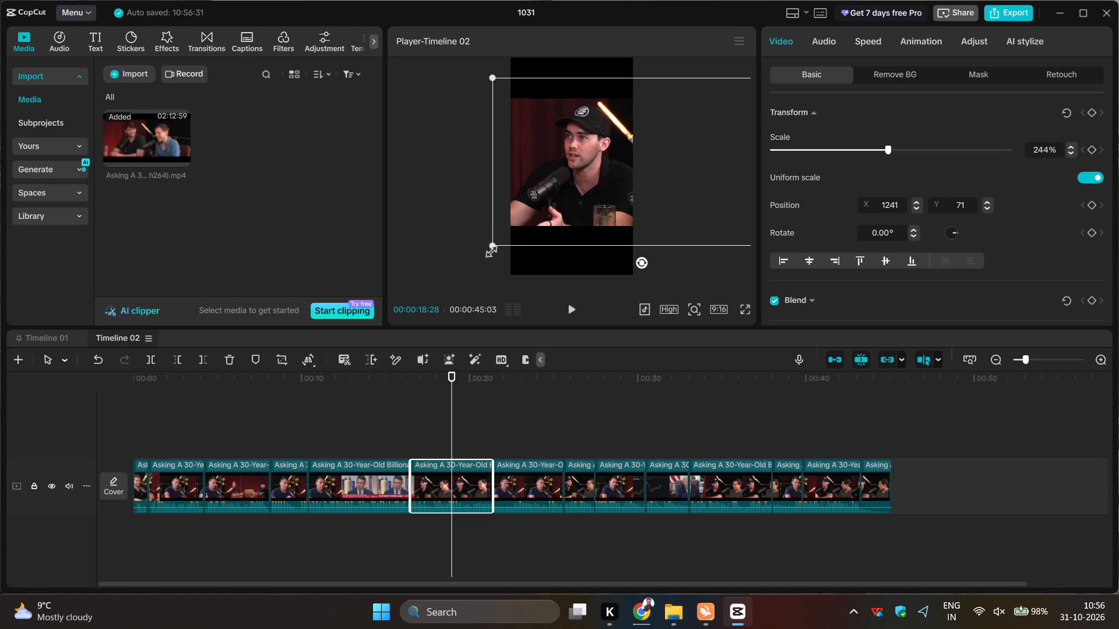
left_click_drag(490, 247, 457, 276)
left_click_drag(536, 220, 561, 217)
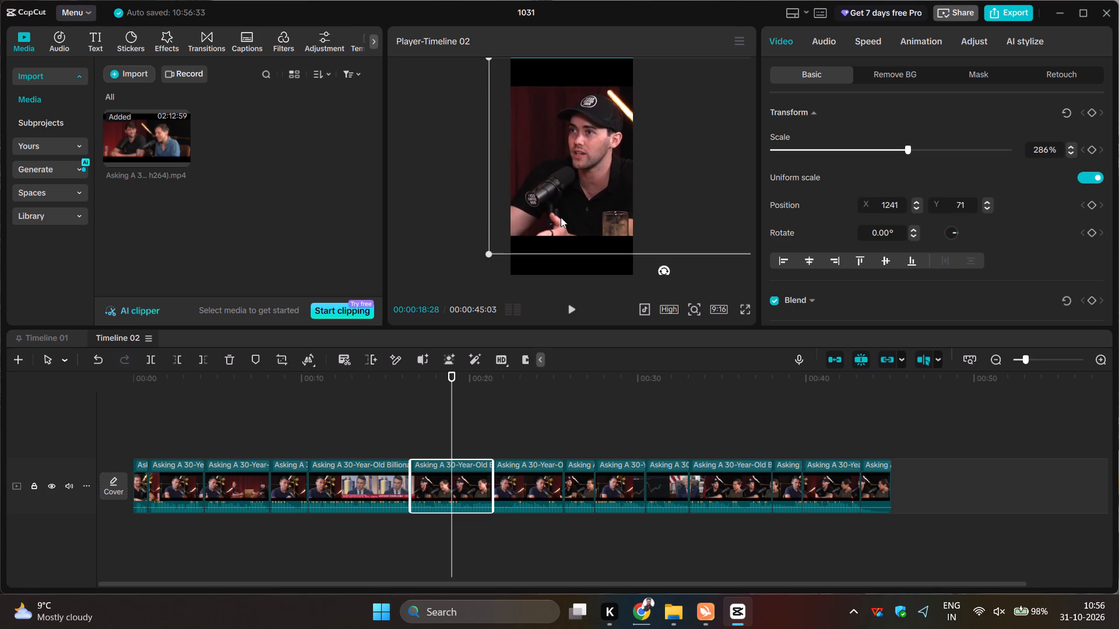
left_click_drag(561, 217, 550, 224)
Scale the seventh segment to 315% and shift it to X -109, Y 0 to frame the speaker in the navy shirt.
left_click(520, 457)
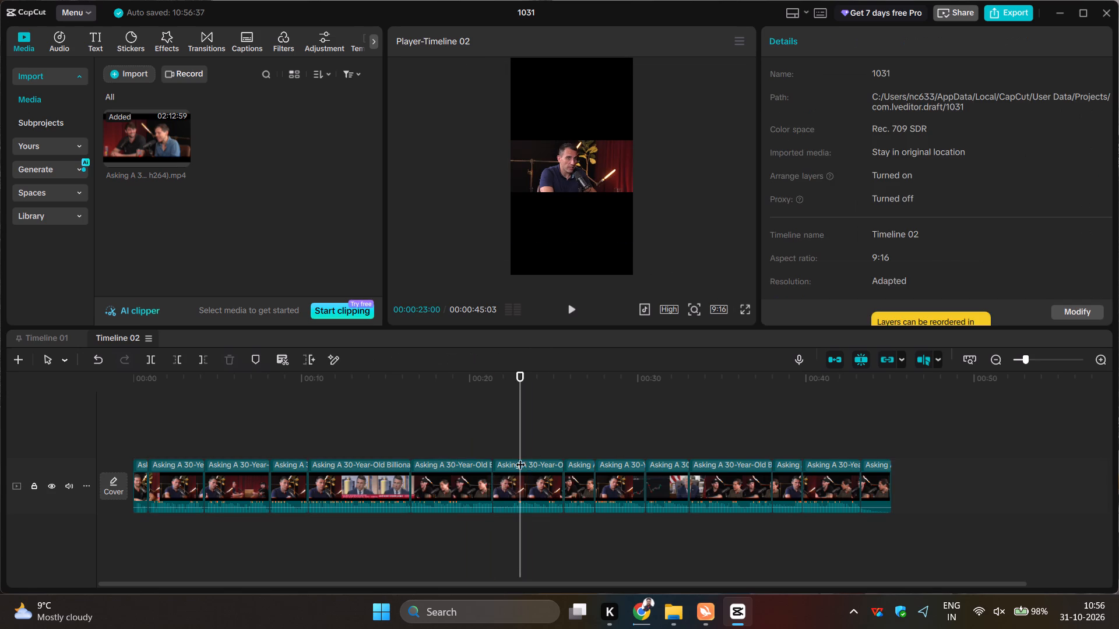
left_click(523, 486)
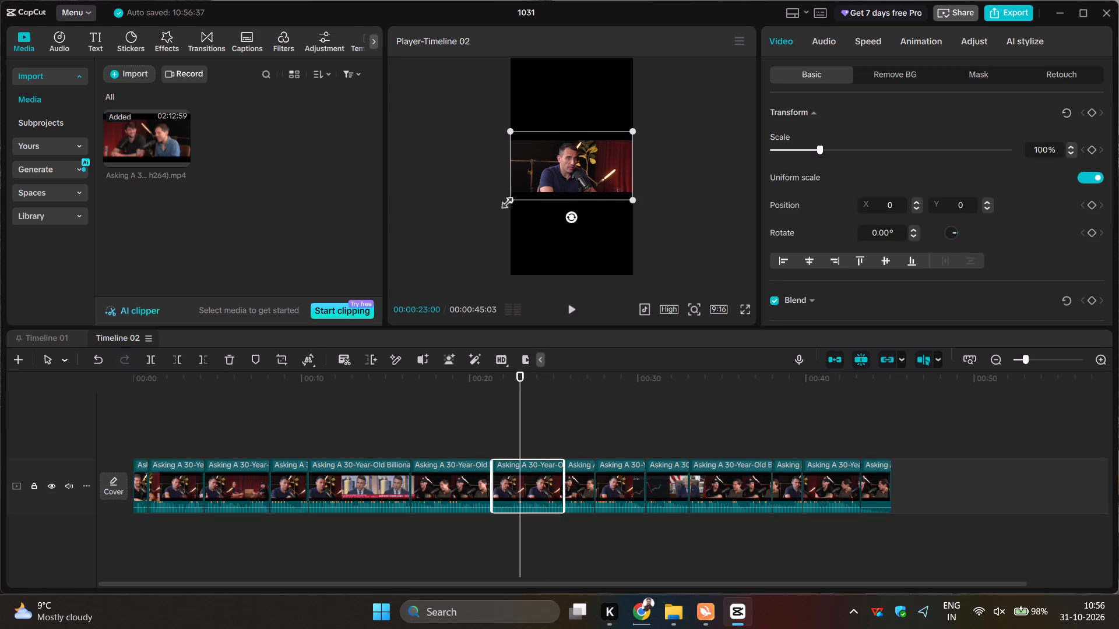
left_click_drag(505, 200, 321, 358)
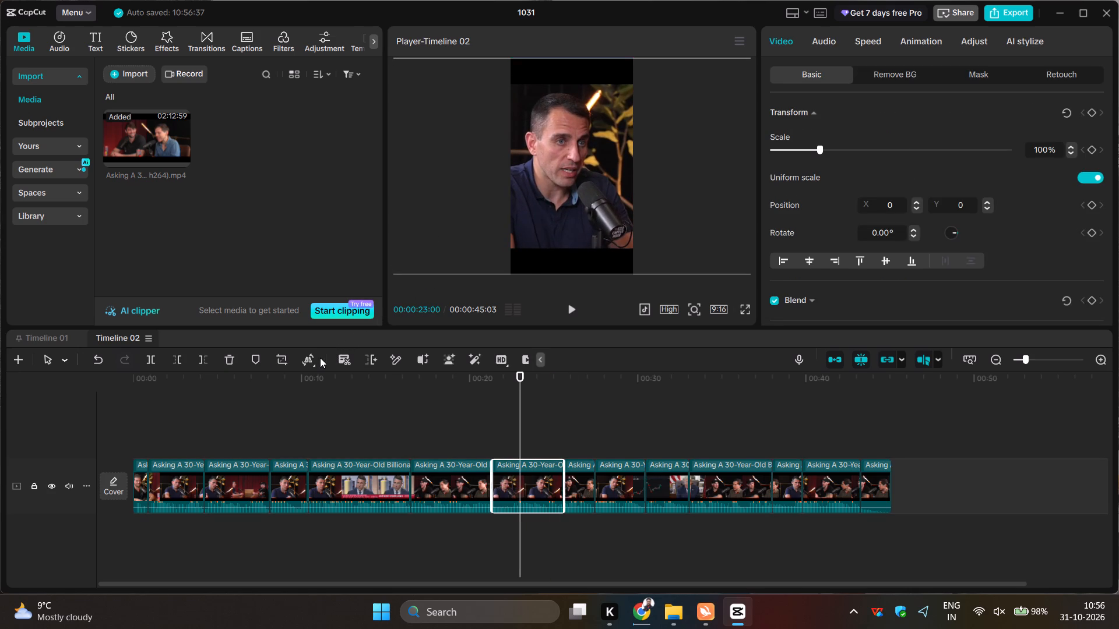
left_click_drag(542, 230, 526, 229)
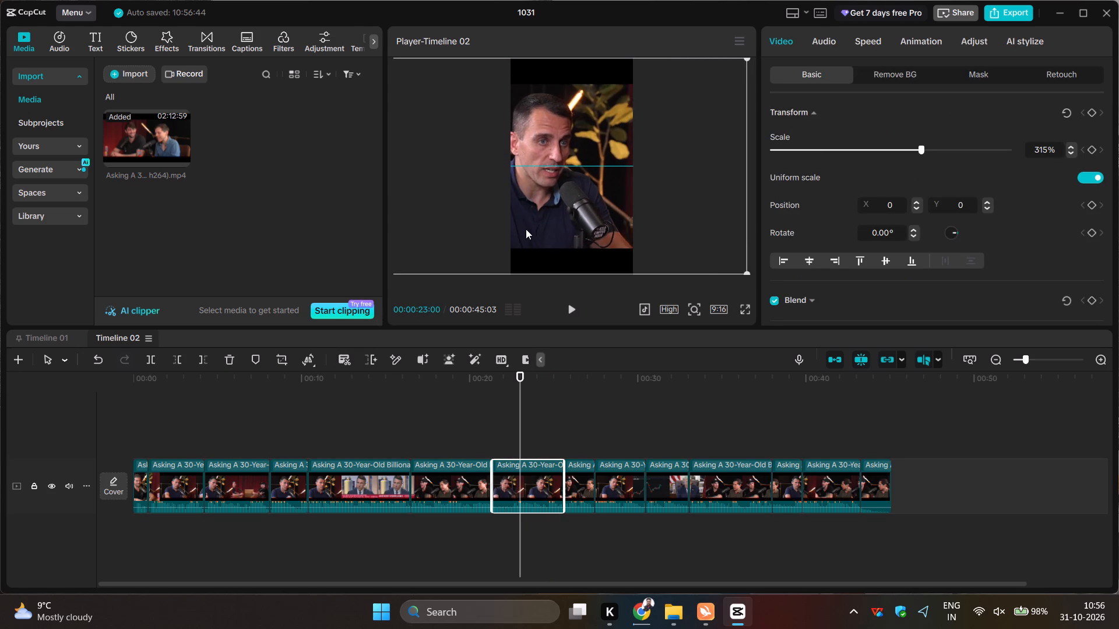
left_click_drag(526, 229, 536, 232)
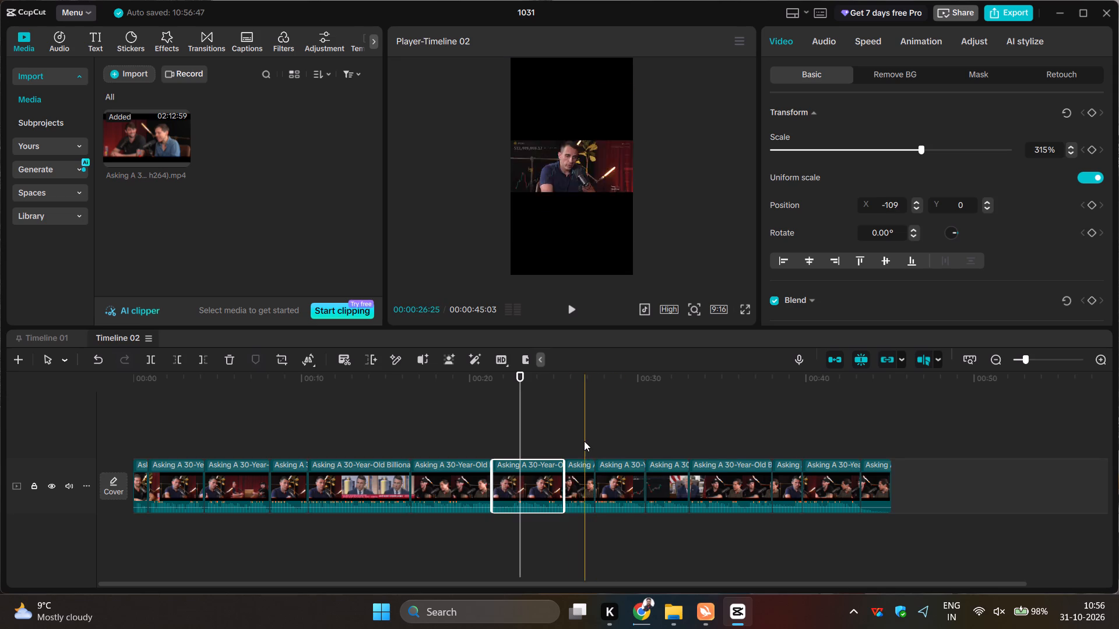
Enlarge the eighth segment to fill the frame's width and shift it sideways to frame the man in the olive shirt.
left_click(584, 441)
left_click(585, 473)
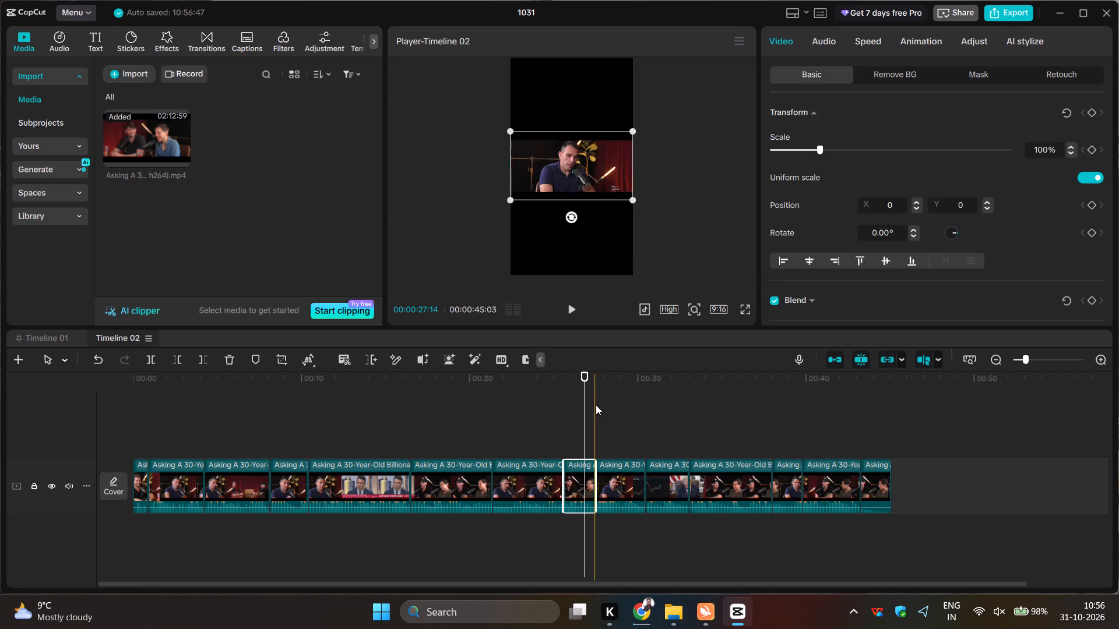
left_click_drag(586, 423, 562, 425)
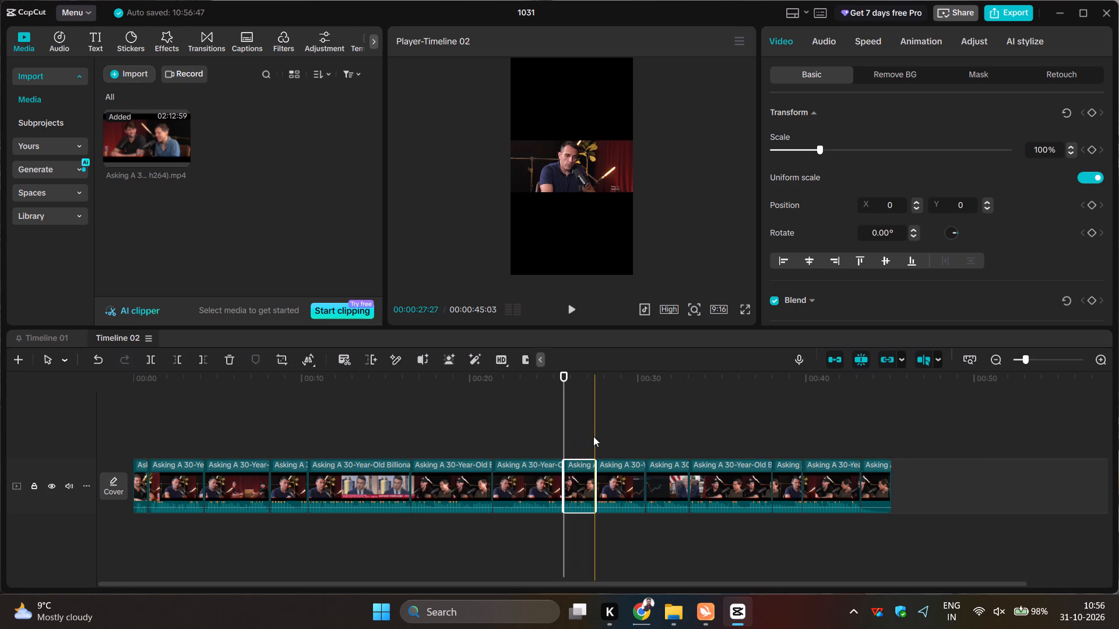
left_click_drag(509, 200, 356, 324)
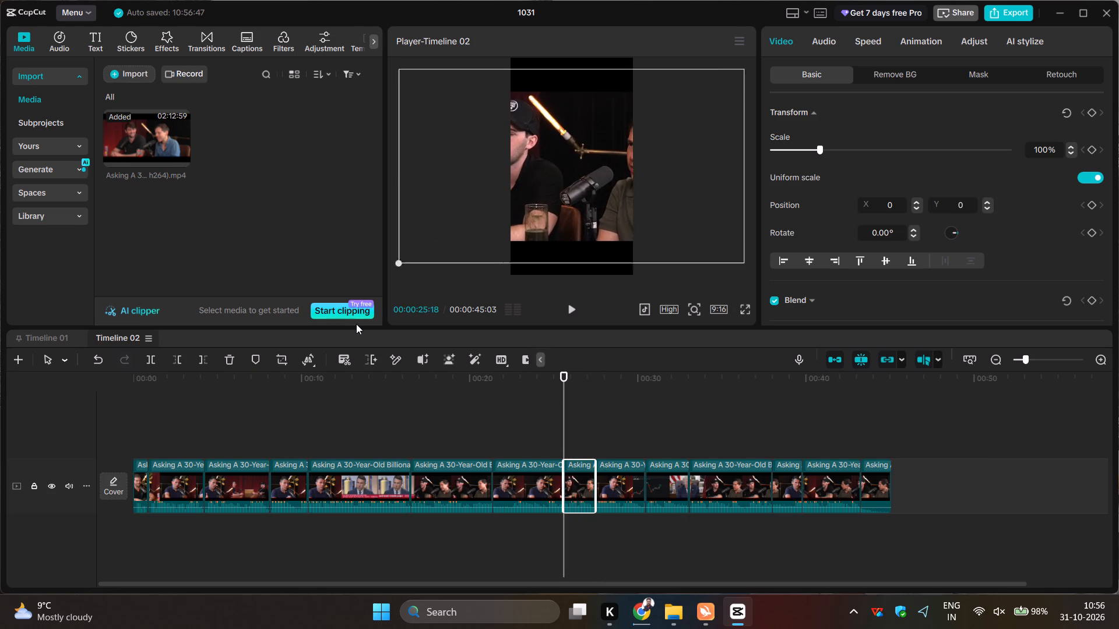
left_click_drag(356, 324, 355, 325)
left_click_drag(571, 251, 503, 248)
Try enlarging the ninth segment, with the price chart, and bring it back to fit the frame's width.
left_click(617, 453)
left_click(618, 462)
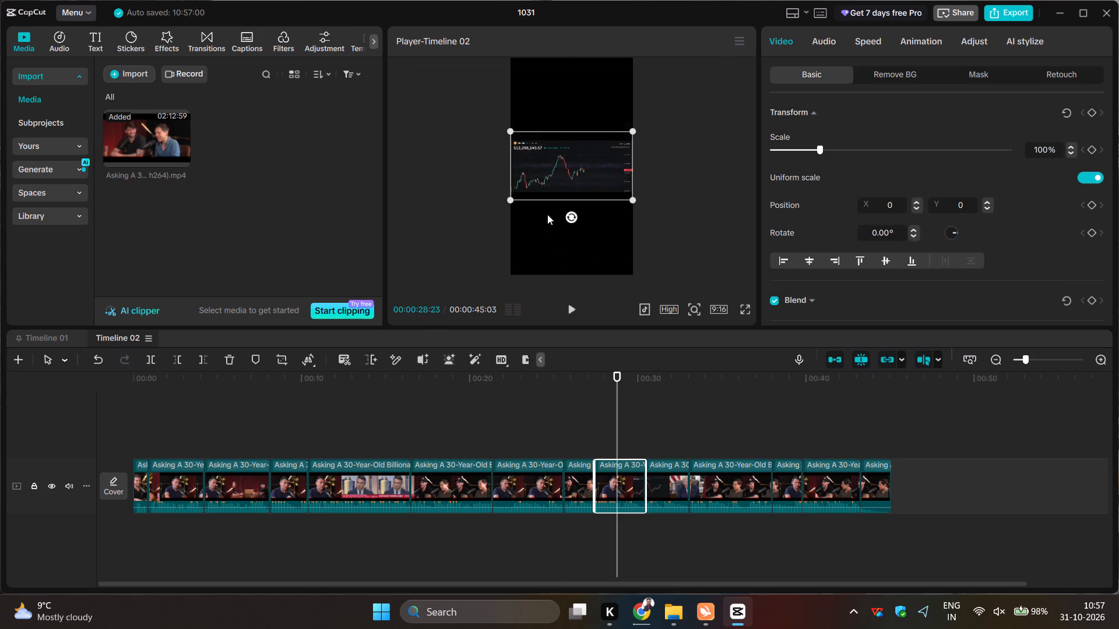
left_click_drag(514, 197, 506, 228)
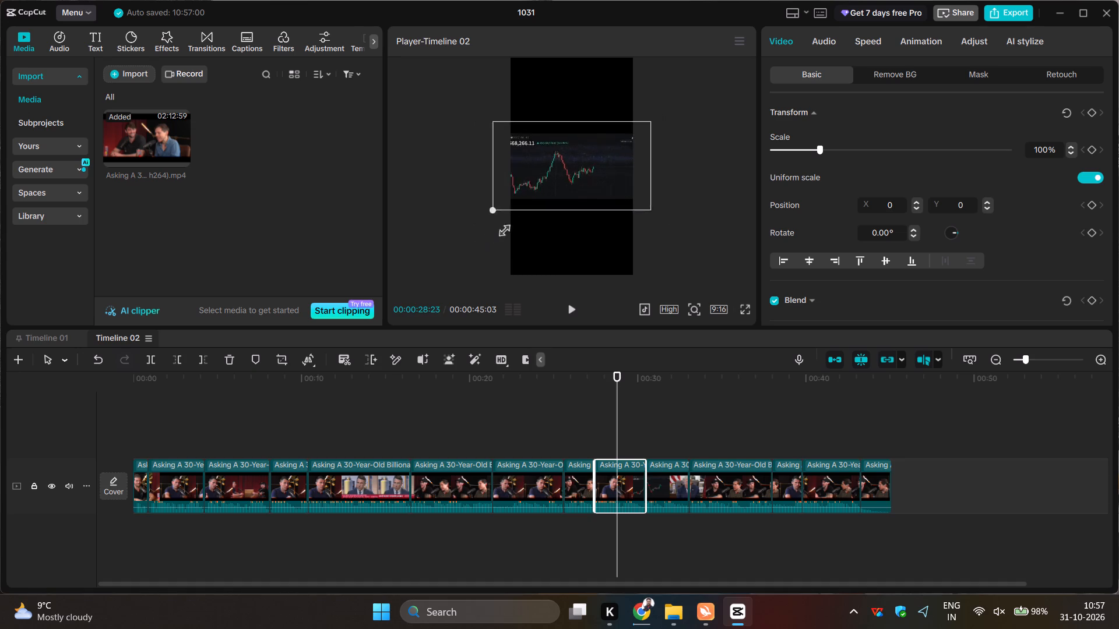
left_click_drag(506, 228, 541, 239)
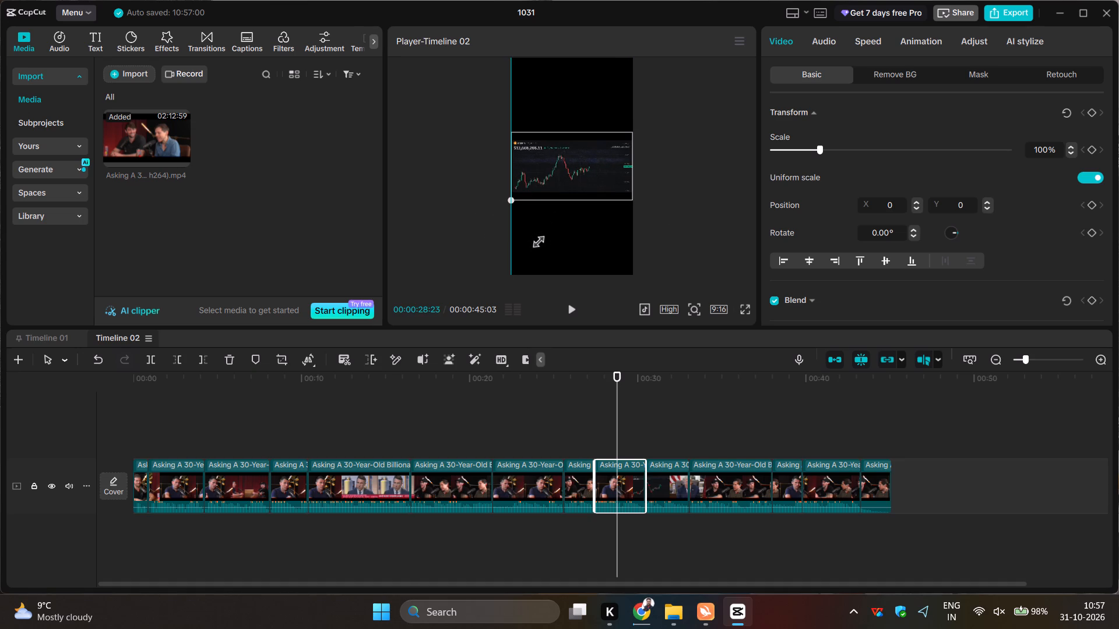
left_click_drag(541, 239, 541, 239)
Scale the tenth segment, with the office footage, to 290% so the seated man fills the frame's width.
left_click(676, 458)
left_click(671, 472)
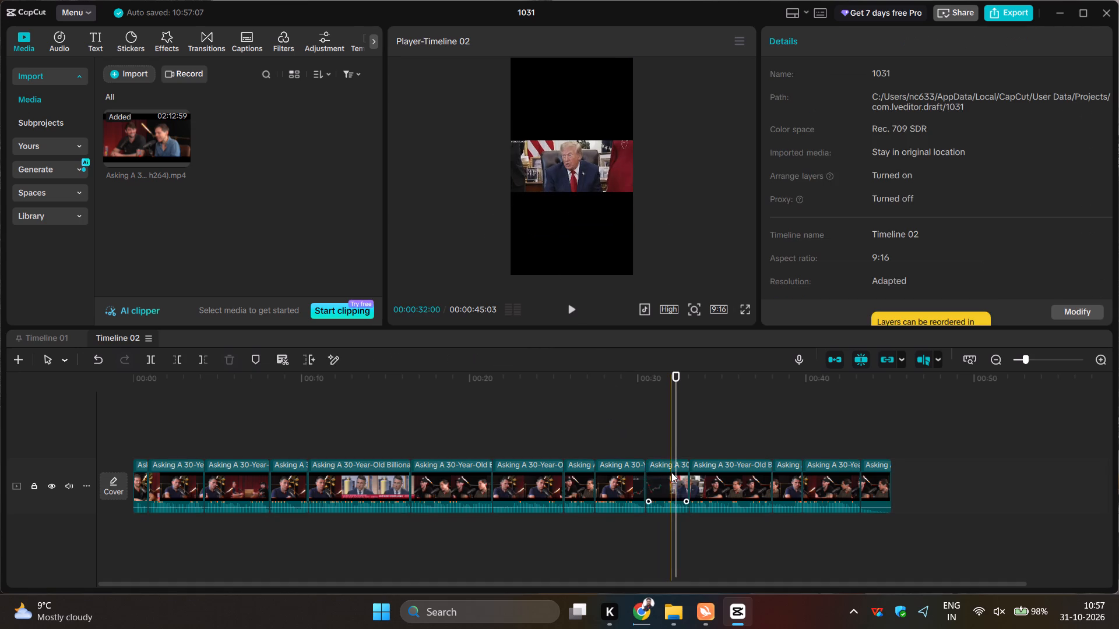
left_click_drag(505, 200, 469, 238)
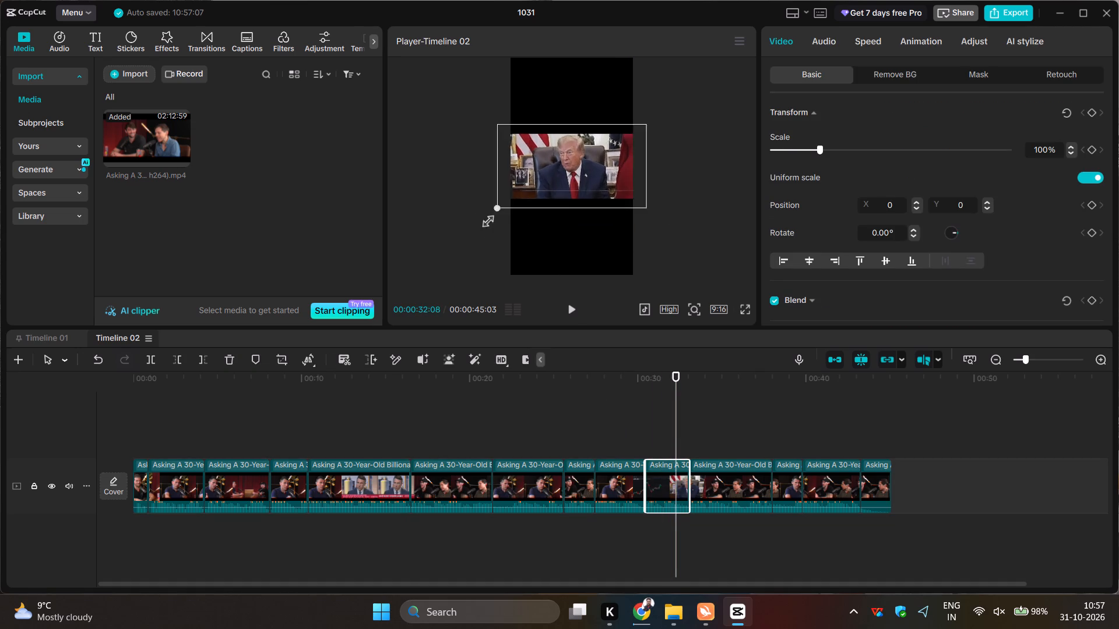
left_click_drag(469, 238, 367, 363)
left_click(576, 175)
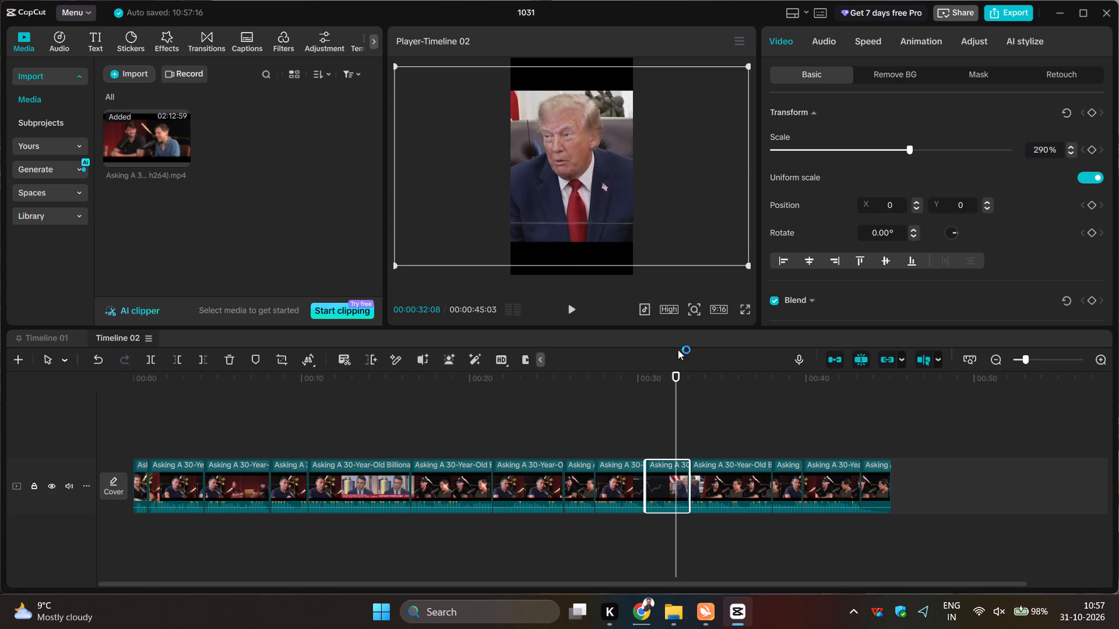
Scale the eleventh segment to 274% and reposition it to X -1466, Y 0 to frame the man in the olive shirt.
left_click(720, 434)
left_click(724, 467)
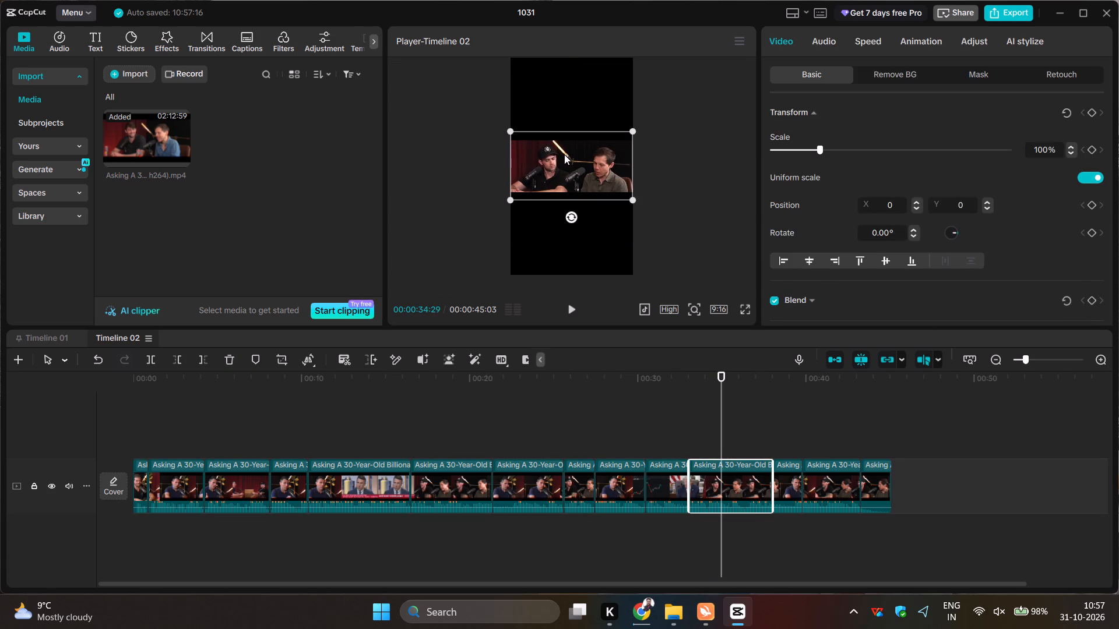
left_click_drag(509, 197, 395, 302)
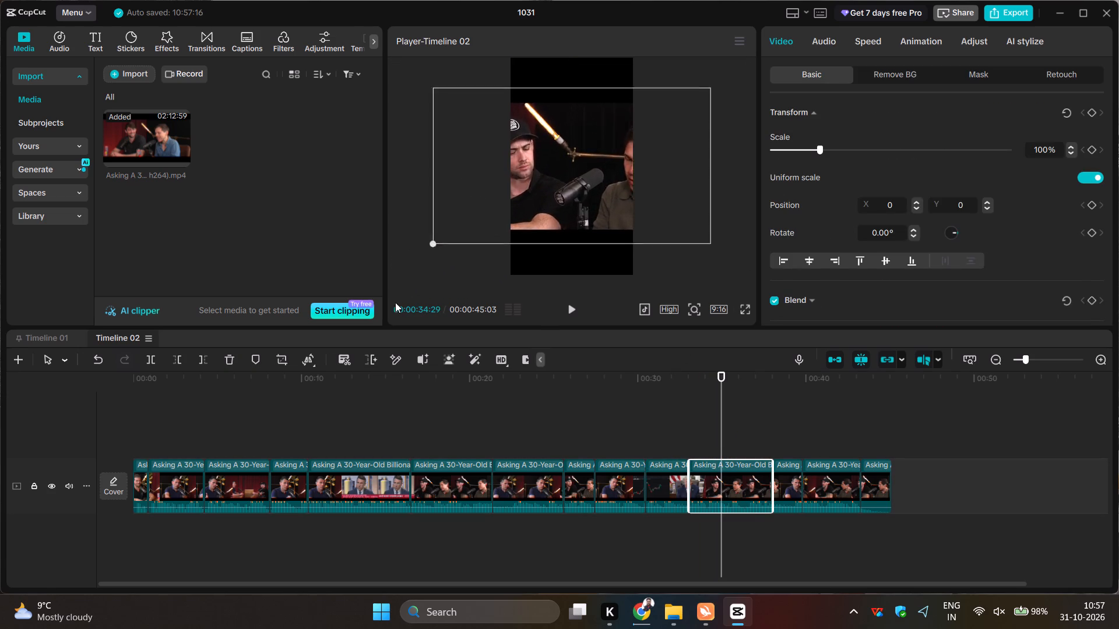
left_click_drag(395, 302, 357, 327)
left_click_drag(548, 206, 582, 204)
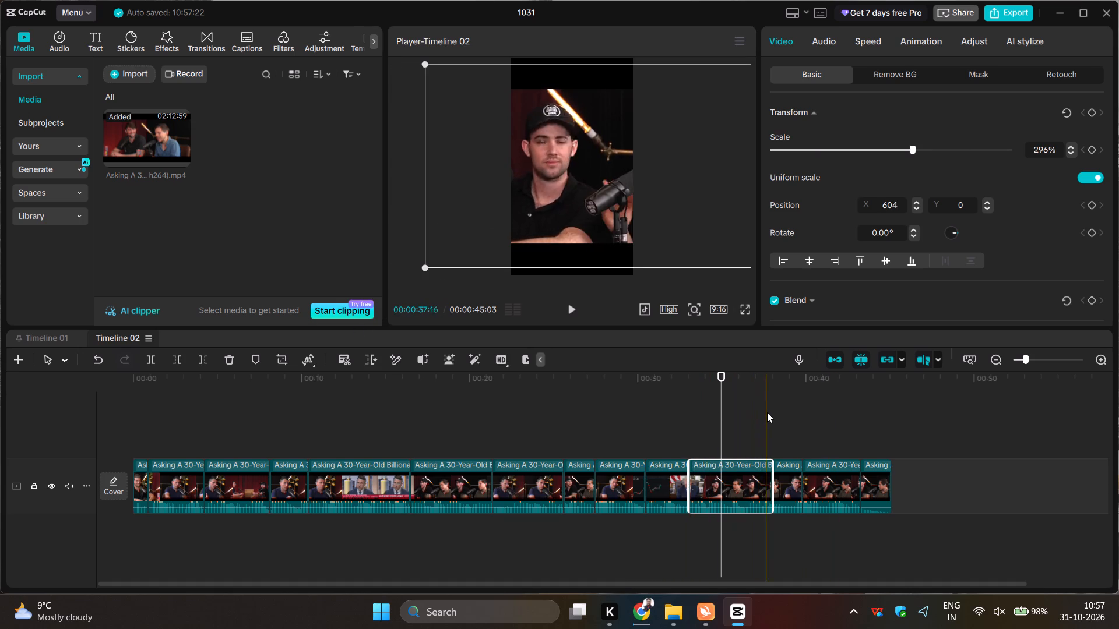
left_click_drag(585, 211, 544, 205)
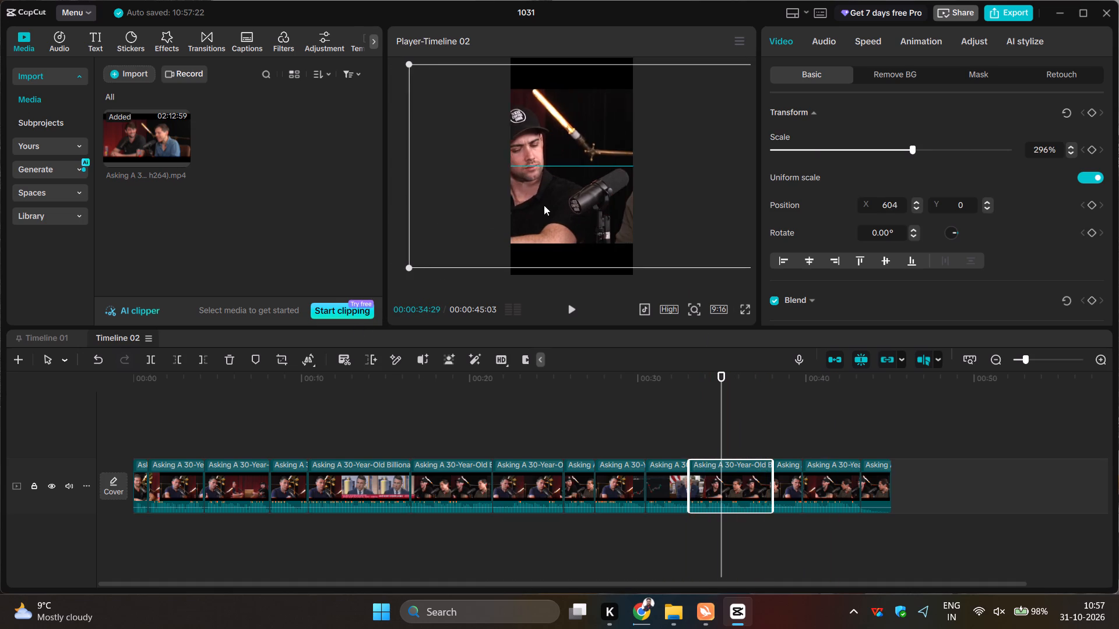
left_click_drag(544, 205, 466, 202)
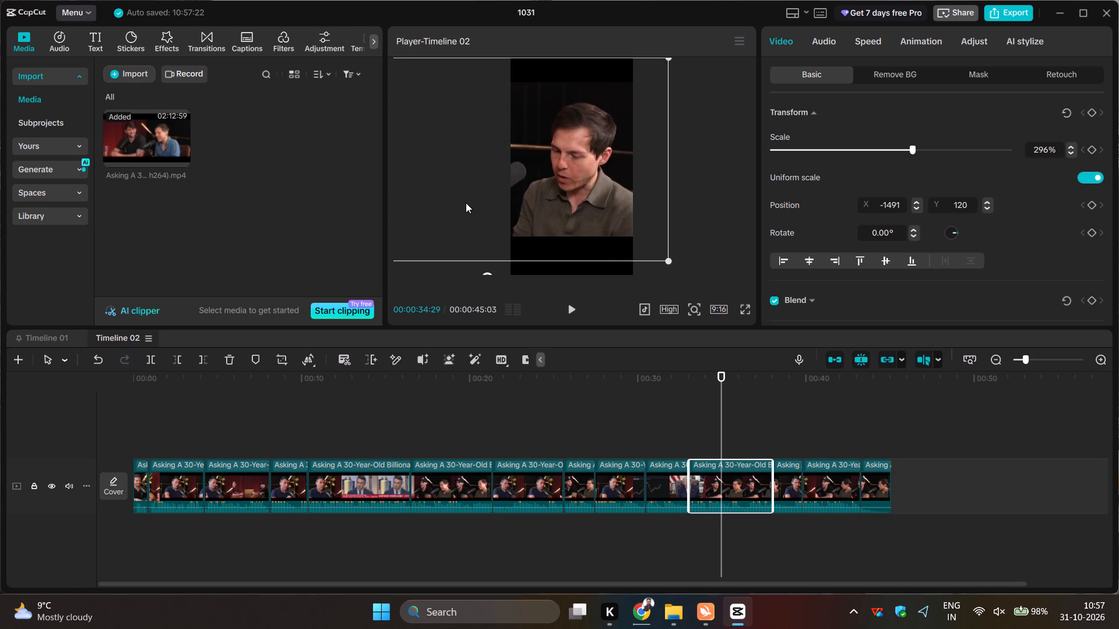
left_click_drag(665, 263, 651, 264)
left_click_drag(669, 257, 648, 249)
left_click_drag(564, 207, 564, 207)
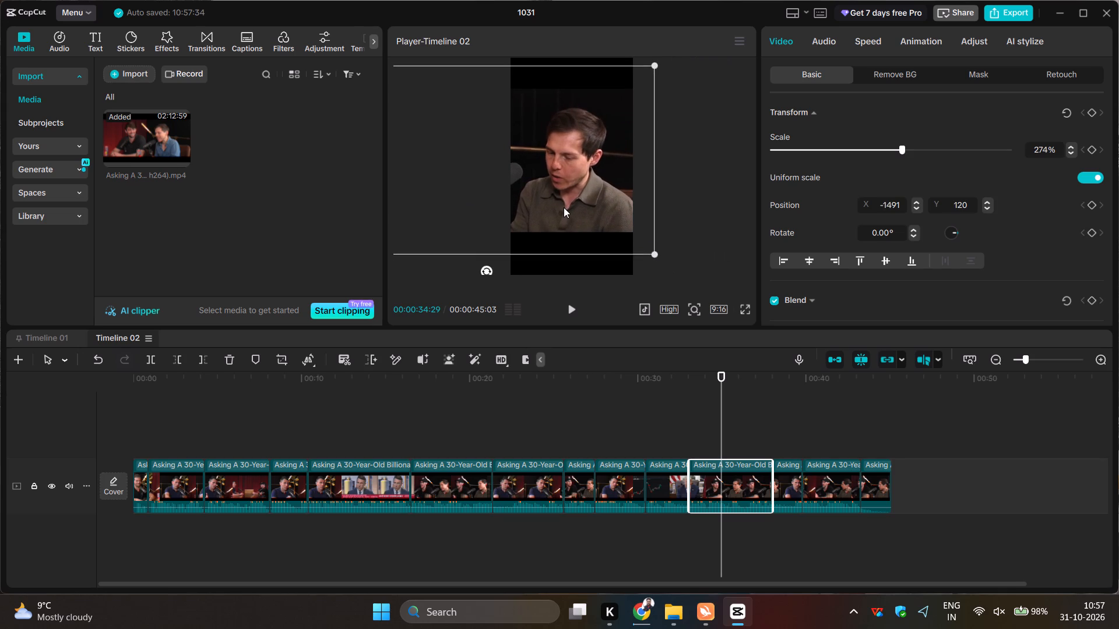
left_click_drag(564, 207, 565, 206)
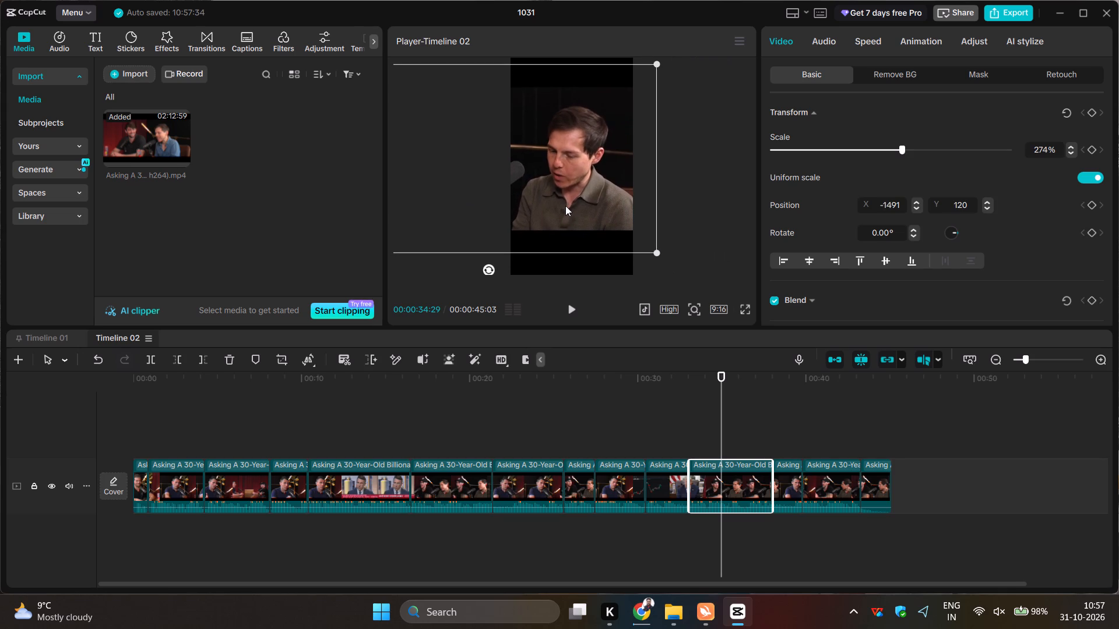
left_click_drag(565, 206, 565, 213)
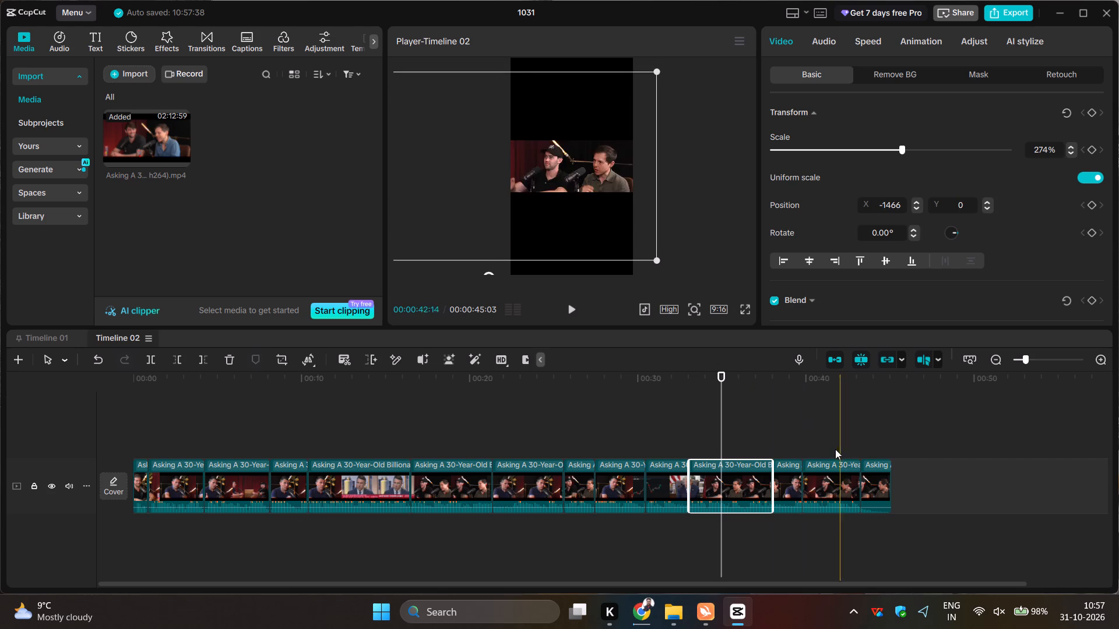
Scale the twelfth segment to 290% so the speaker in the navy shirt fills the frame's width.
left_click(788, 448)
left_click(788, 468)
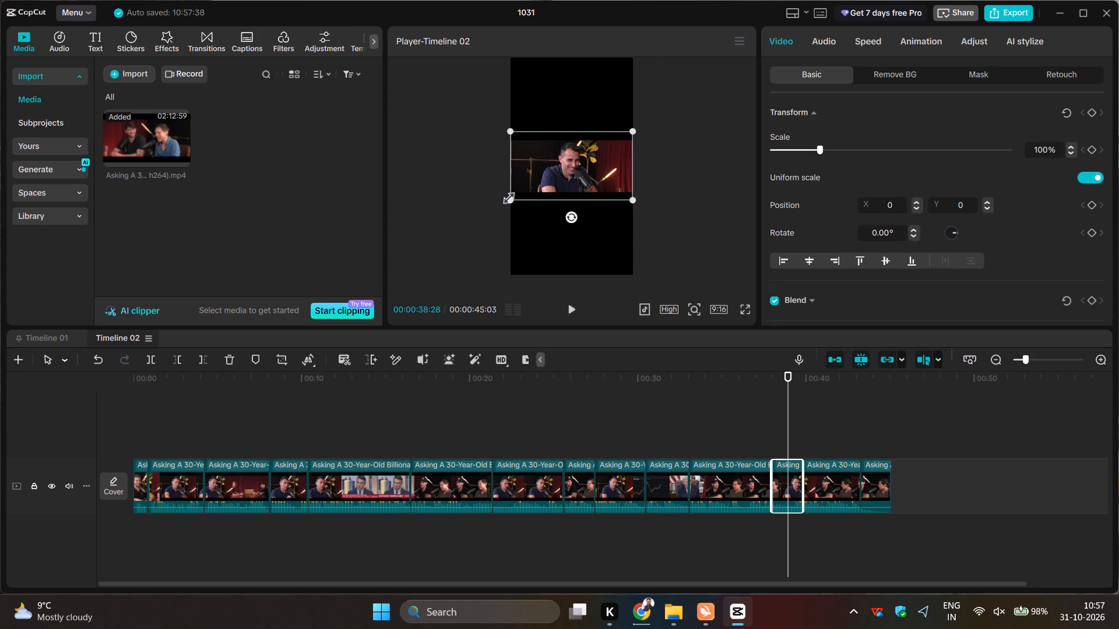
left_click_drag(506, 196, 339, 327)
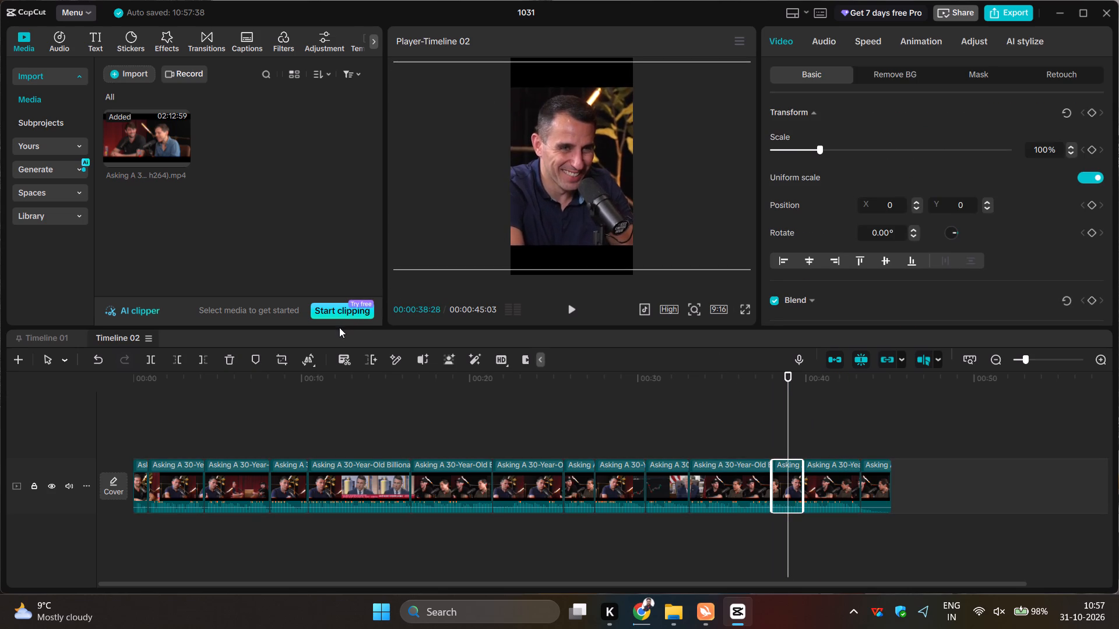
left_click_drag(339, 327, 356, 326)
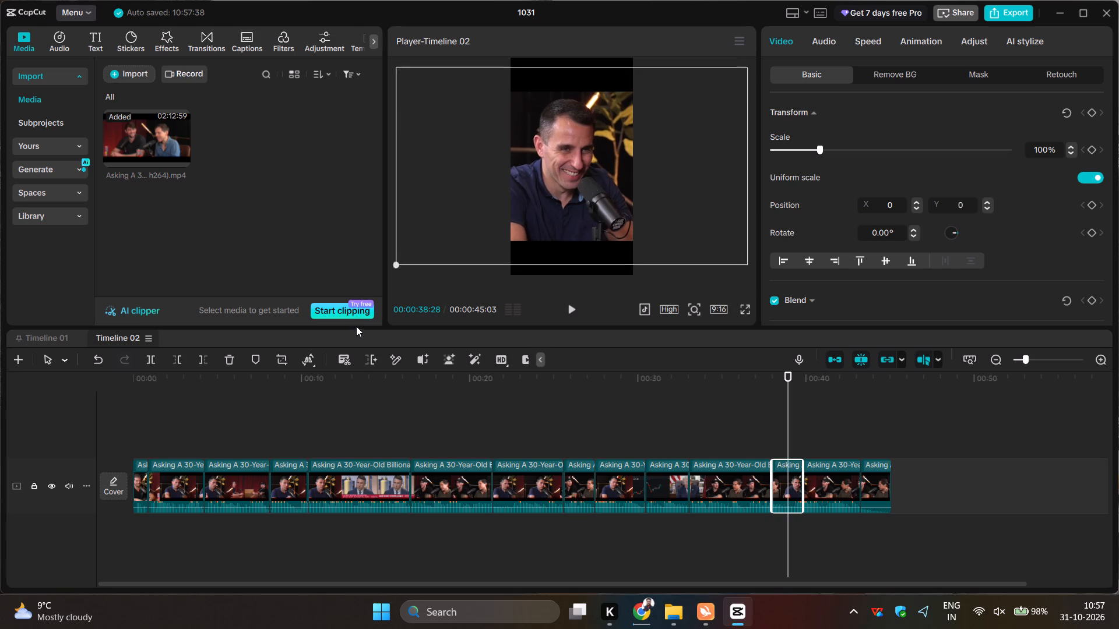
left_click_drag(356, 326, 356, 327)
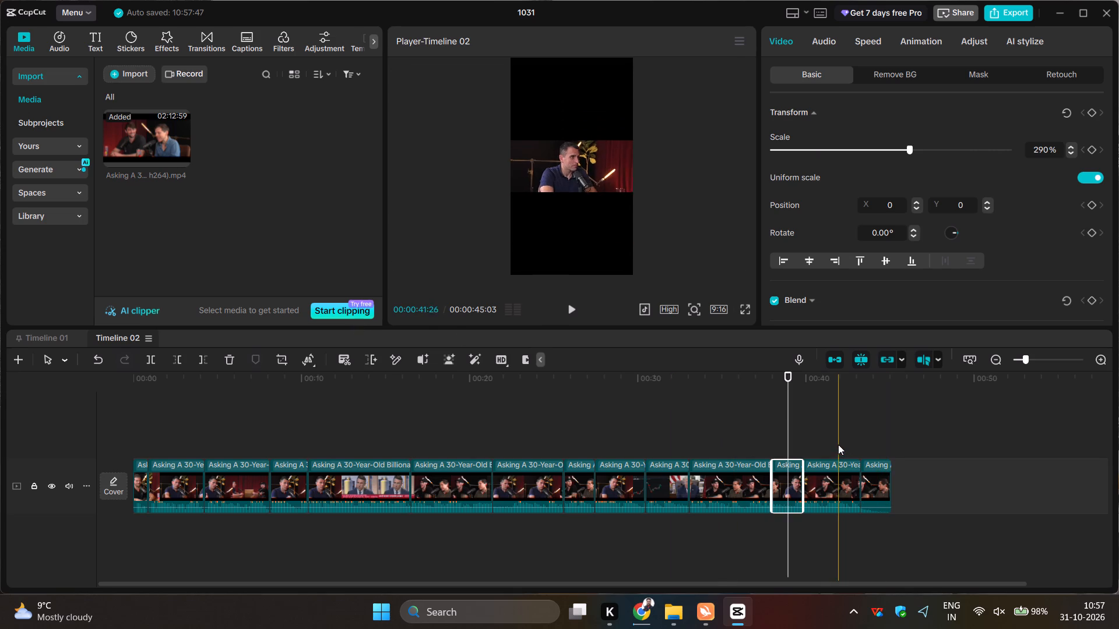
Scale the thirteenth segment to 266% and reposition it to X -1054, Y 0 to frame the man in the olive shirt.
left_click(838, 444)
left_click(828, 472)
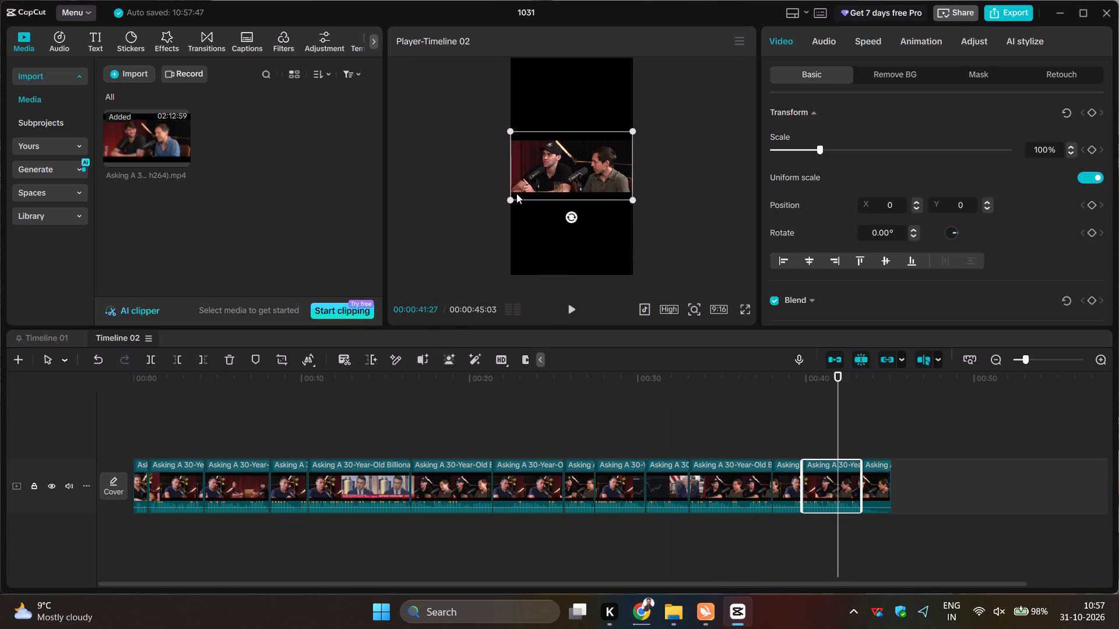
left_click_drag(506, 199, 382, 292)
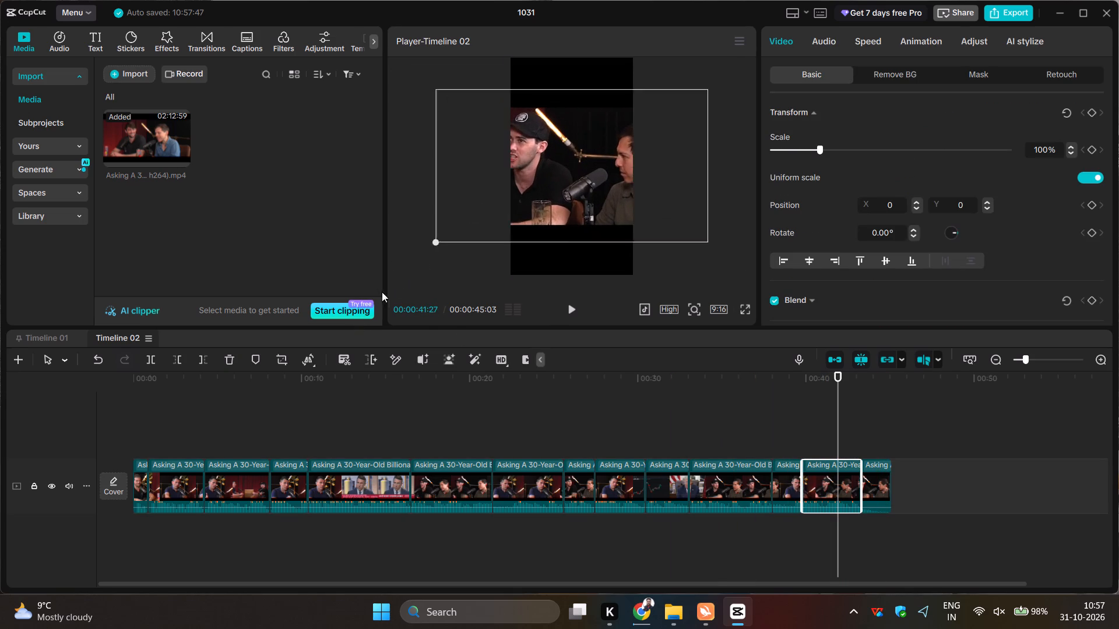
left_click_drag(382, 292, 367, 305)
left_click_drag(571, 213, 521, 213)
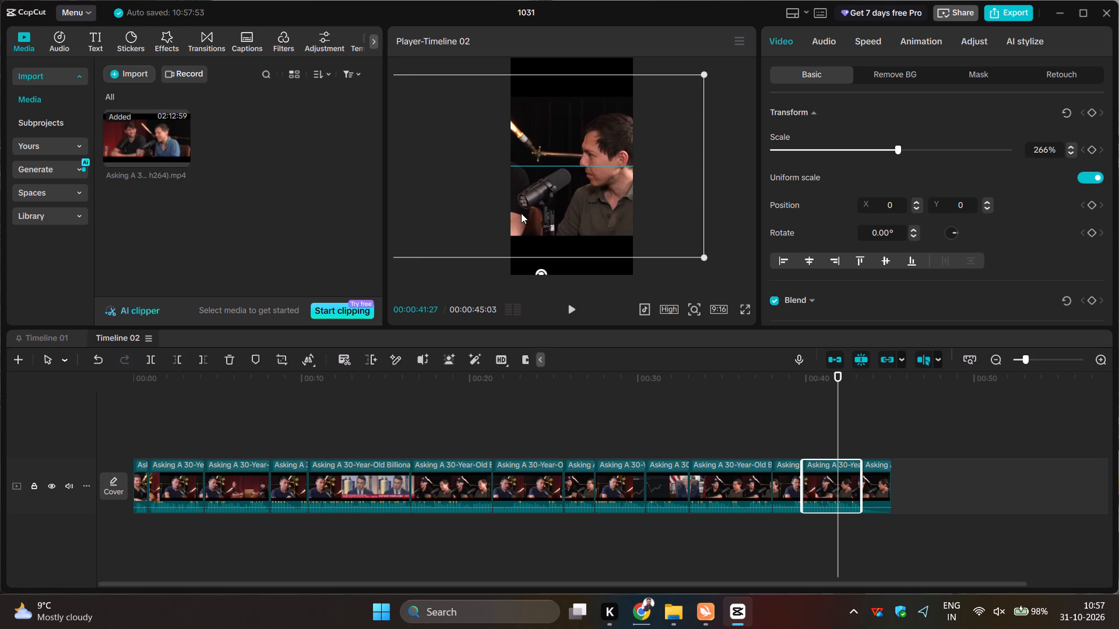
left_click_drag(521, 213, 512, 214)
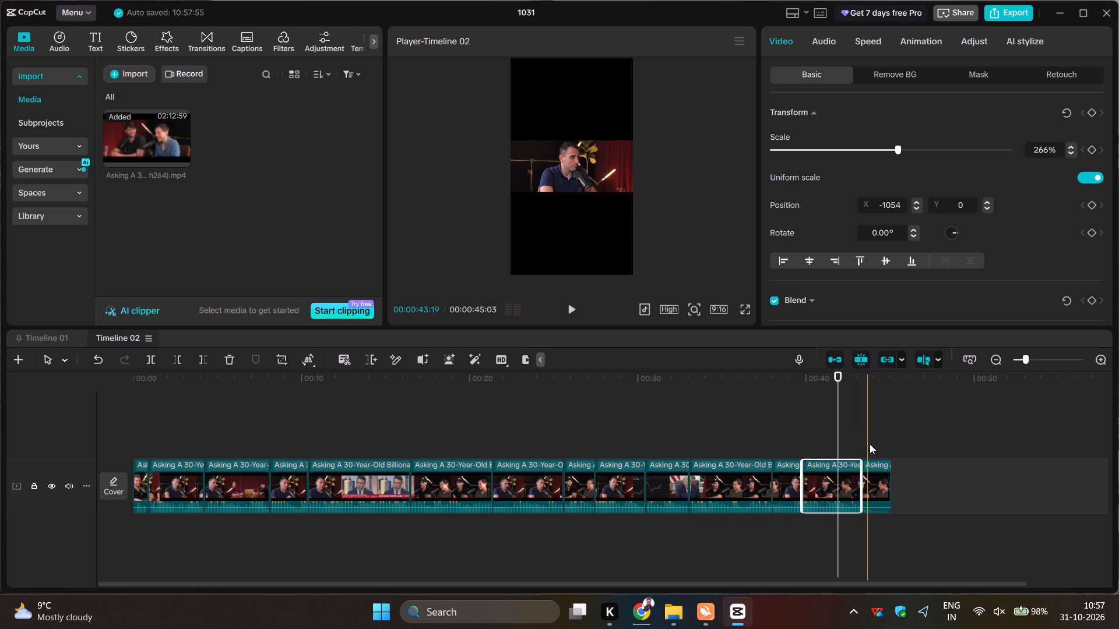
Scale the last segment to 315% so the speaker in the navy shirt fills the frame's width.
left_click(870, 443)
left_click(875, 470)
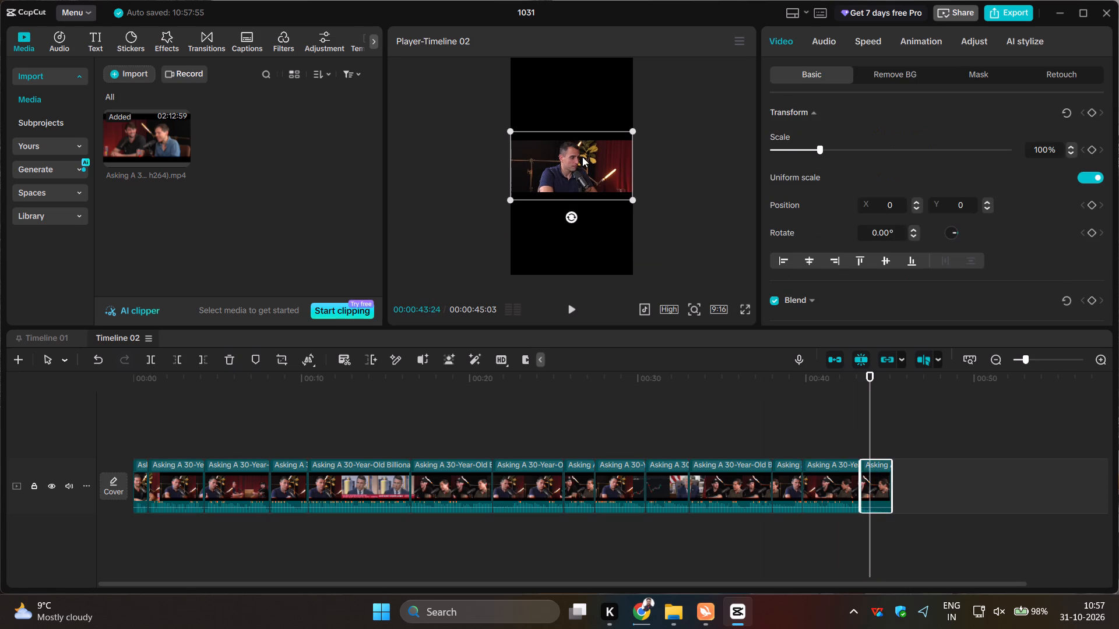
left_click_drag(508, 200, 378, 289)
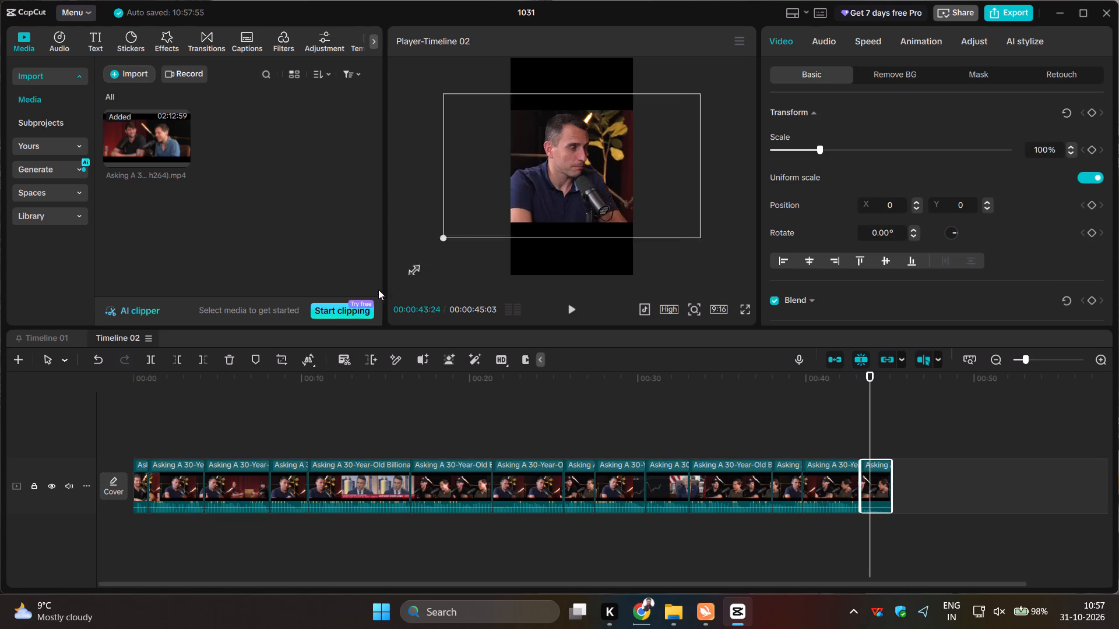
left_click_drag(378, 289, 321, 331)
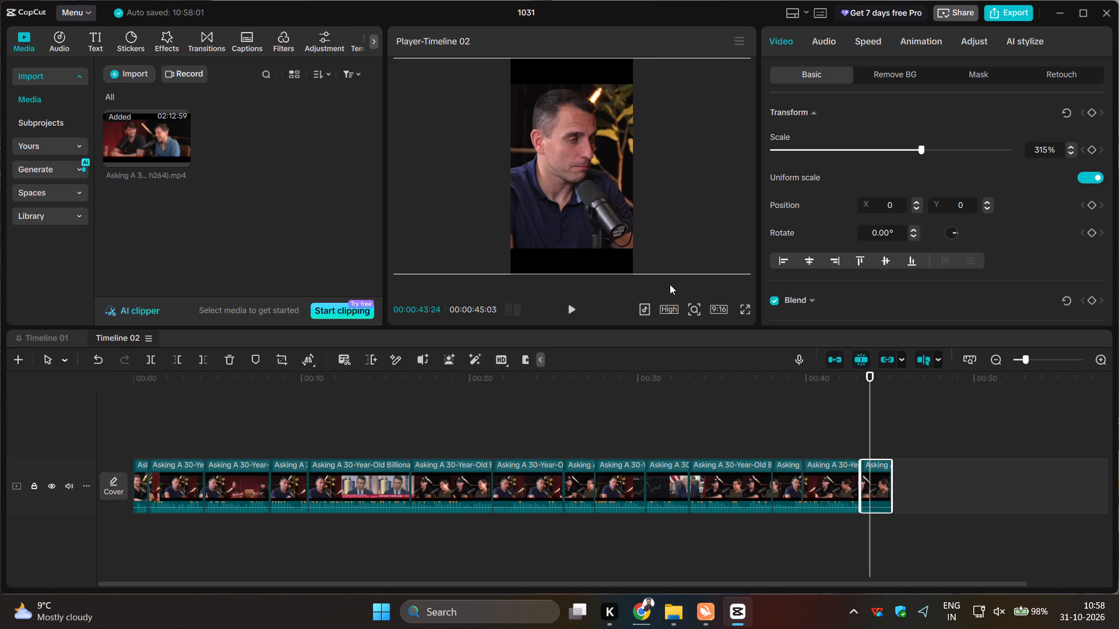
left_click(670, 275)
left_click(612, 282)
left_click(585, 287)
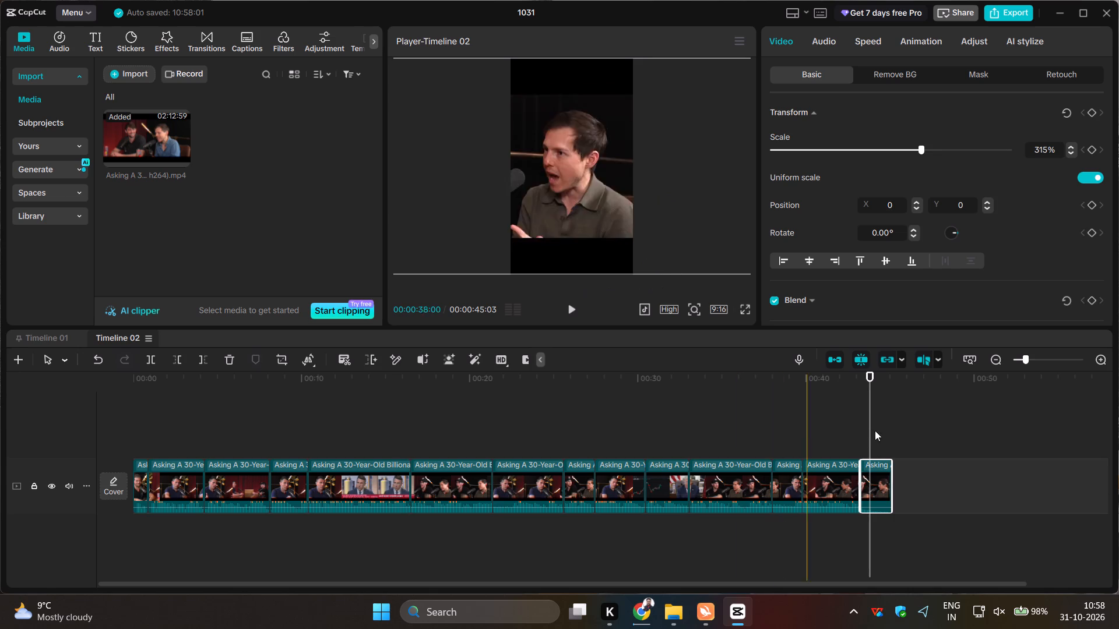
Add a default text layer at the start of the timeline and extend it to the end of the last segment.
left_click(895, 433)
left_click_drag(895, 433, 115, 384)
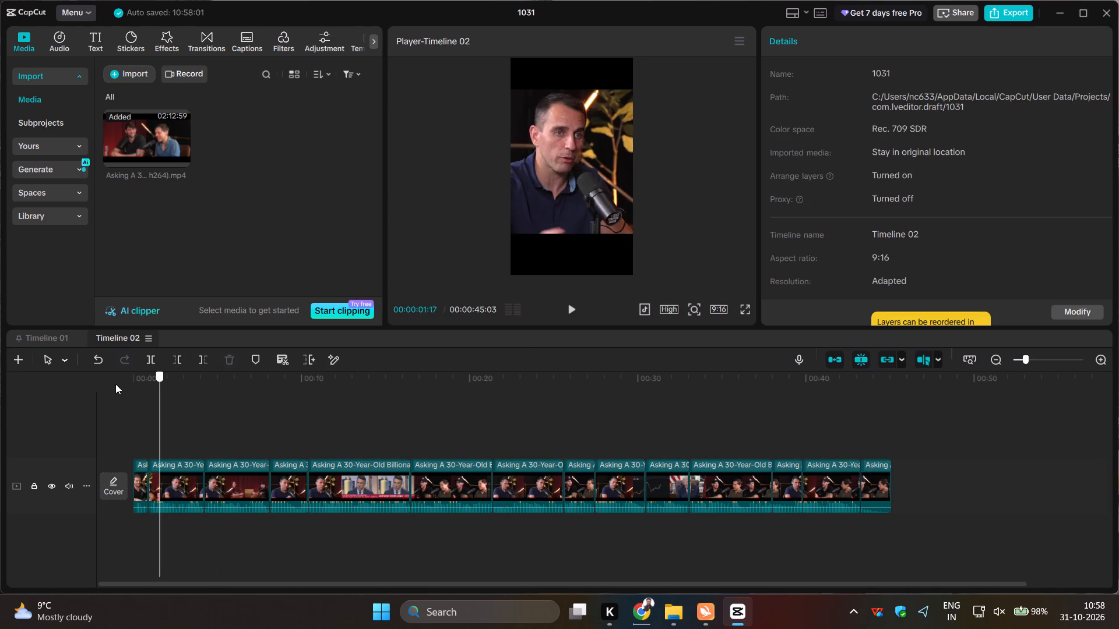
left_click_drag(115, 384, 66, 390)
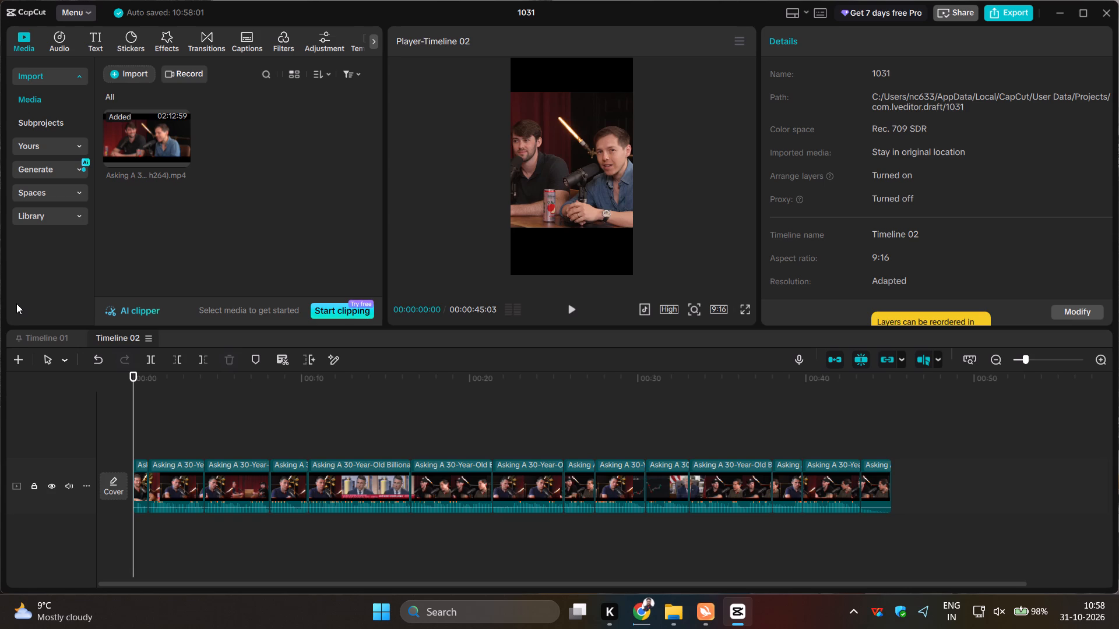
left_click_drag(132, 419, 127, 422)
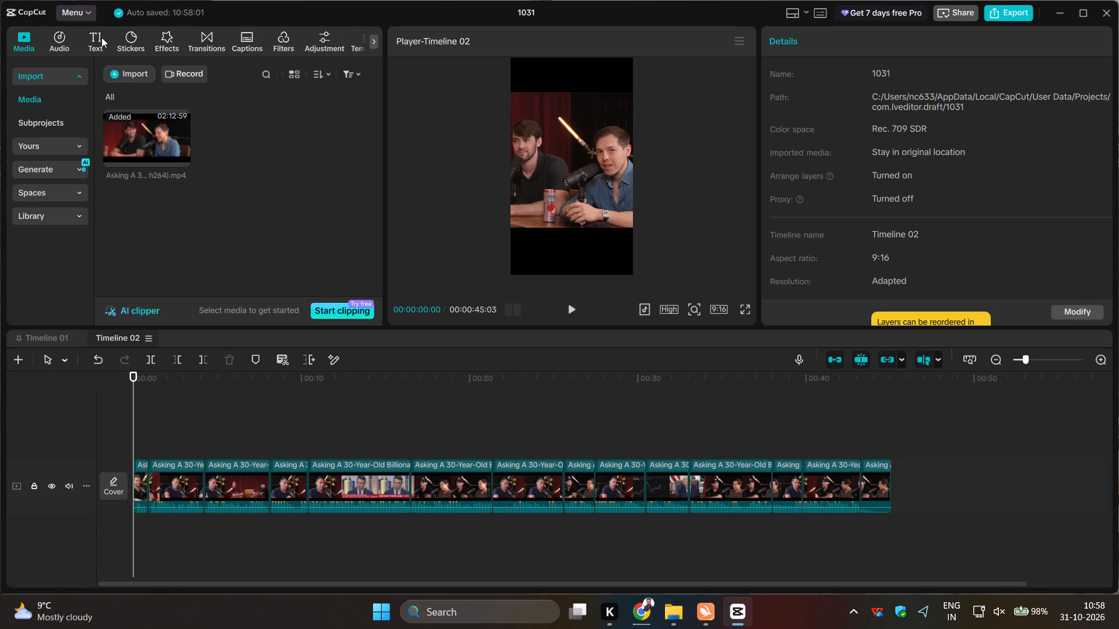
left_click(101, 37)
left_click(152, 122)
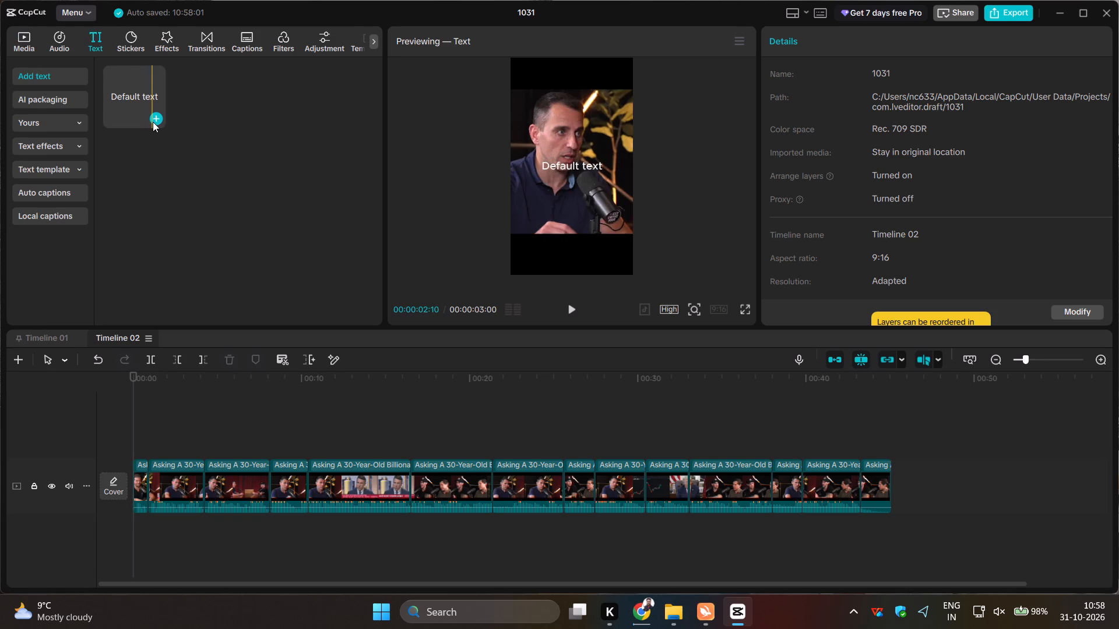
left_click_drag(186, 449, 815, 457)
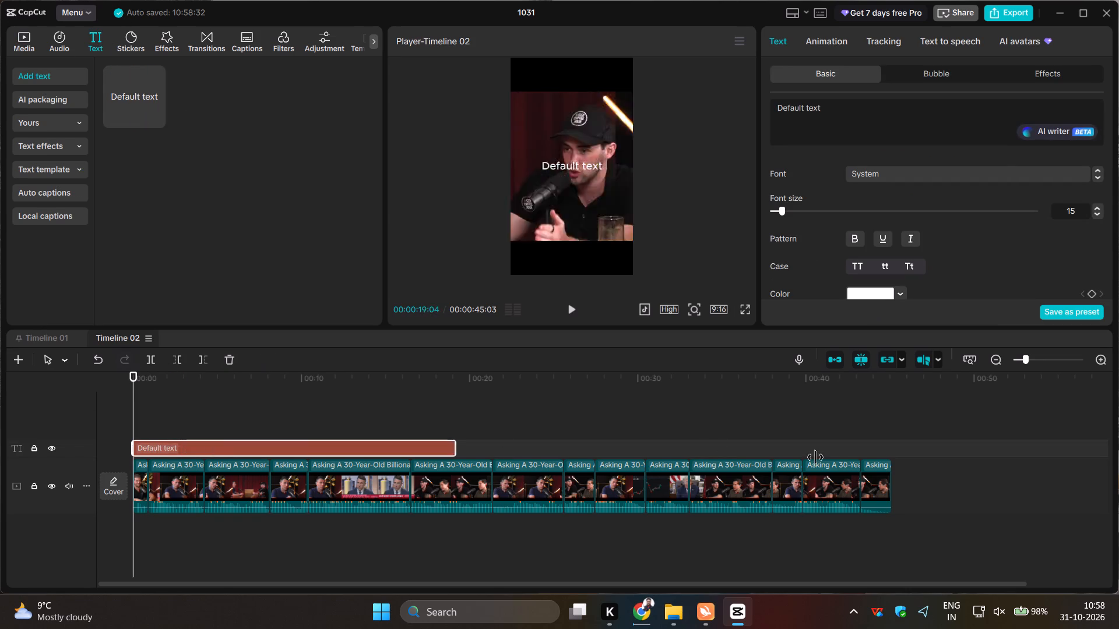
left_click_drag(815, 457, 891, 463)
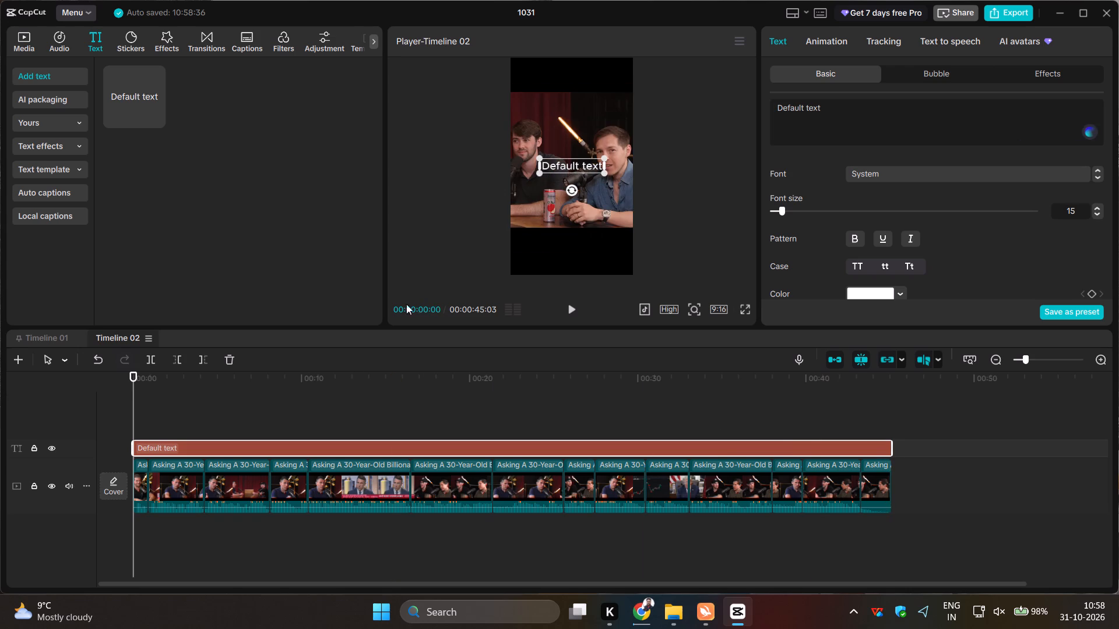
Replace the placeholder text with "bitcoin" and apply title case so it reads "Bitcoin".
left_click_drag(829, 109, 767, 108)
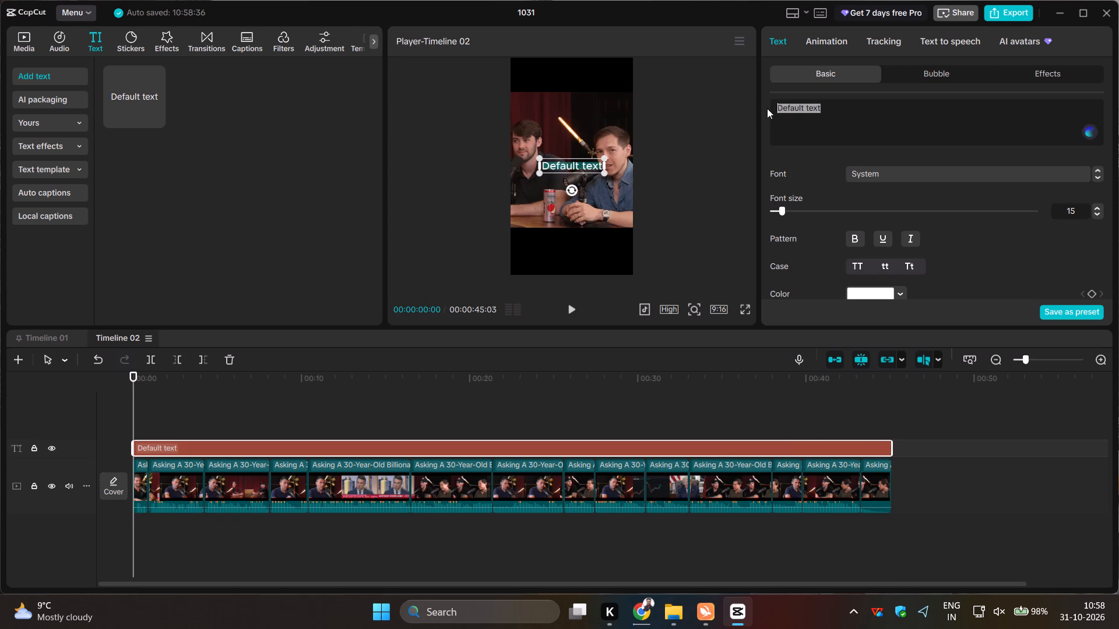
key("space")
type("bitcoin")
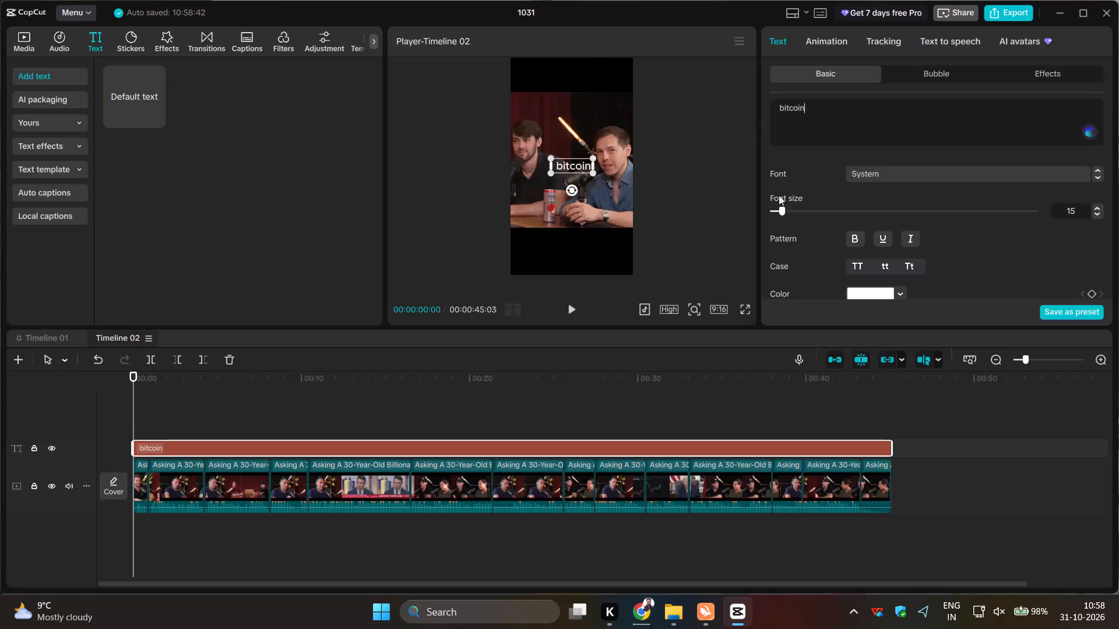
left_click(916, 267)
Colour the "Bitcoin" text yellow EFD055 and set its font to Inter-Blk.
scroll(954, 224, "down", 1)
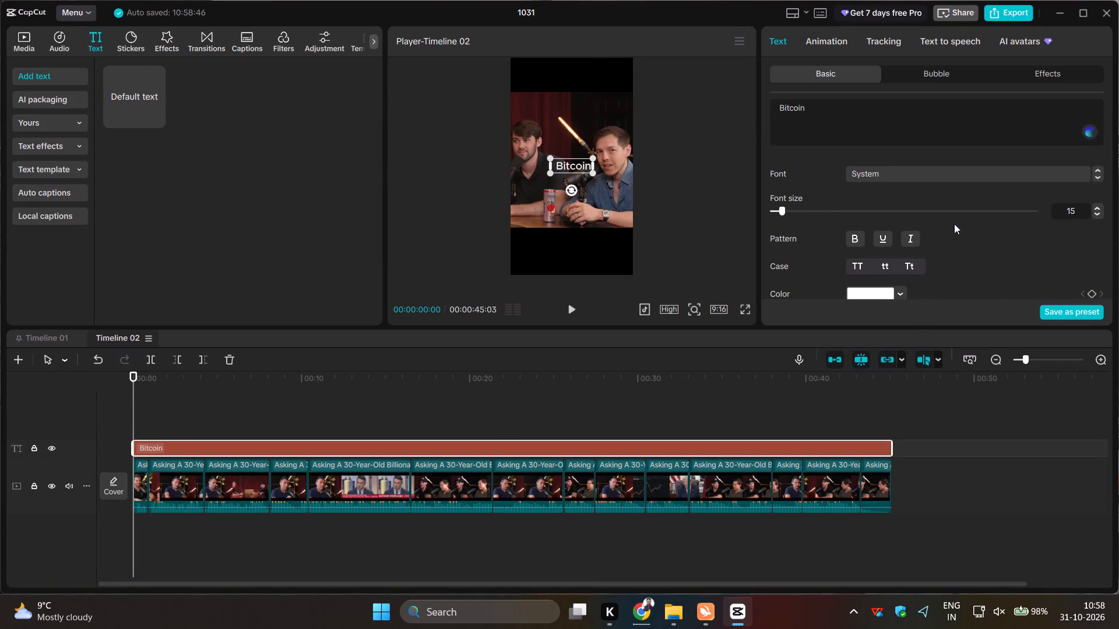
left_click(899, 240)
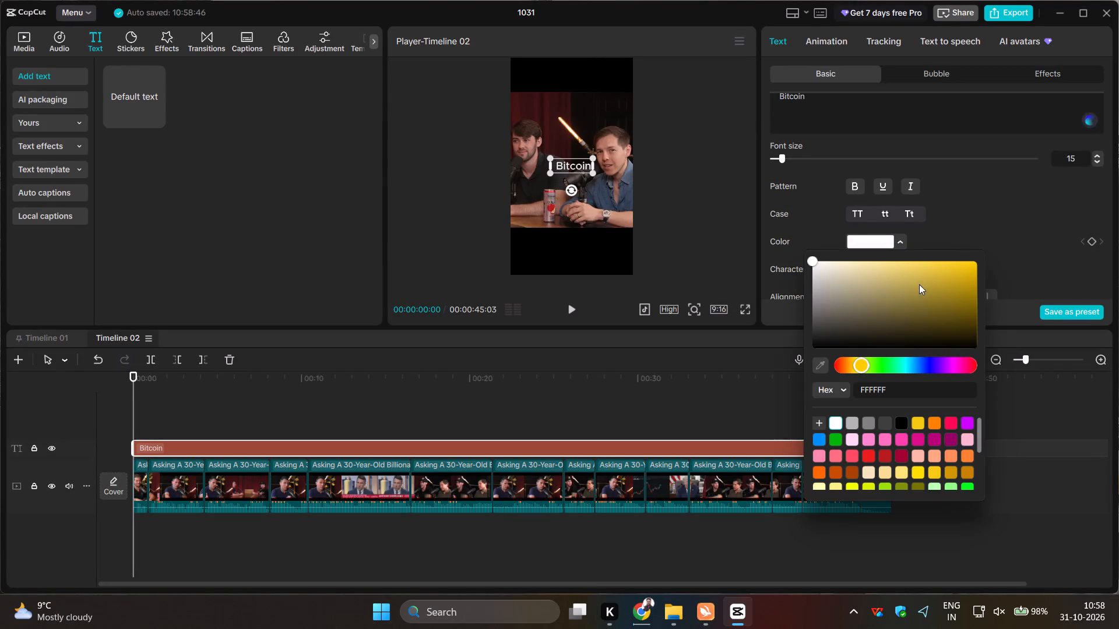
left_click(919, 267)
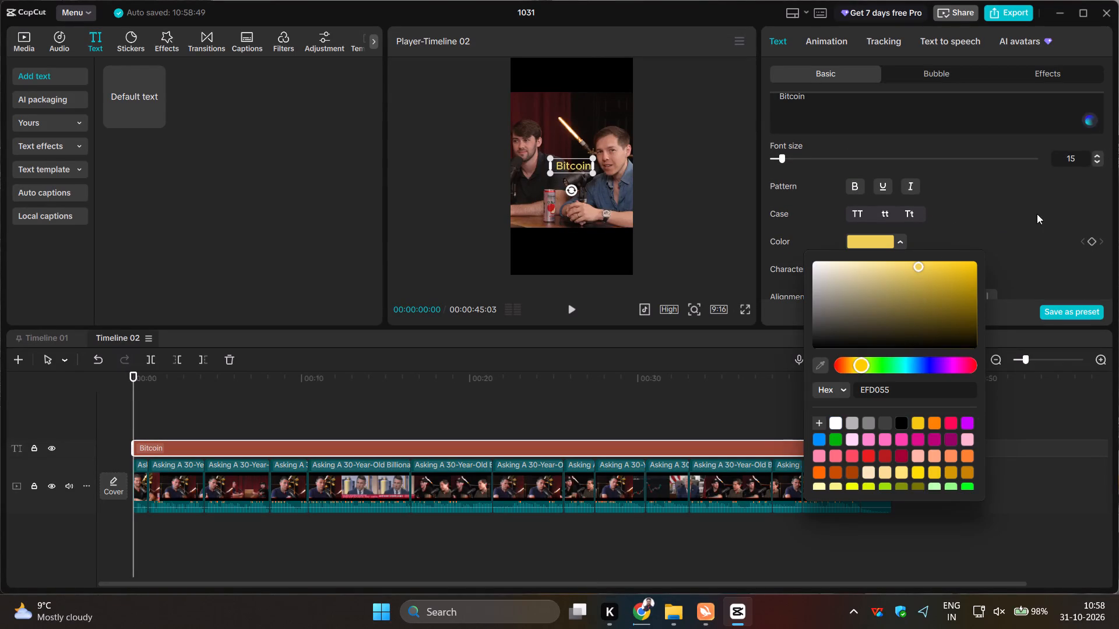
scroll(1035, 202, "up", 3)
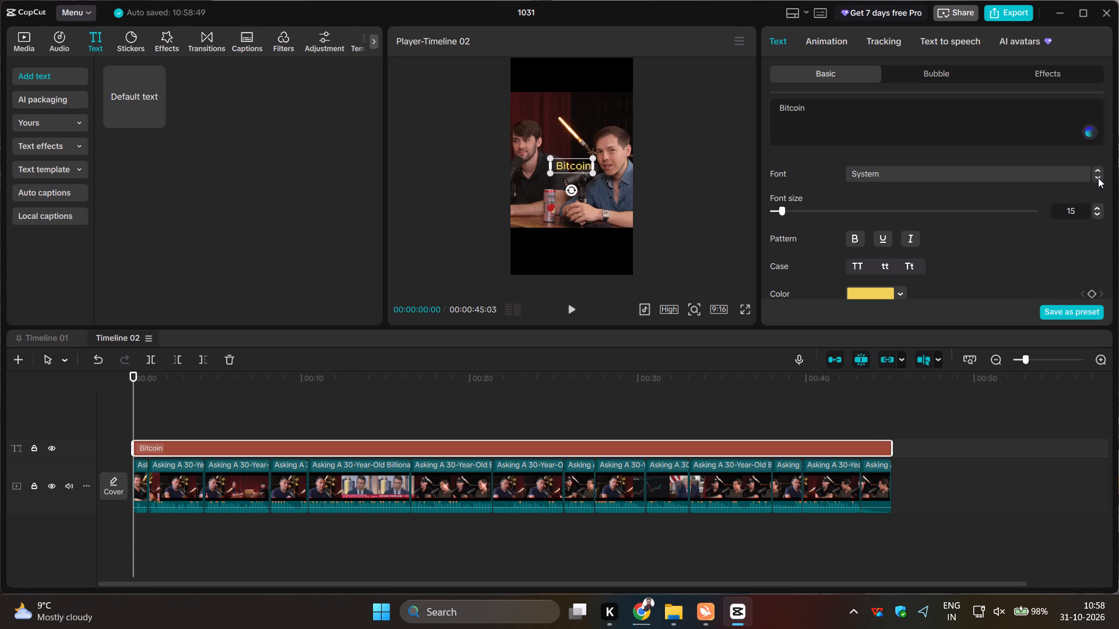
left_click(1098, 177)
left_click(1097, 177)
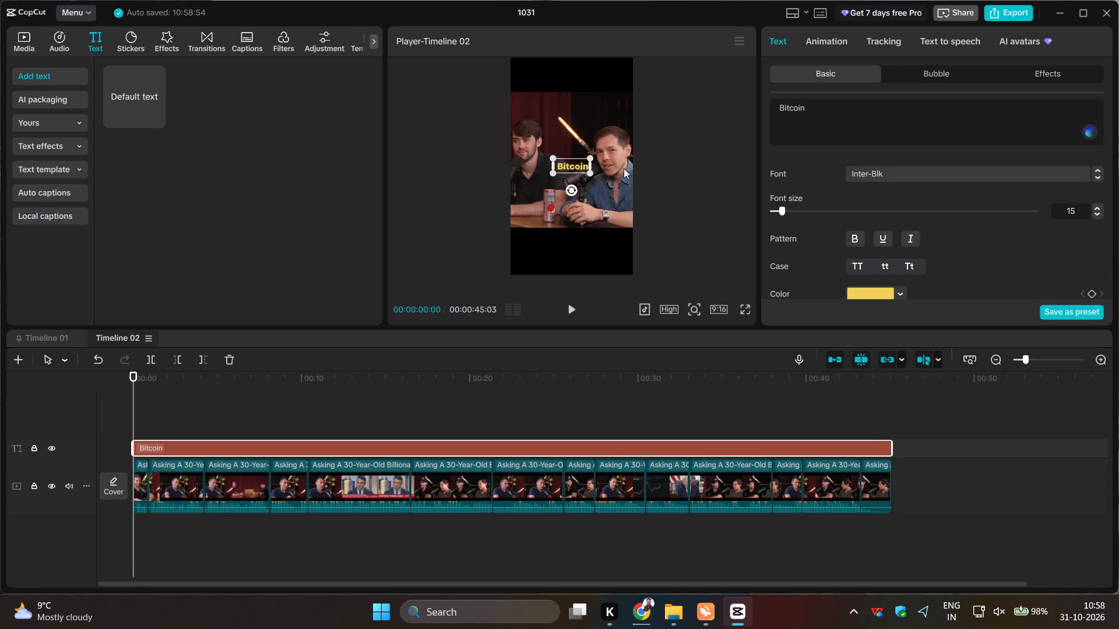
Move the "Bitcoin" text into the black band above the video, left of centre, and check it in full screen.
left_click_drag(569, 167, 541, 86)
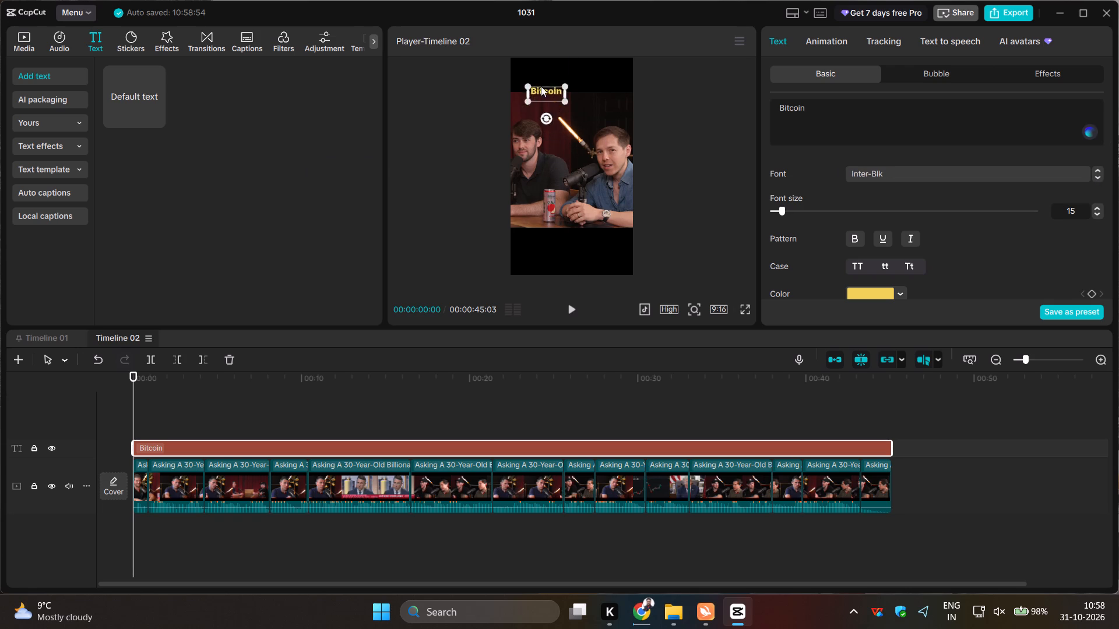
left_click_drag(541, 86, 539, 75)
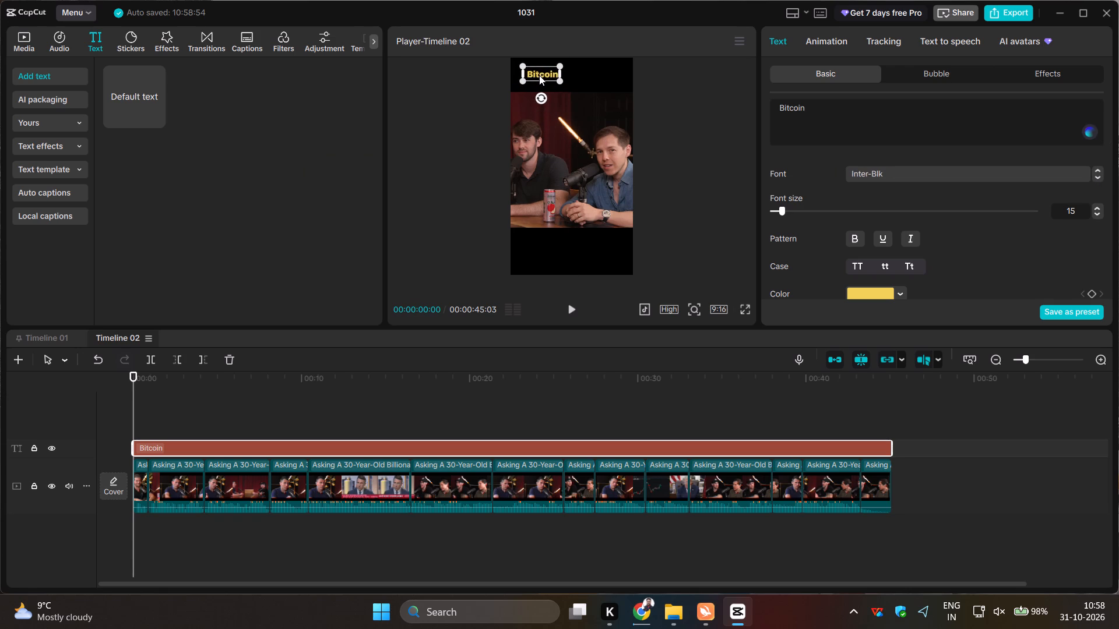
left_click_drag(539, 75, 538, 75)
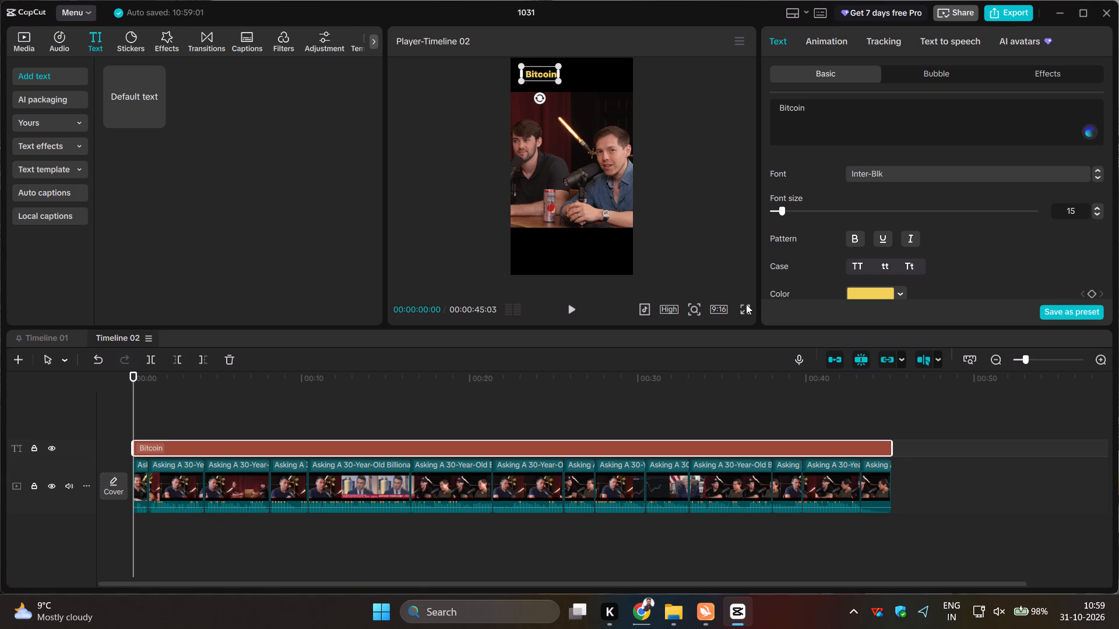
left_click(747, 304)
left_click(749, 313)
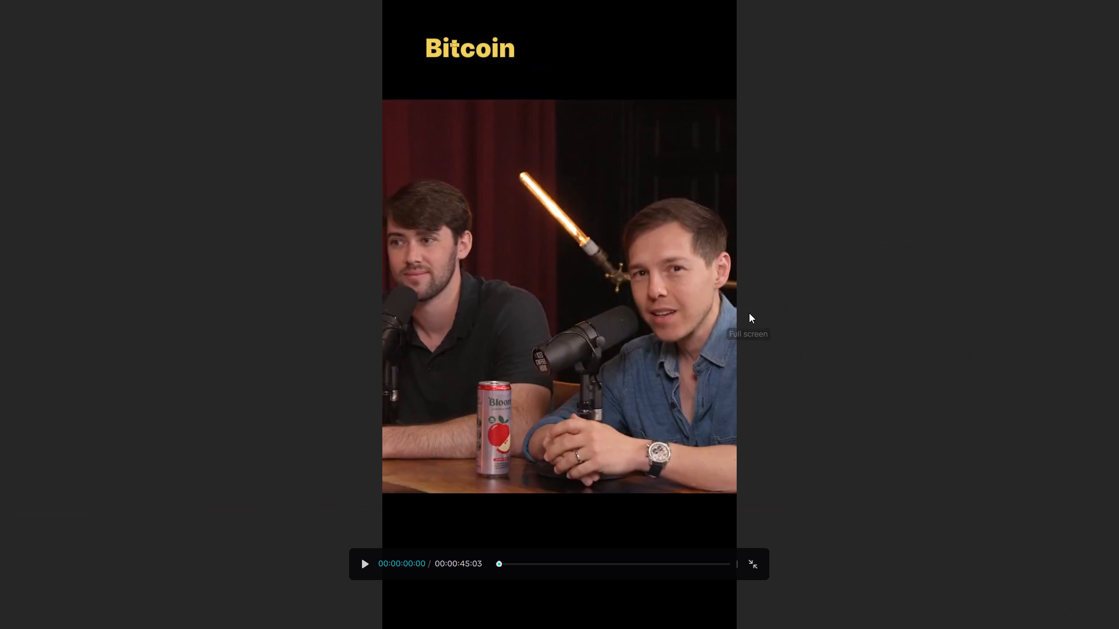
left_click(756, 564)
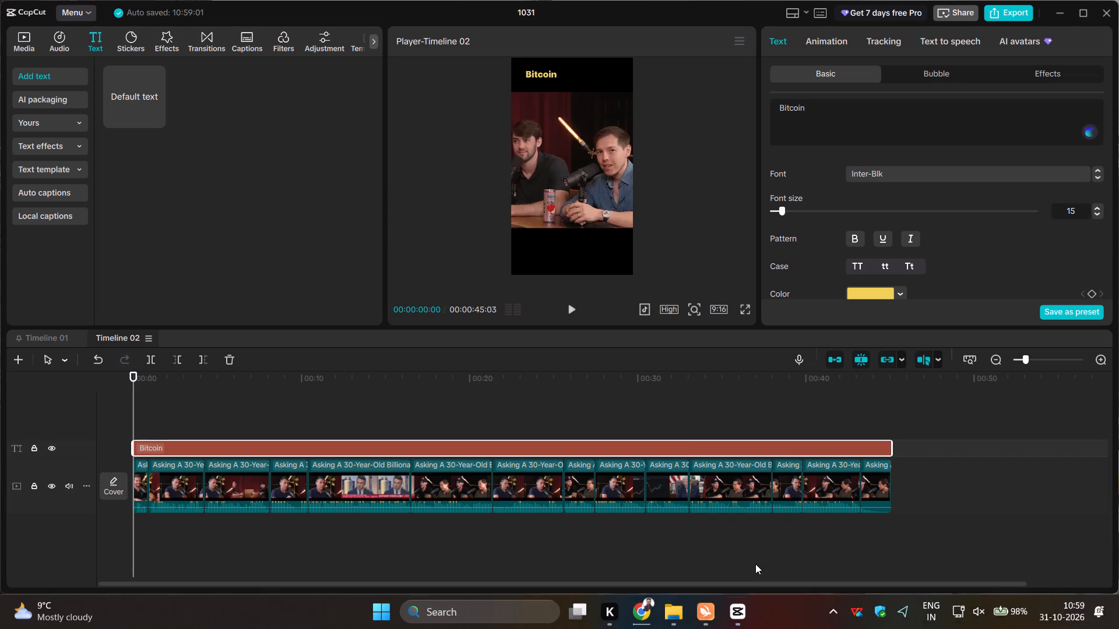
Enlarge the "Bitcoin" text slightly, shift it a little to the right, and check the placement in full screen.
left_click_drag(557, 79, 557, 79)
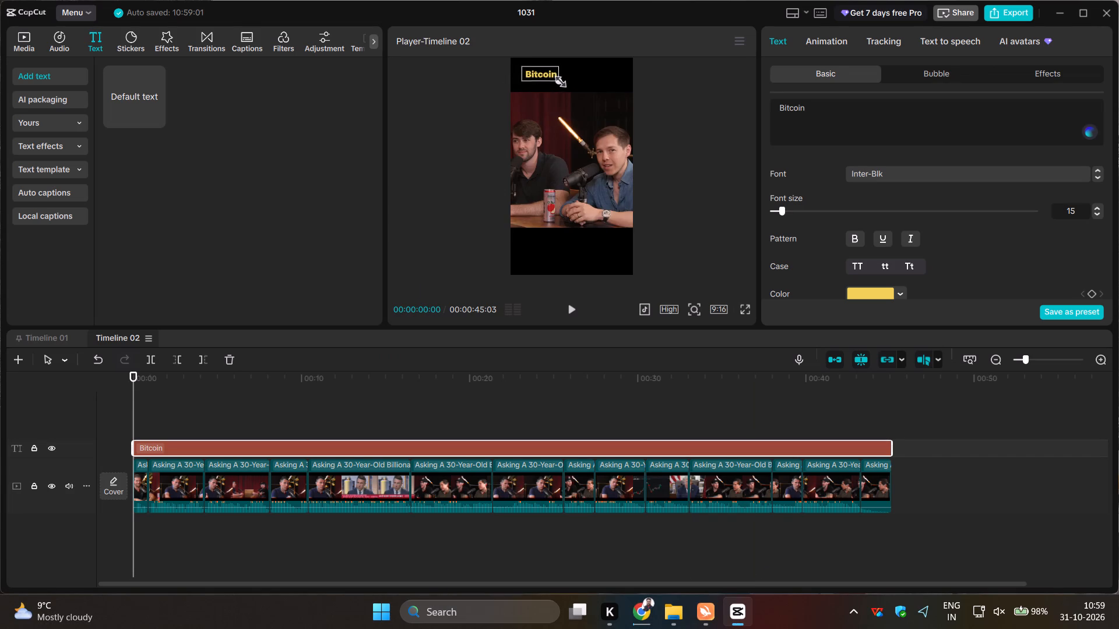
left_click_drag(557, 79, 559, 87)
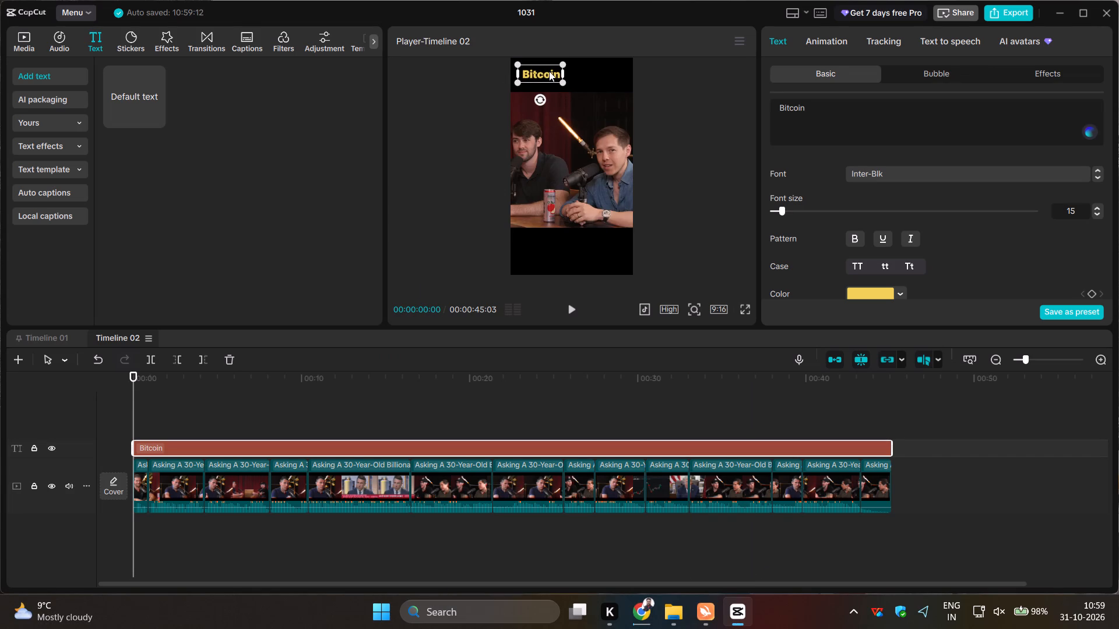
left_click(545, 73)
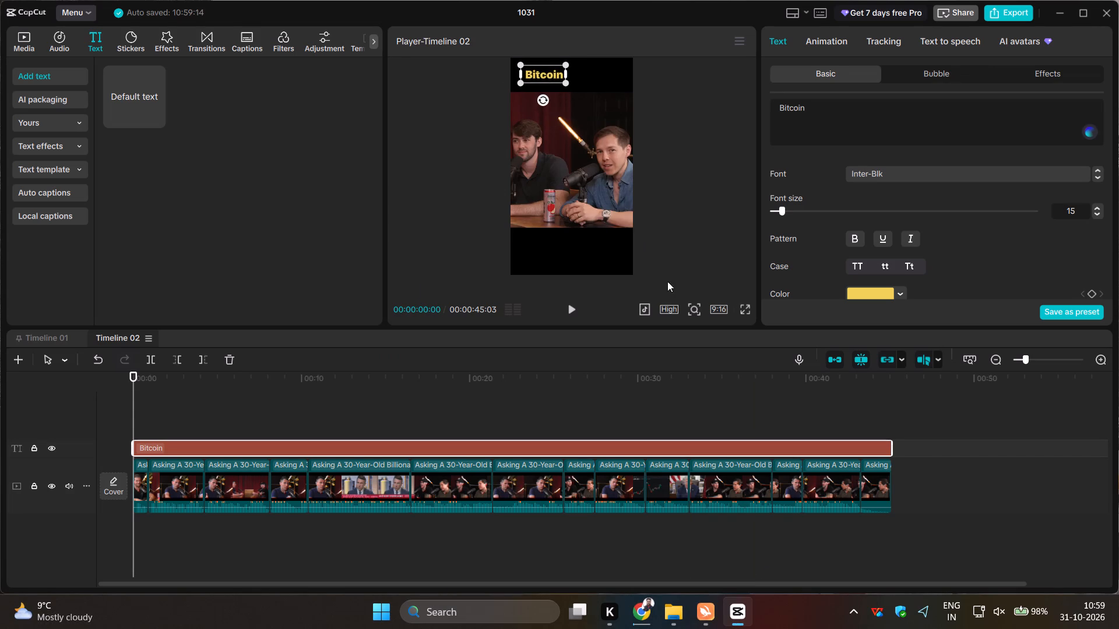
left_click(743, 308)
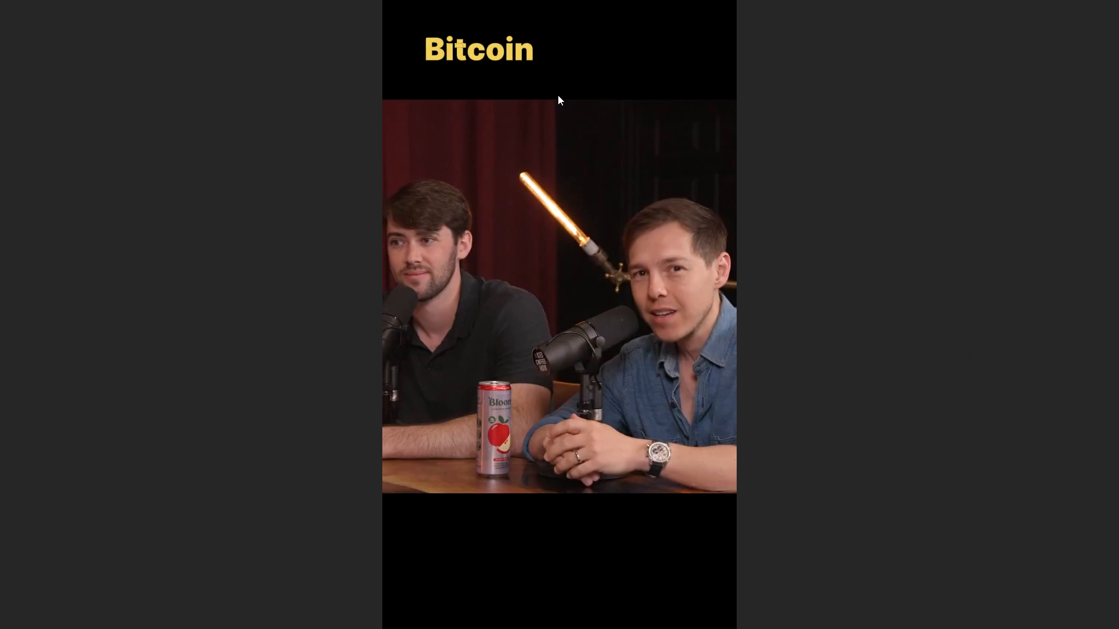
left_click(702, 370)
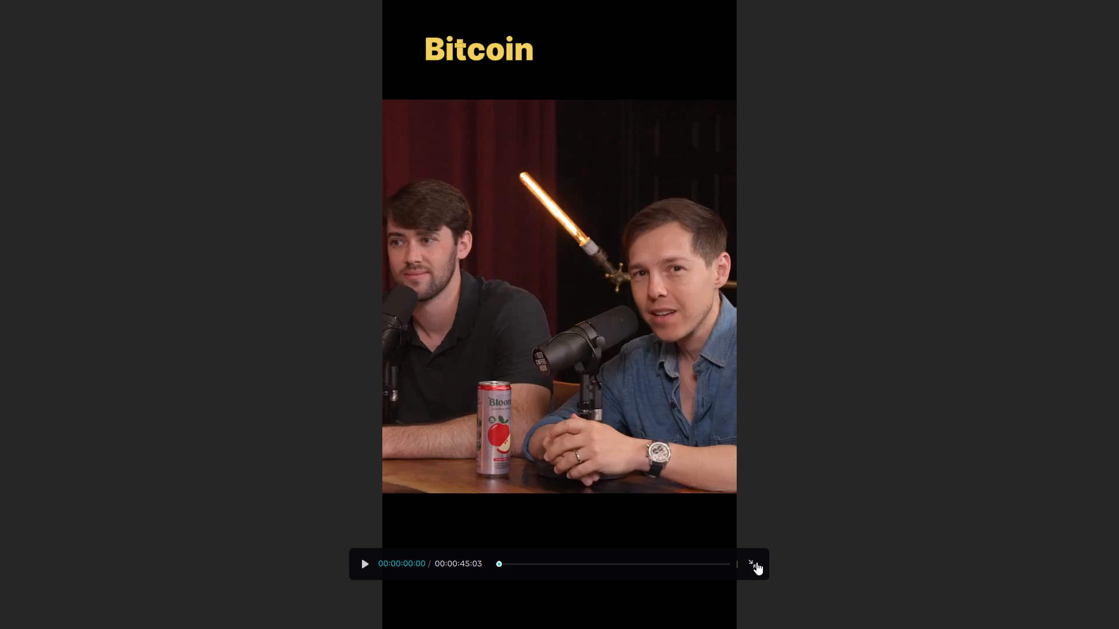
left_click(756, 562)
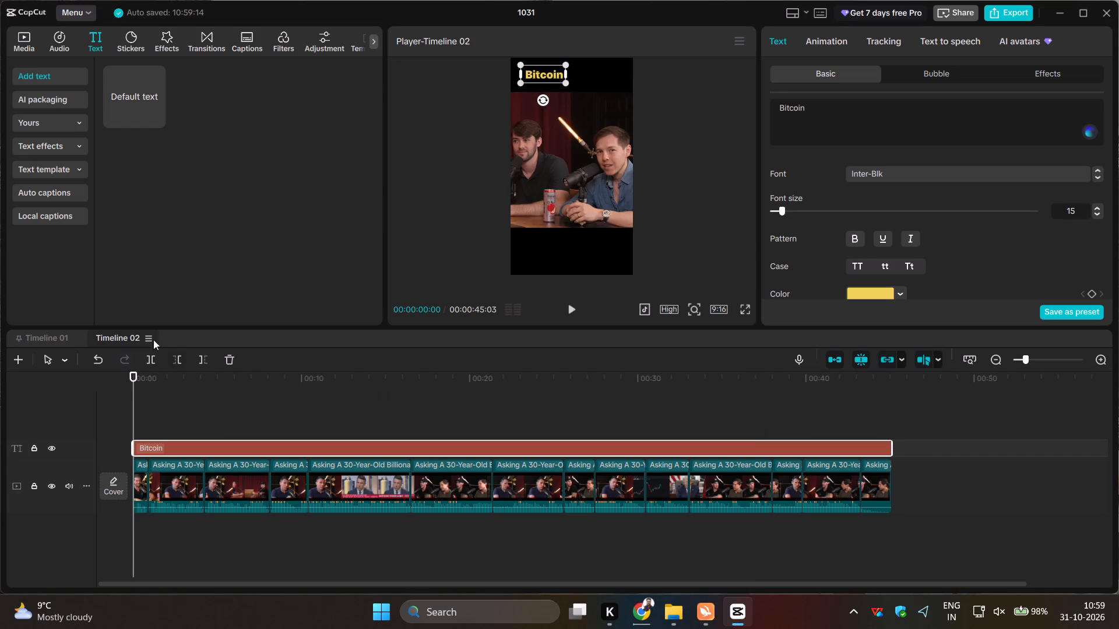
Add a second default text layer at the timeline's start and extend it to the end of the video.
left_click(153, 119)
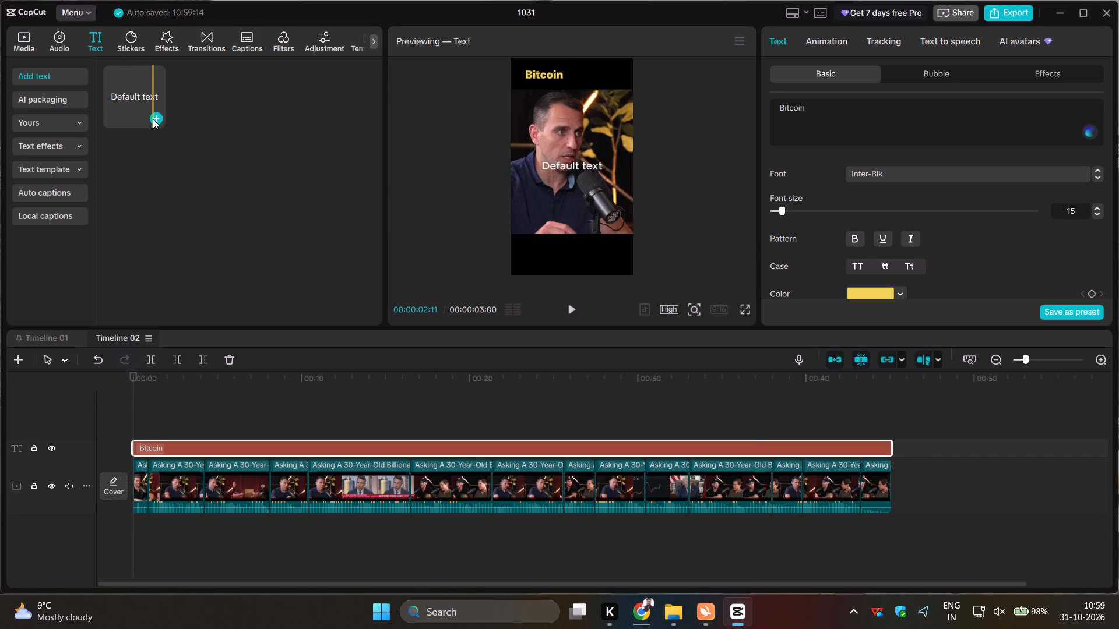
left_click_drag(184, 443, 465, 459)
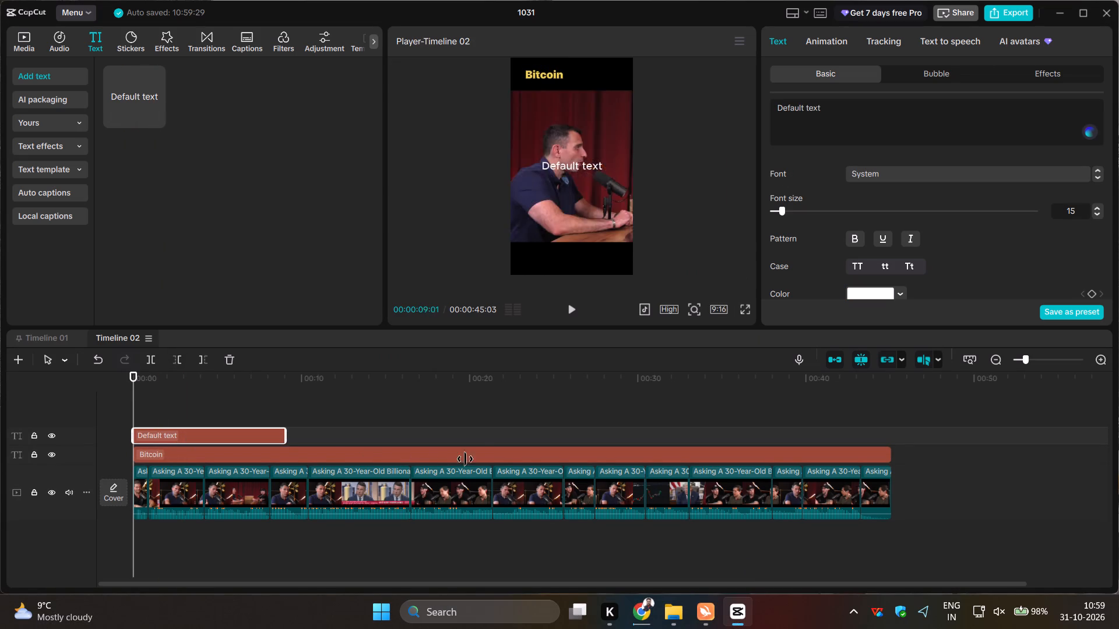
left_click_drag(465, 459, 892, 444)
Replace the second text layer's wording with "And" in title case and place it in the top black band just right of "Bitcoin".
left_click_drag(842, 117, 773, 106)
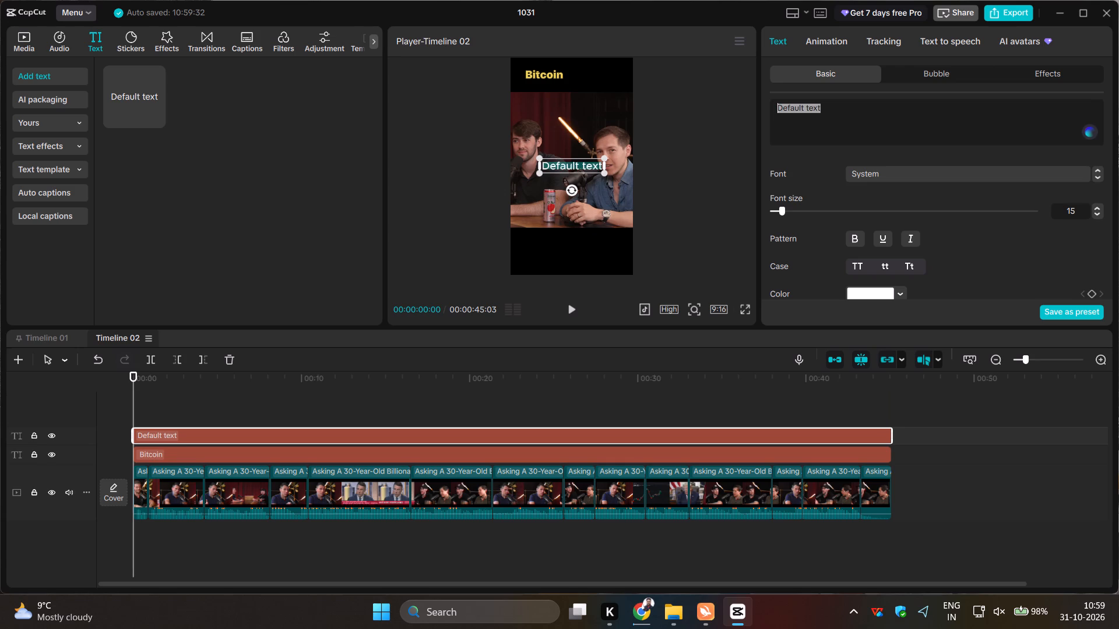
key("space")
type("and")
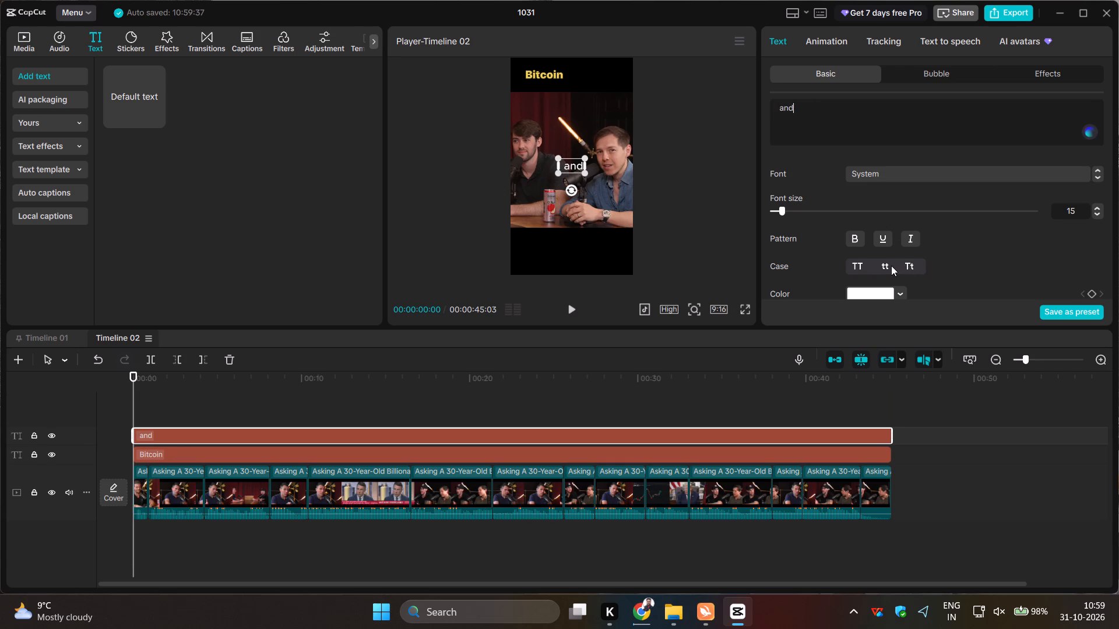
left_click(911, 263)
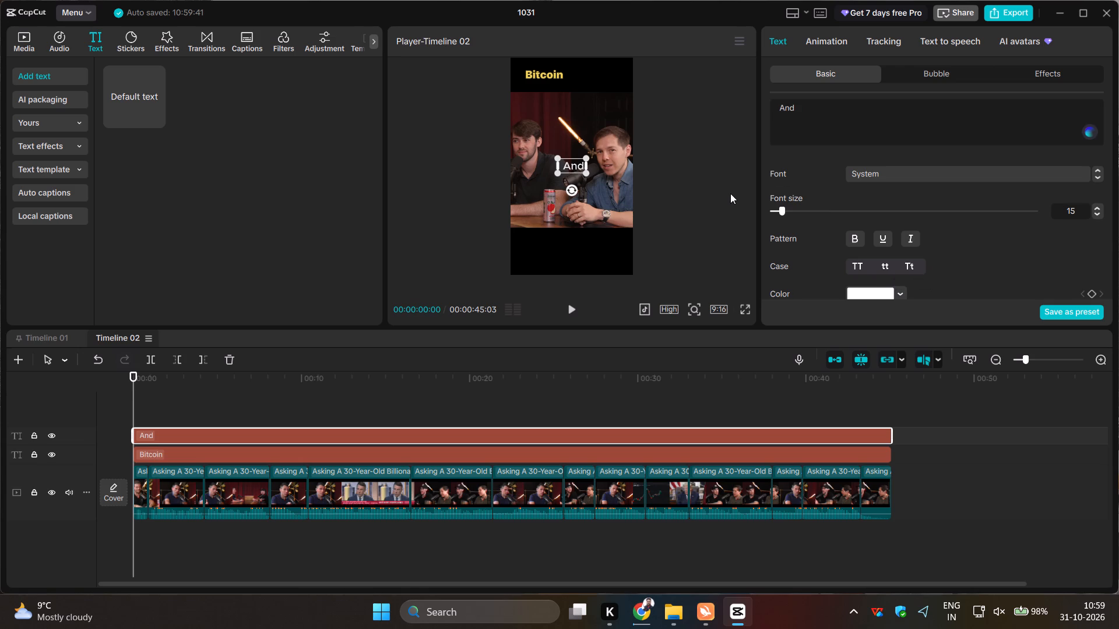
left_click_drag(576, 166, 587, 86)
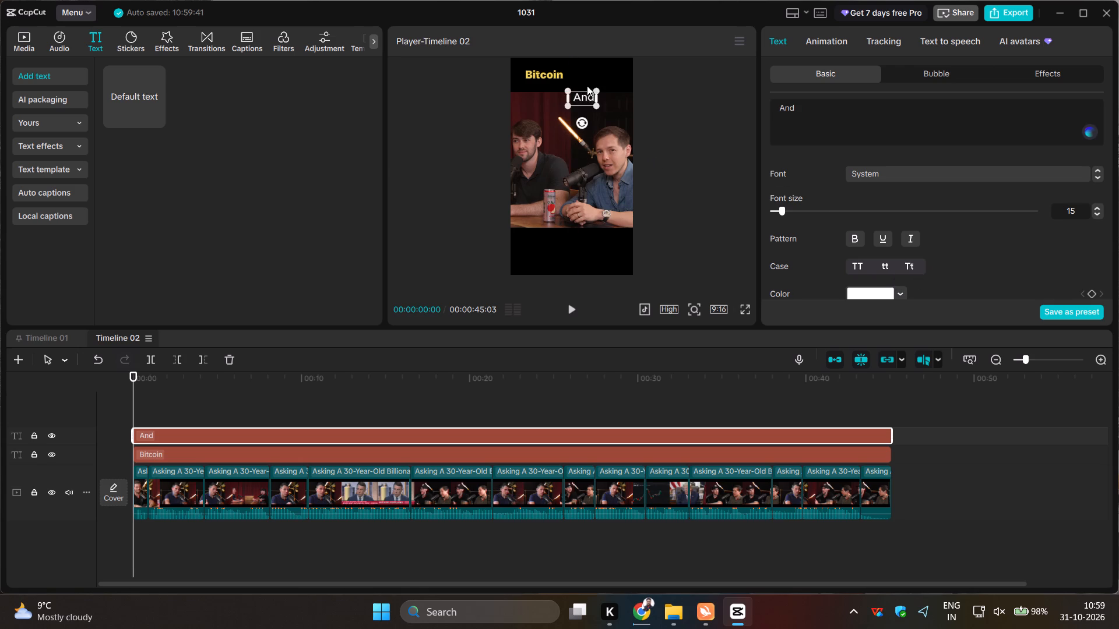
left_click_drag(587, 86, 581, 75)
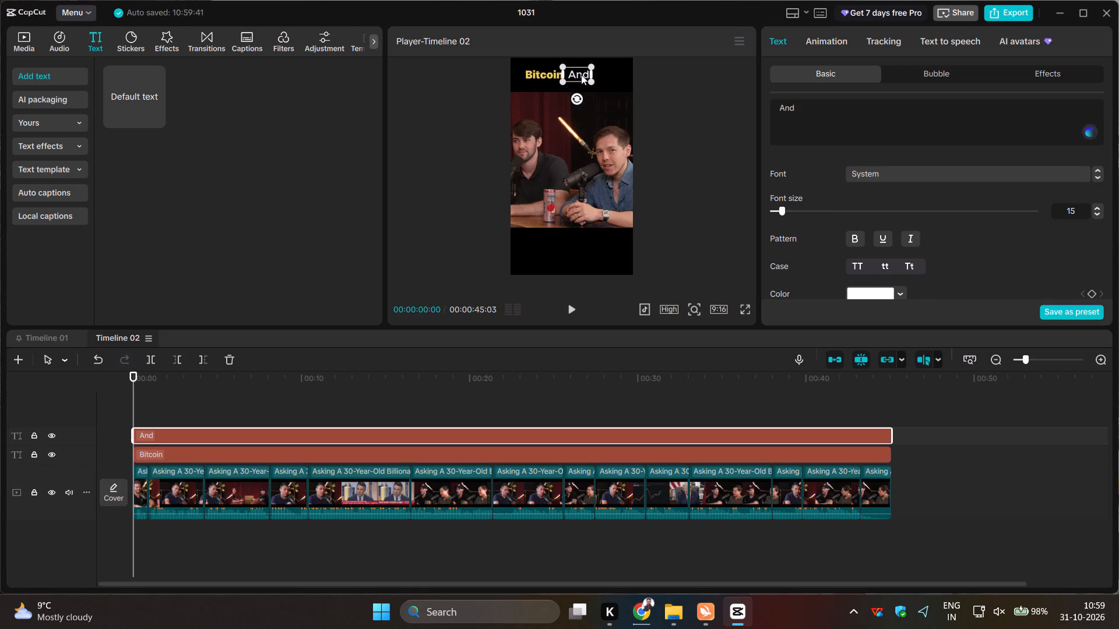
left_click_drag(581, 75, 580, 75)
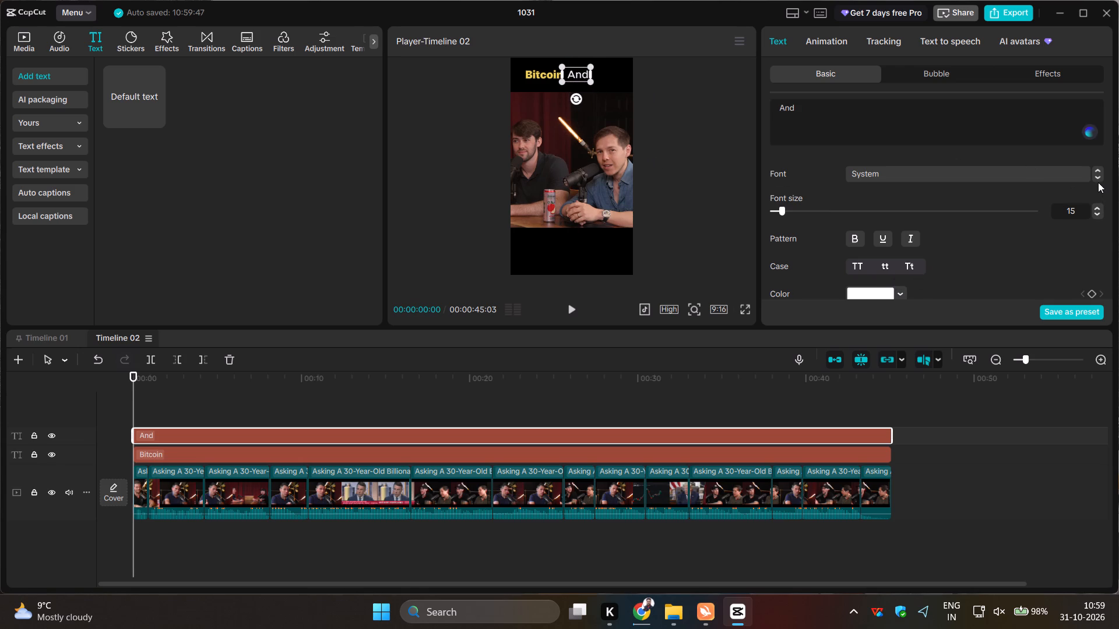
Set the "And" text's font to Rubik-Bold, enlarge it slightly, and check it beside "Bitcoin" in full screen.
left_click(1097, 180)
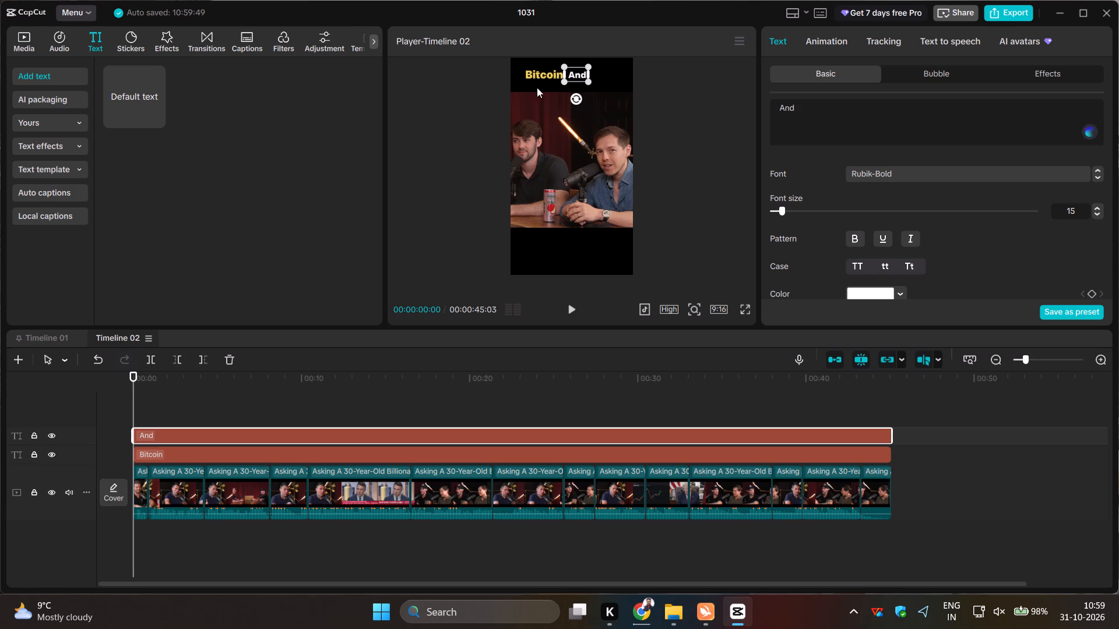
left_click(749, 308)
left_click(750, 561)
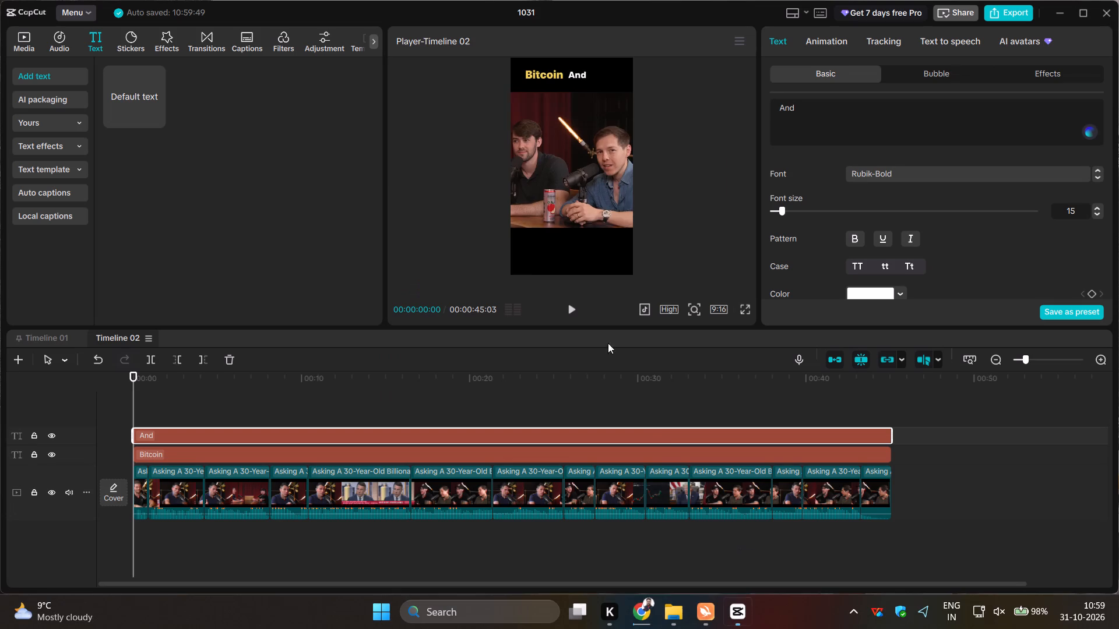
left_click(589, 84)
left_click(748, 309)
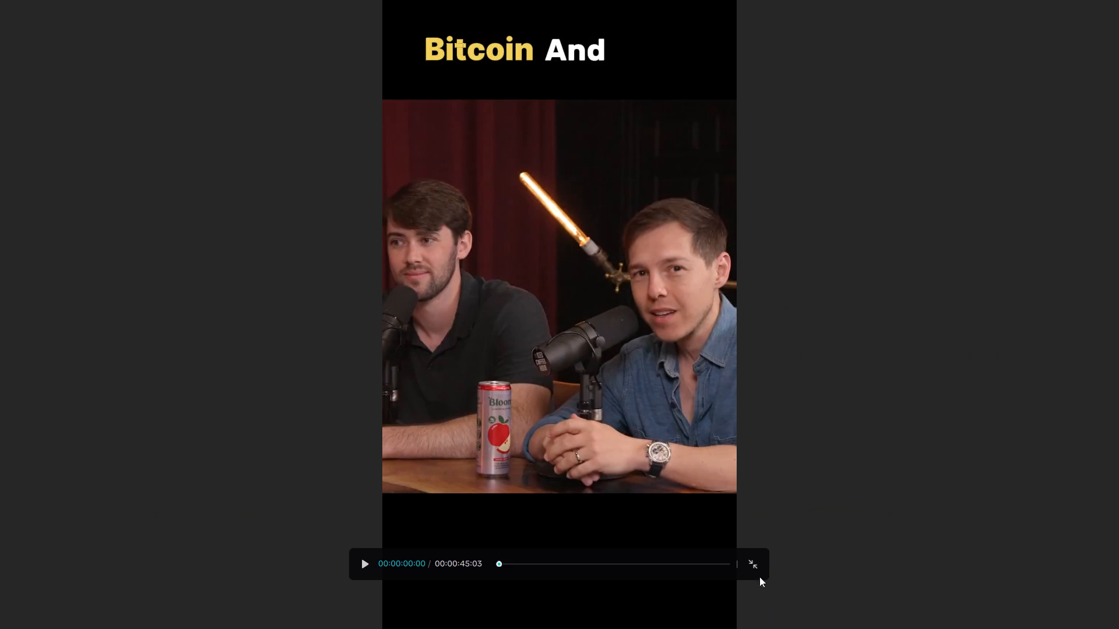
left_click(758, 566)
left_click(822, 127)
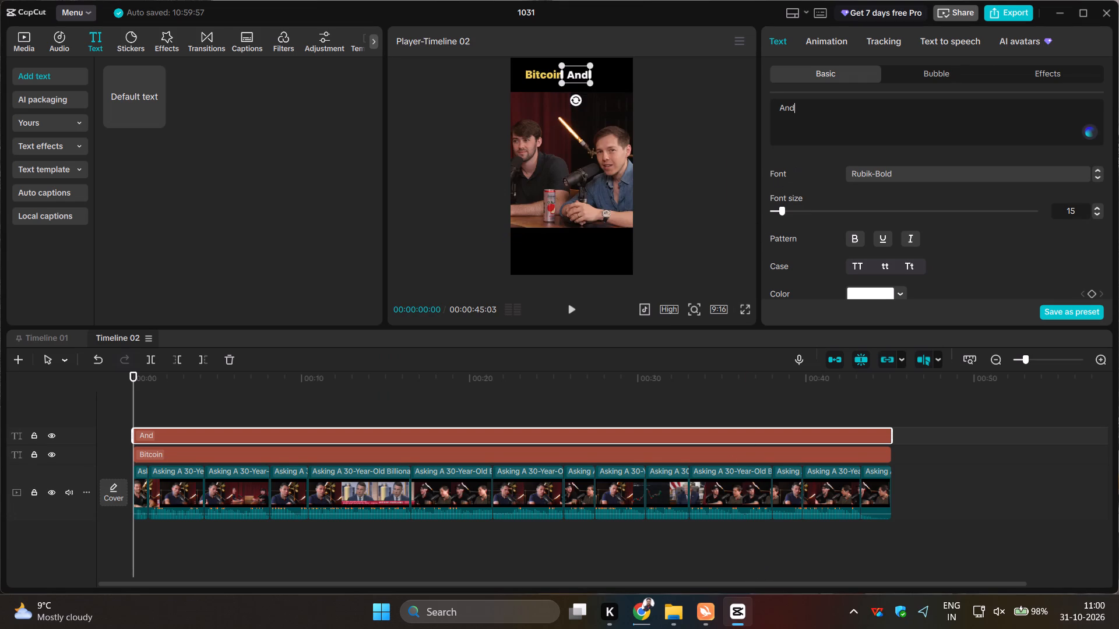
Add a third default text layer at the timeline's start and extend it to the end of the video.
left_click(158, 121)
left_click_drag(184, 436, 747, 466)
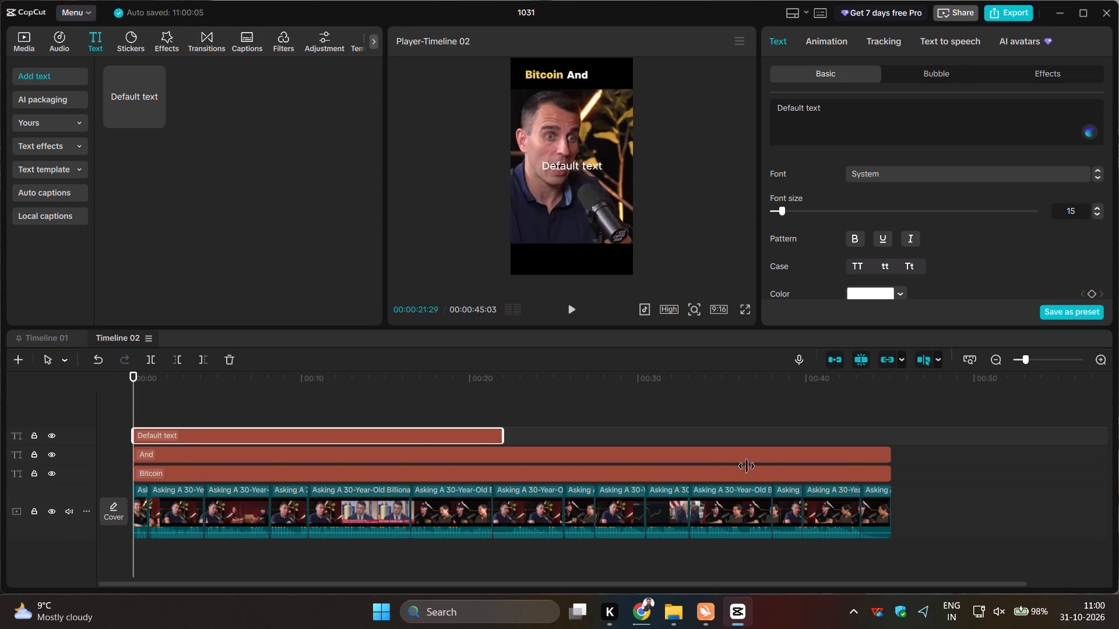
left_click_drag(747, 466, 894, 460)
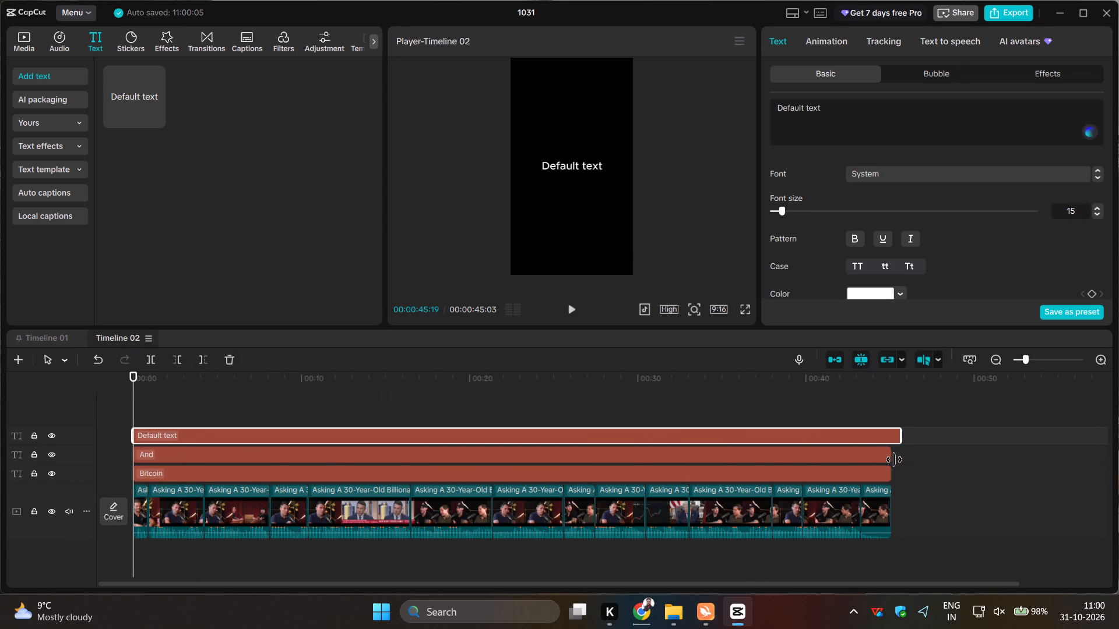
left_click_drag(894, 460, 889, 460)
Replace the third text layer's wording with uppercase "AI" and move it into the top black band, right of "And".
left_click_drag(831, 107, 789, 107)
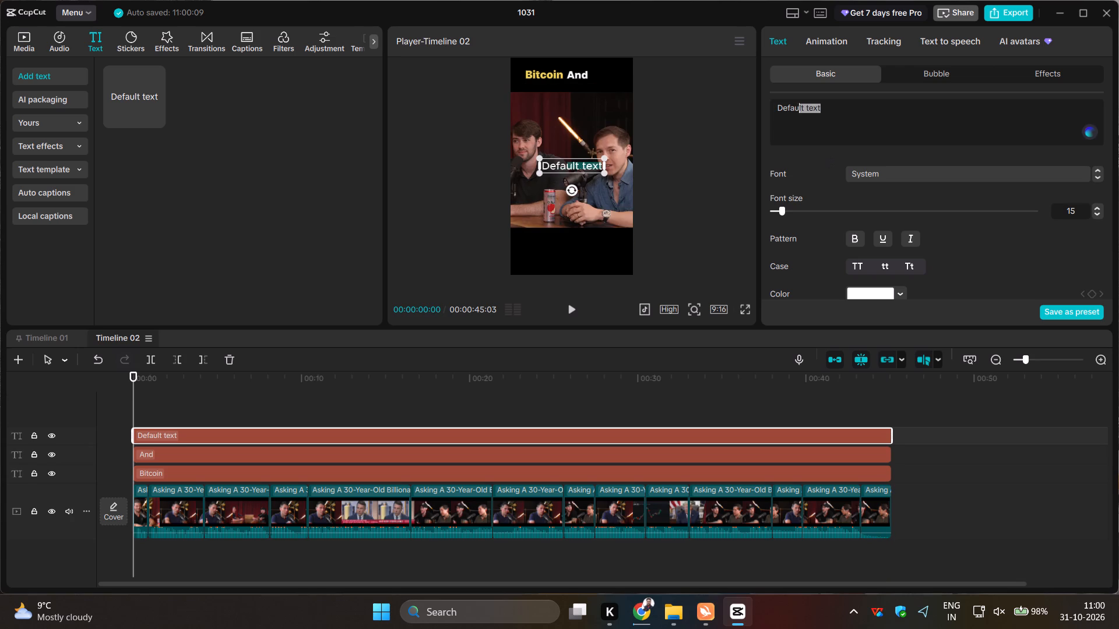
left_click_drag(789, 107, 773, 105)
key("space")
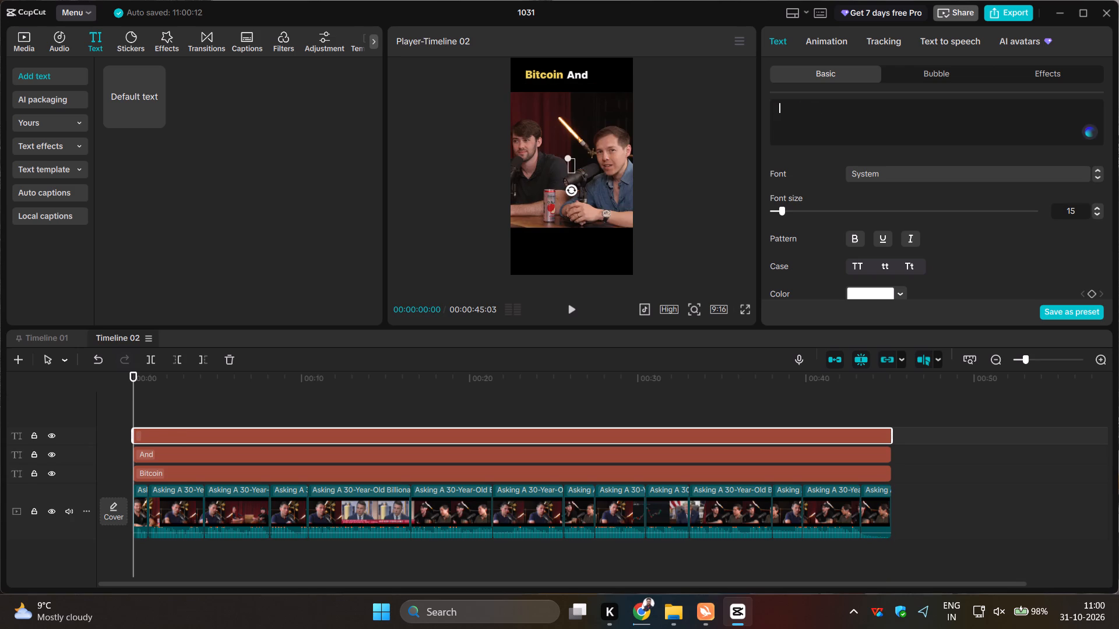
type("ai")
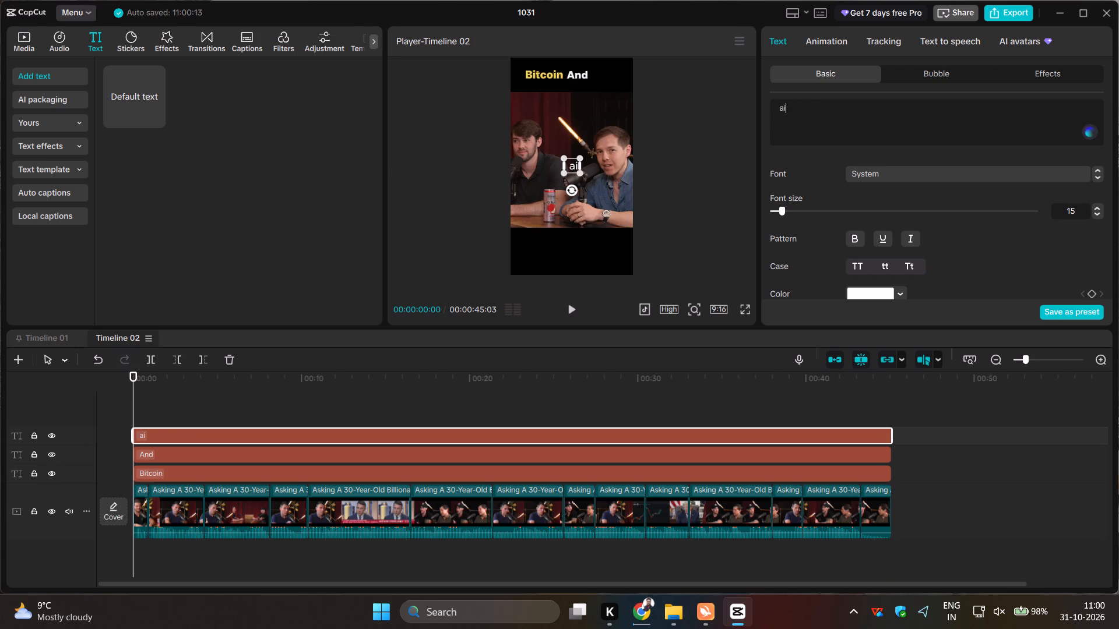
left_click(862, 268)
left_click_drag(572, 168, 602, 78)
left_click(609, 79)
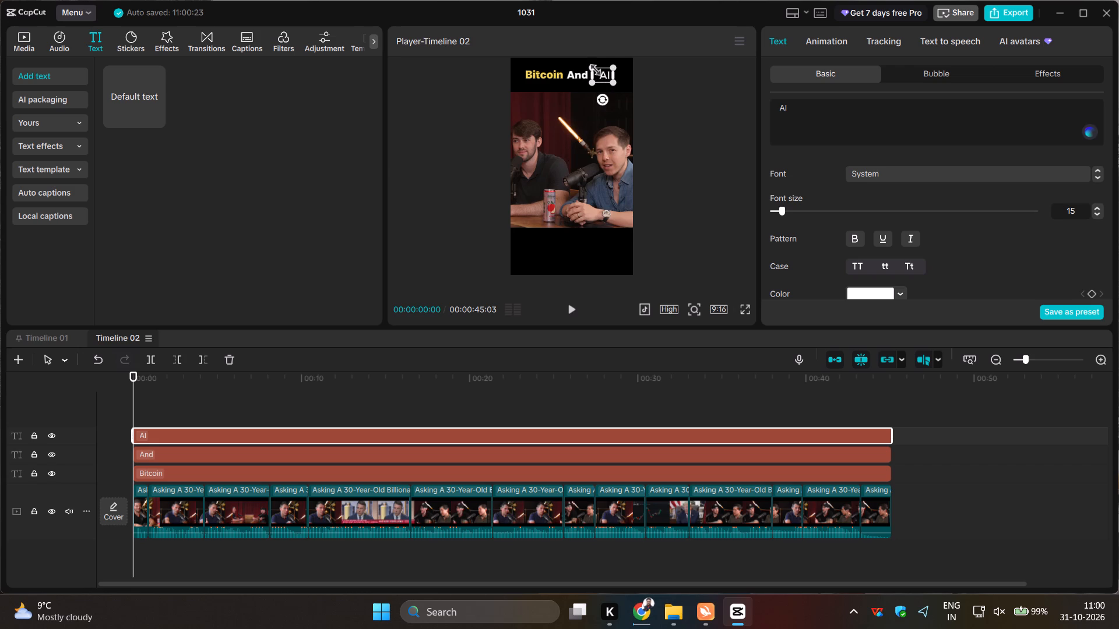
Enlarge the "AI" text slightly and set its font to Inter-Blk.
left_click_drag(591, 66, 585, 66)
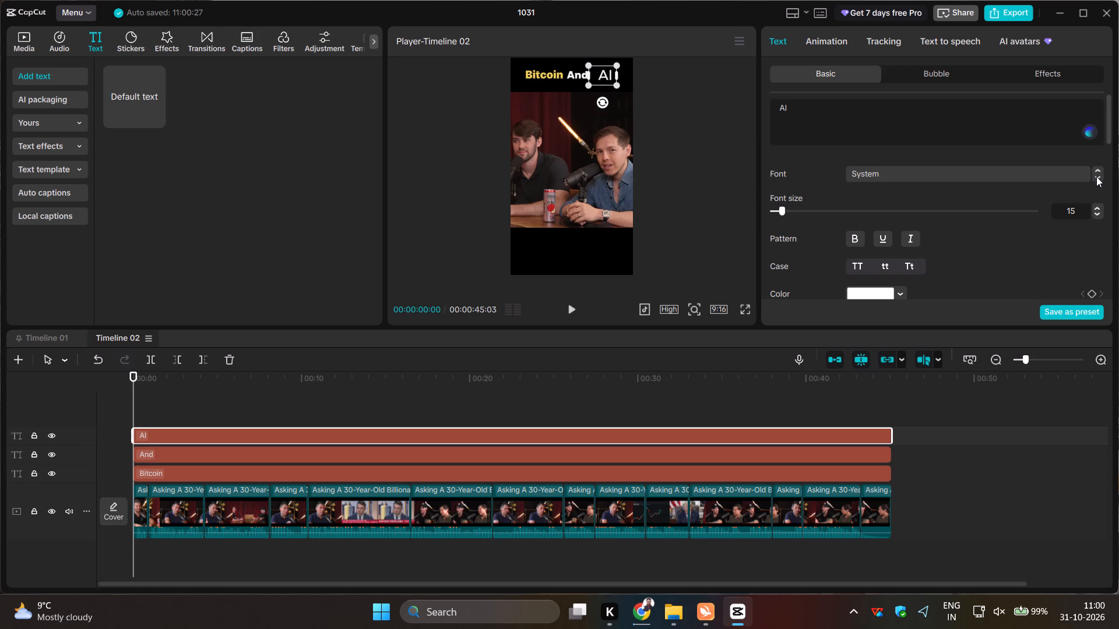
left_click(1097, 177)
left_click(1097, 177)
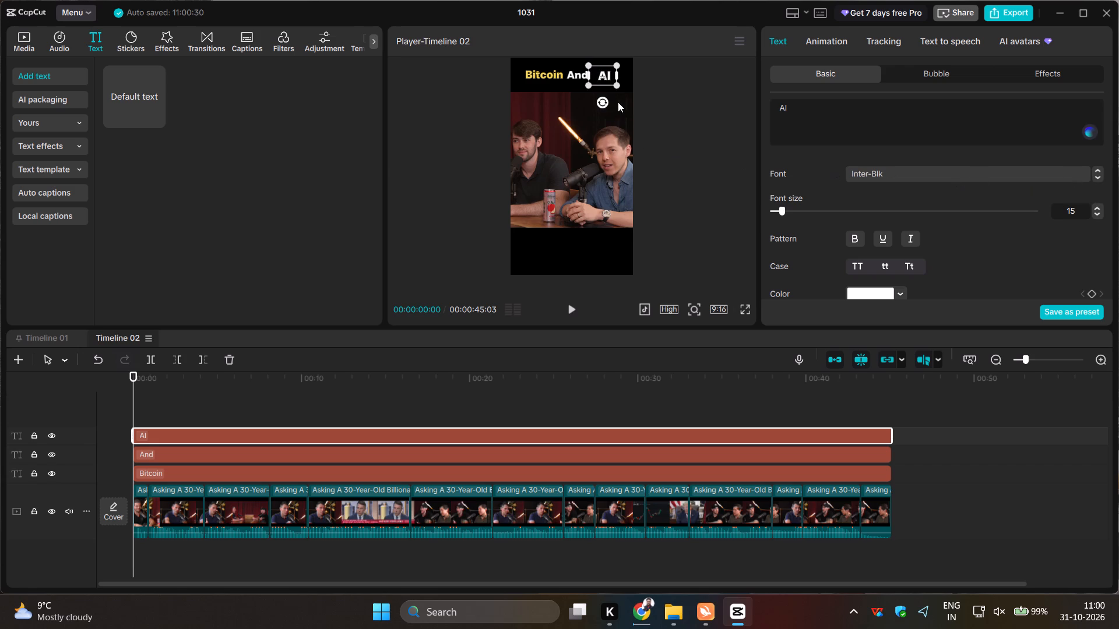
Try several colours on the "AI" text and settle on bright yellow F0FF00.
scroll(892, 274, "down", 2)
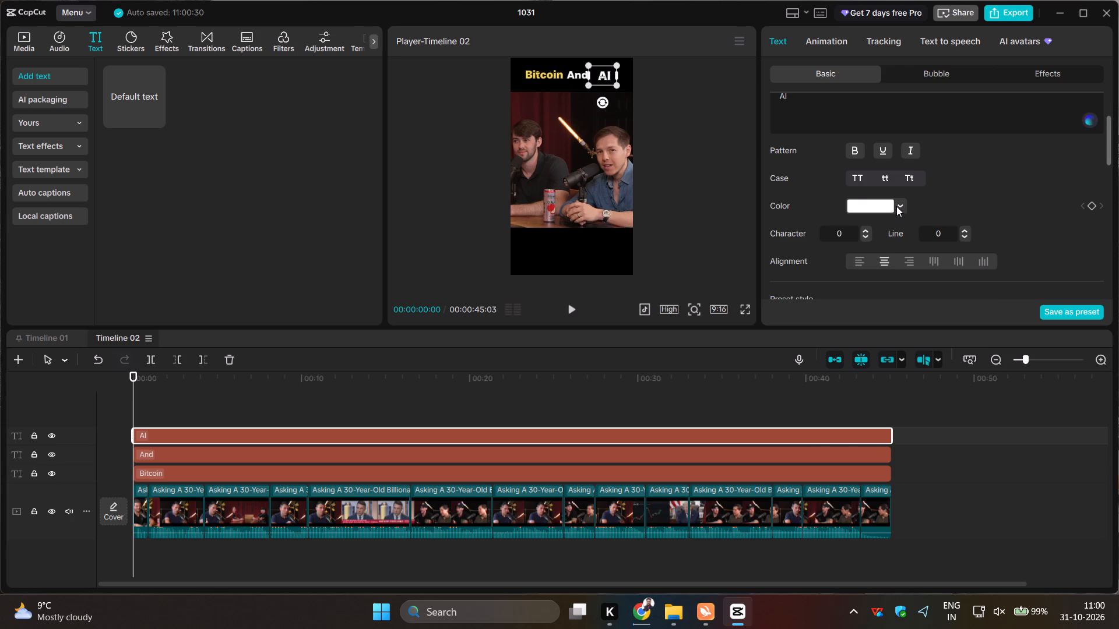
left_click(896, 208)
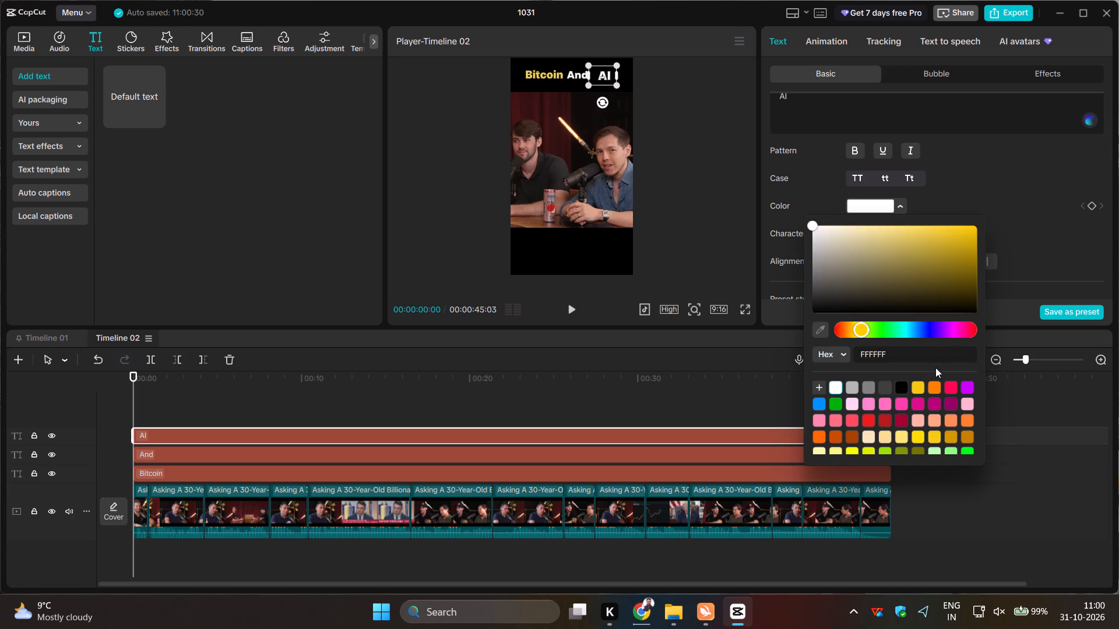
scroll(935, 367, "down", 3)
scroll(877, 401, "up", 1)
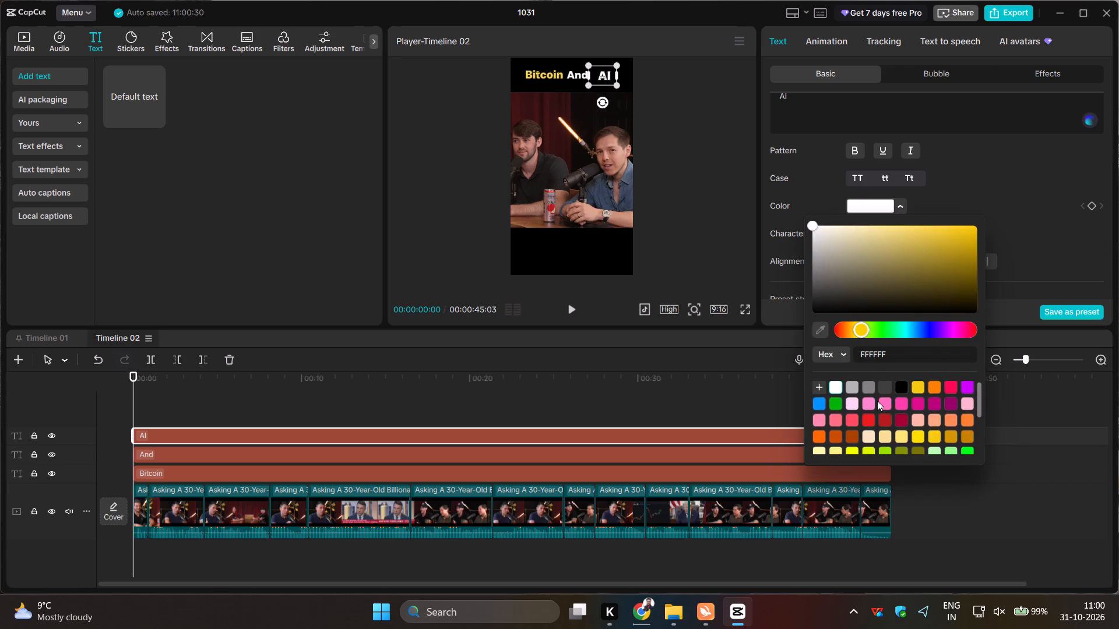
left_click(902, 434)
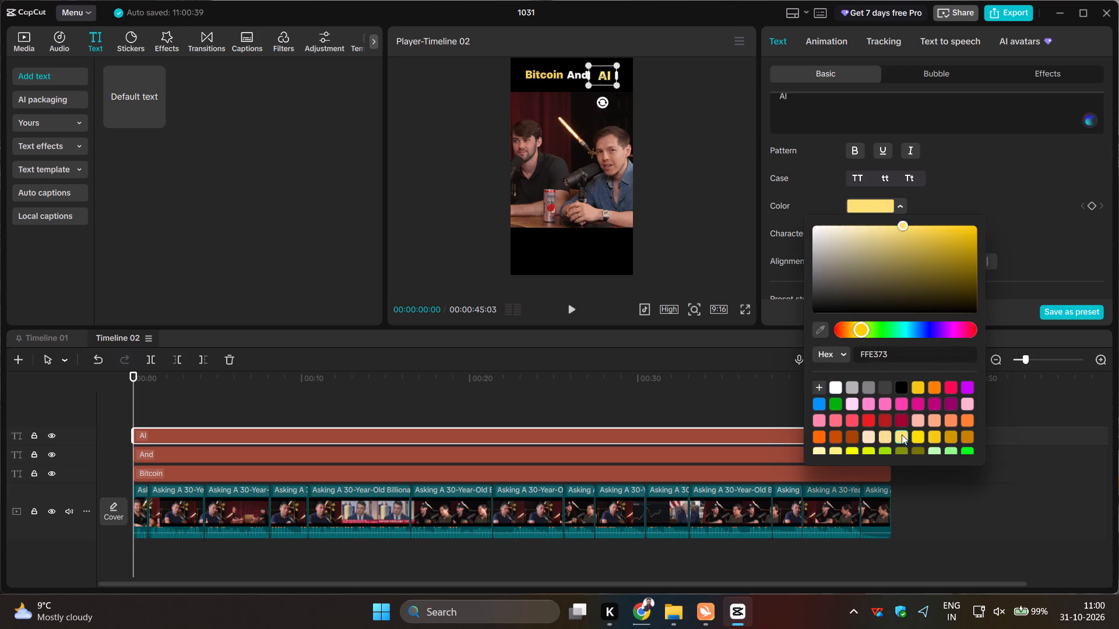
scroll(951, 399, "down", 1)
left_click(951, 399)
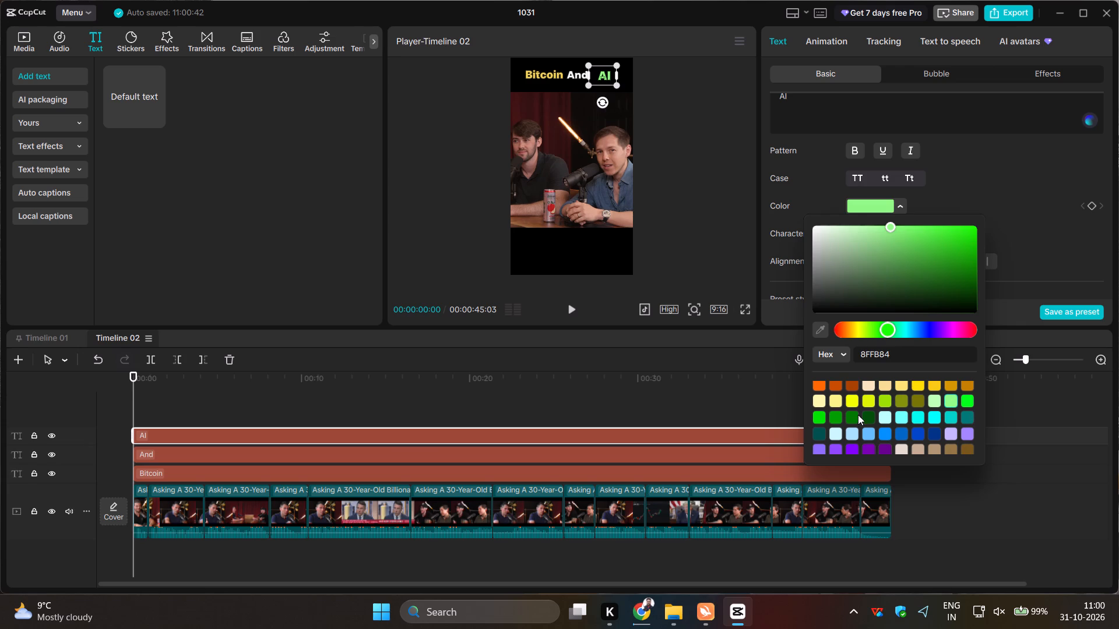
scroll(858, 415, "up", 5)
left_click(840, 331)
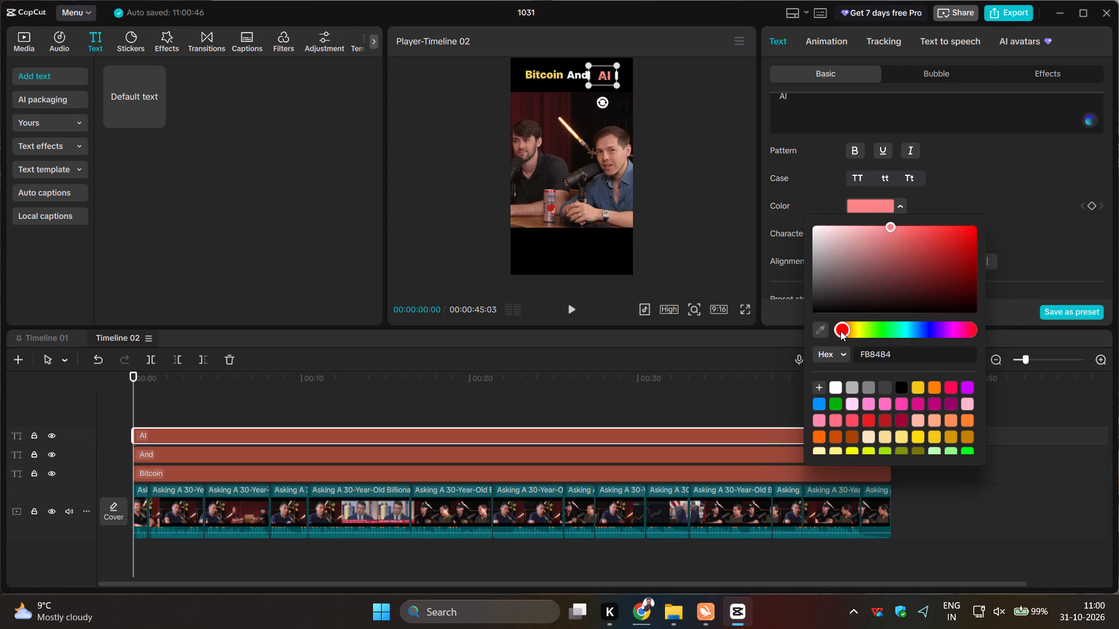
left_click(974, 327)
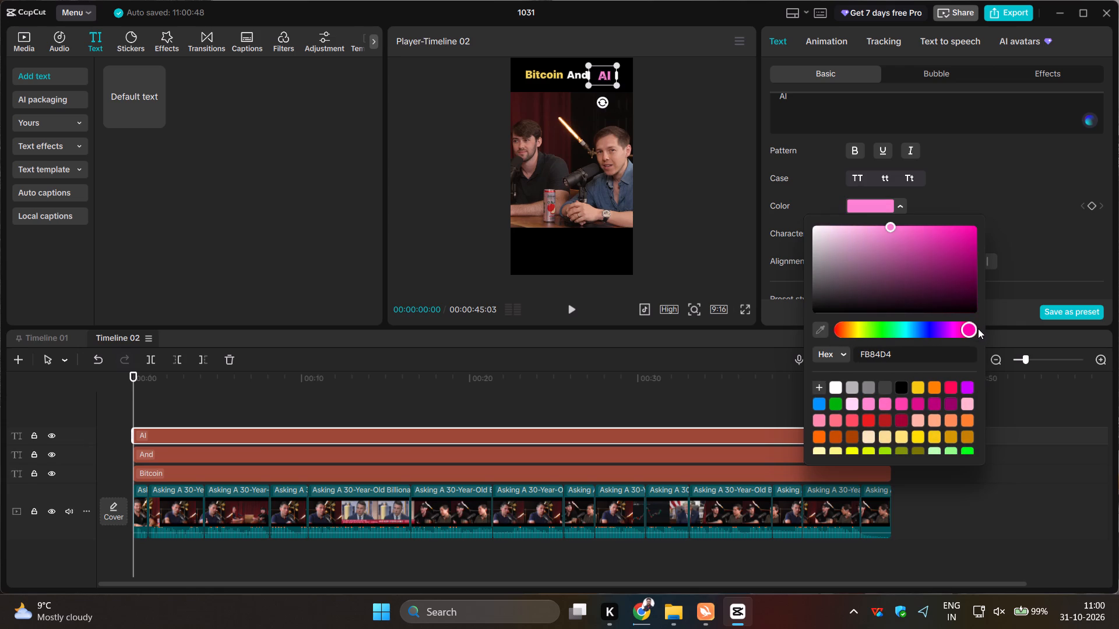
scroll(932, 356, "down", 1)
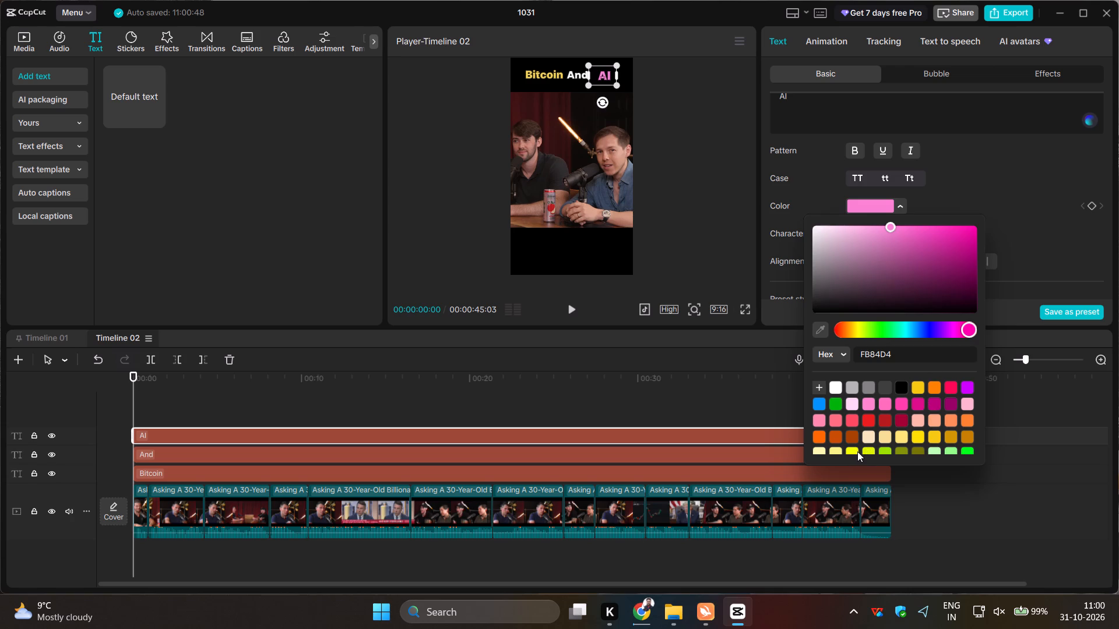
left_click(853, 451)
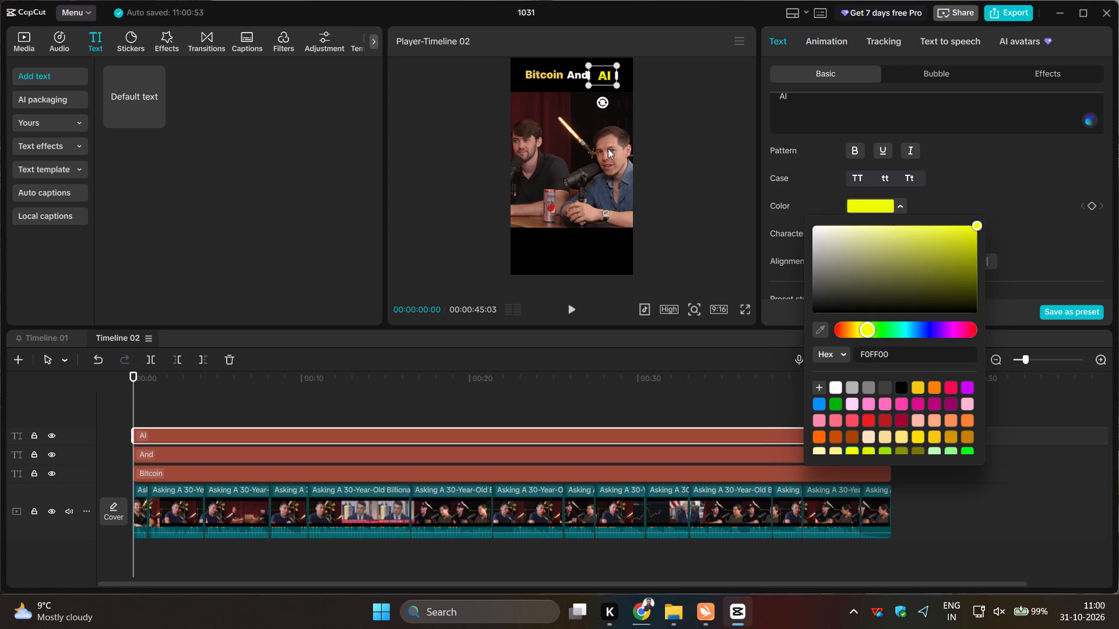
Nudge the yellow "AI" text slightly closer to "And" so the title words are evenly spaced on one line.
left_click_drag(605, 75, 597, 75)
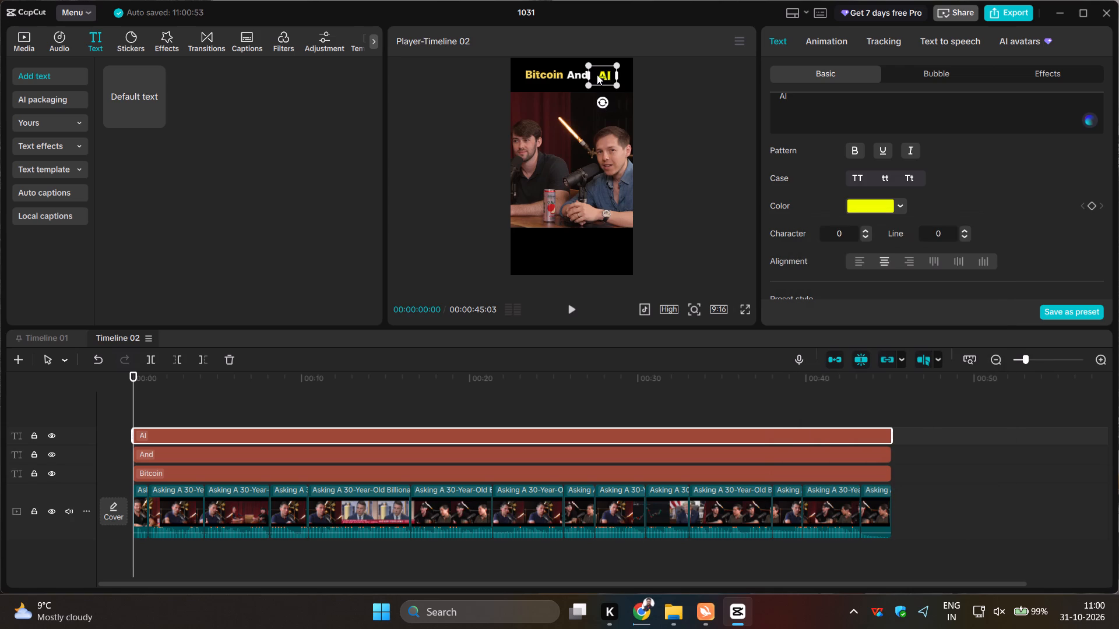
left_click_drag(597, 75, 601, 74)
left_click_drag(601, 74, 600, 74)
Review the title and reframed segments in the full-screen preview from start to end of the video.
left_click(744, 308)
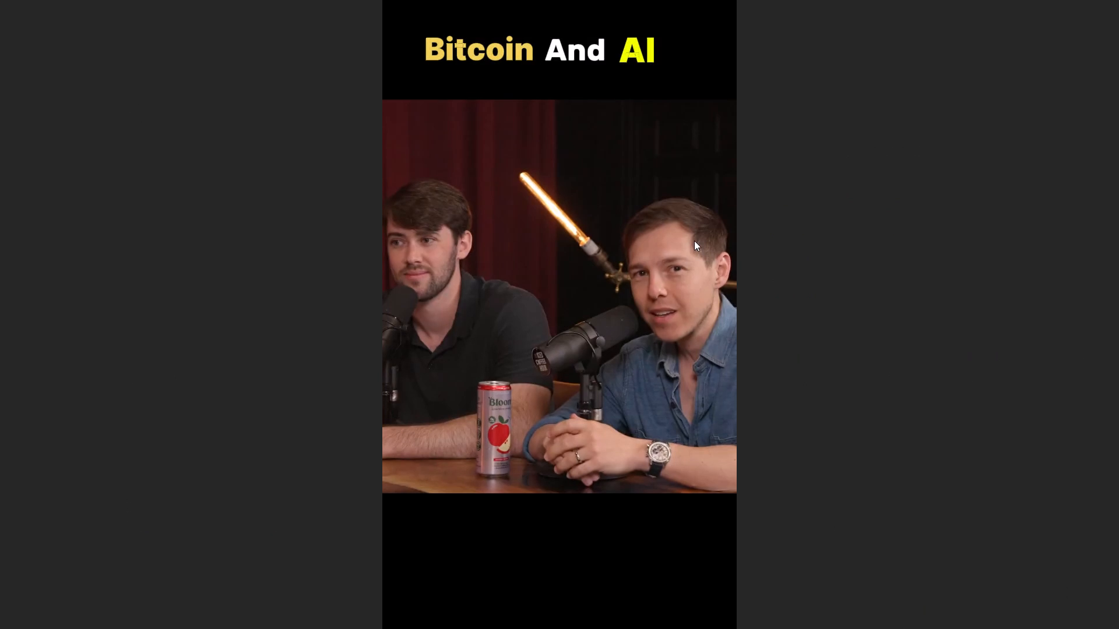
left_click(694, 241)
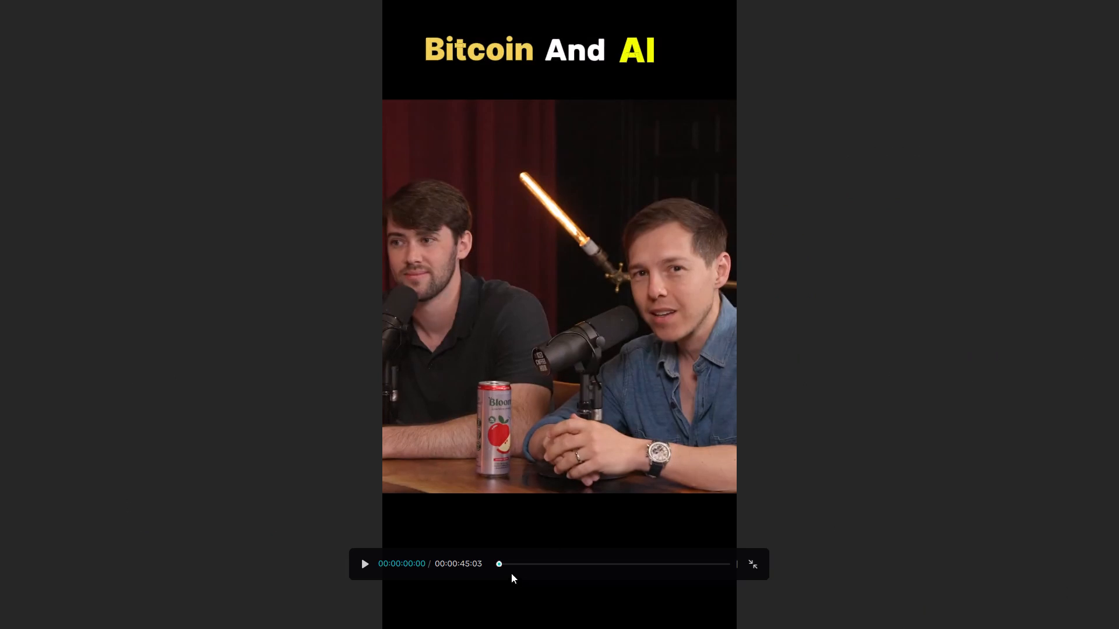
left_click_drag(499, 562, 573, 567)
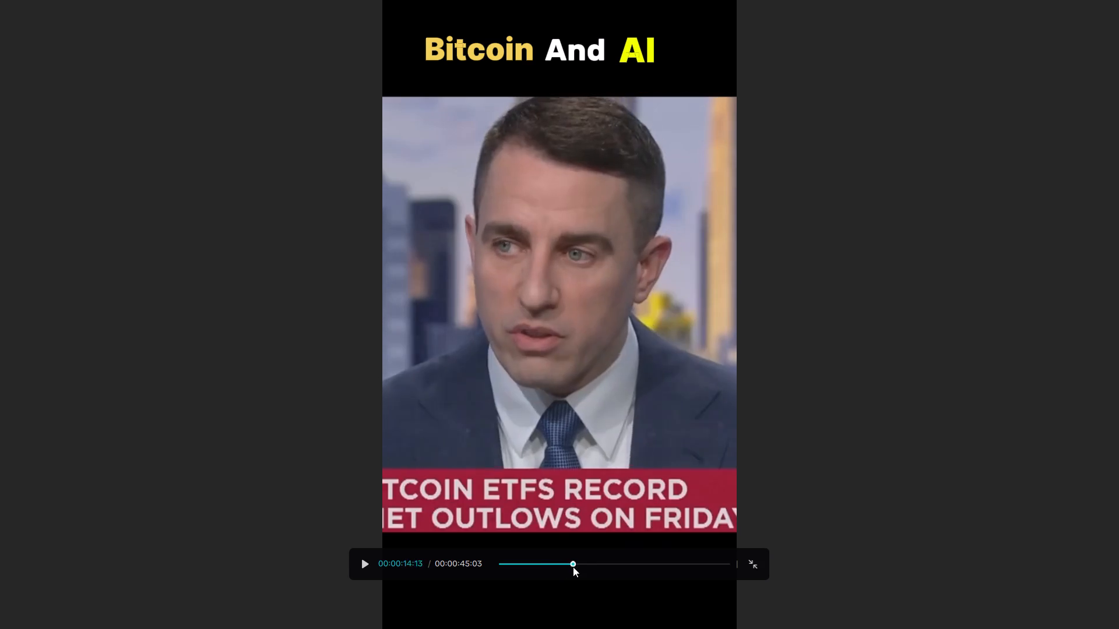
left_click_drag(573, 567, 726, 559)
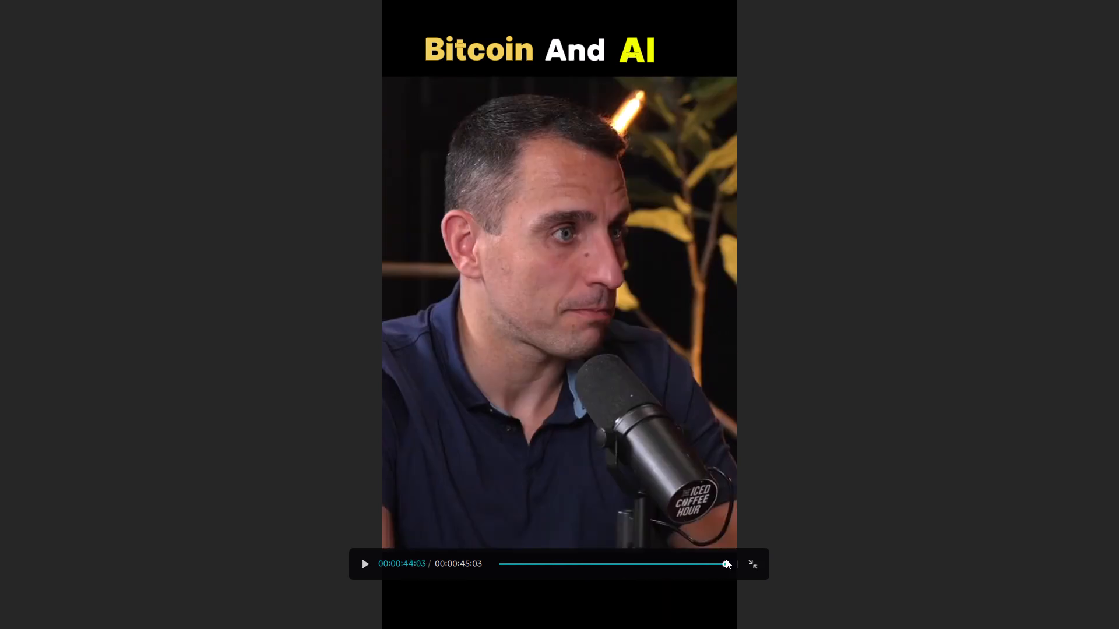
left_click_drag(726, 559, 512, 573)
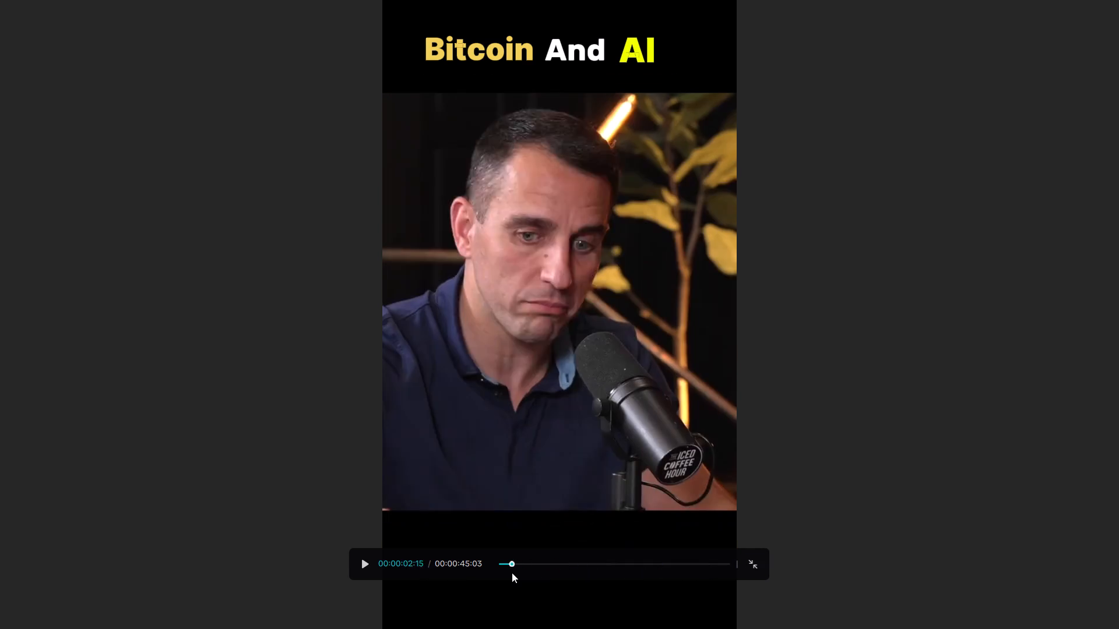
left_click_drag(512, 573, 755, 572)
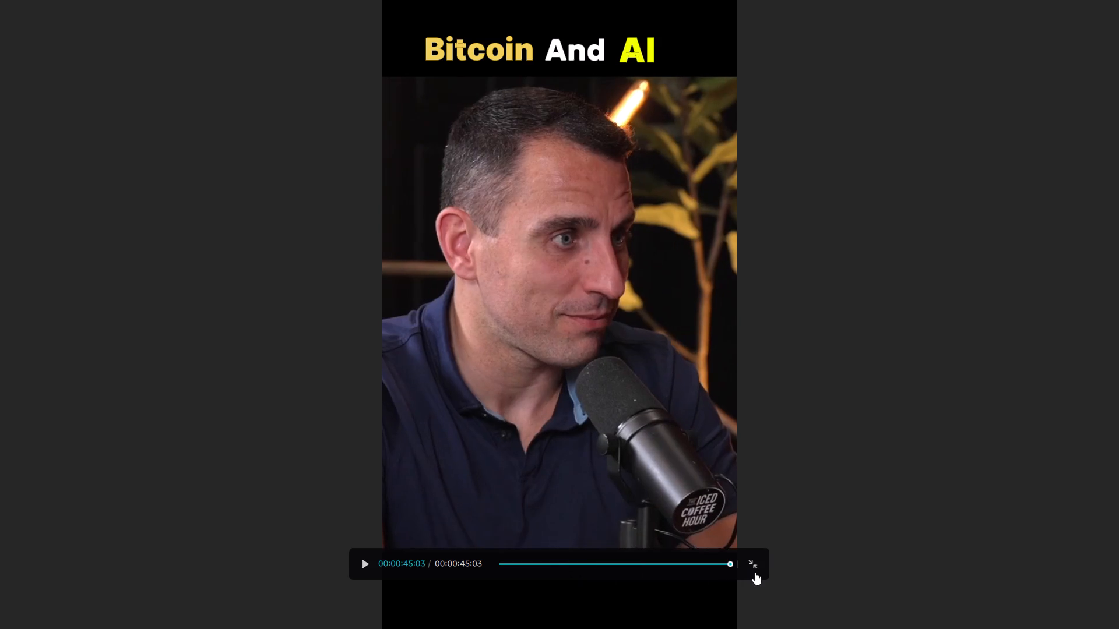
left_click_drag(755, 572, 491, 579)
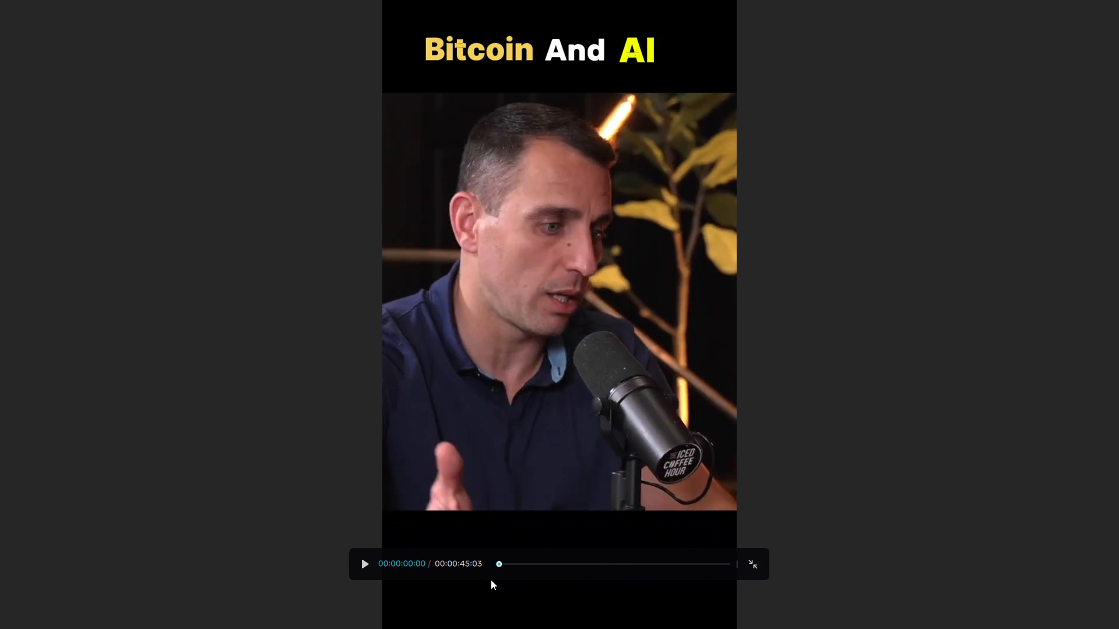
left_click_drag(491, 579, 480, 581)
left_click(750, 561)
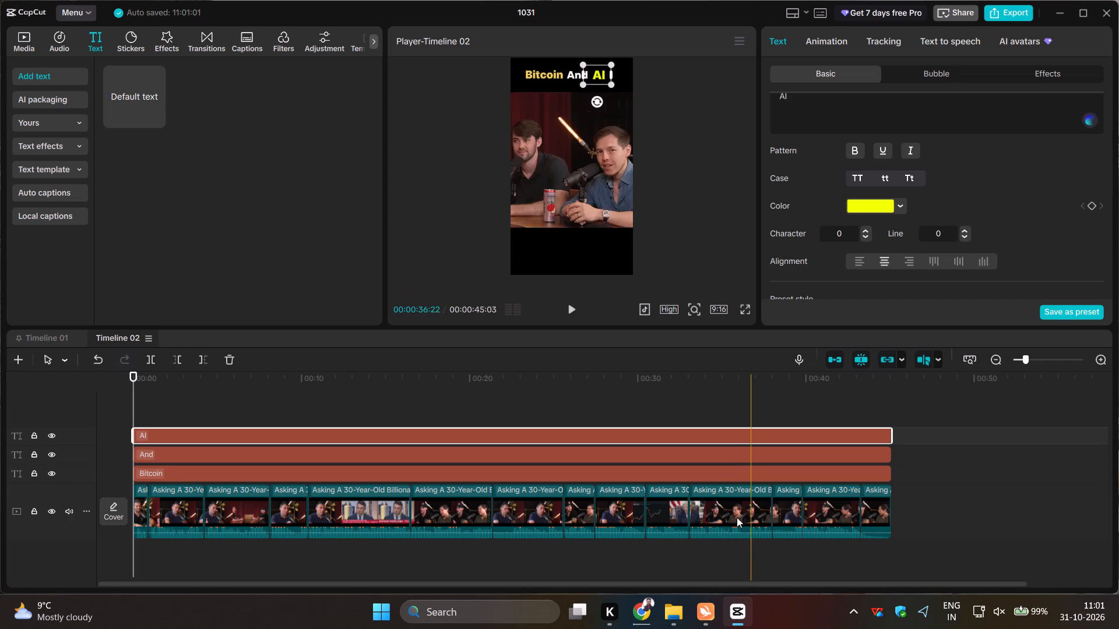
left_click(696, 232)
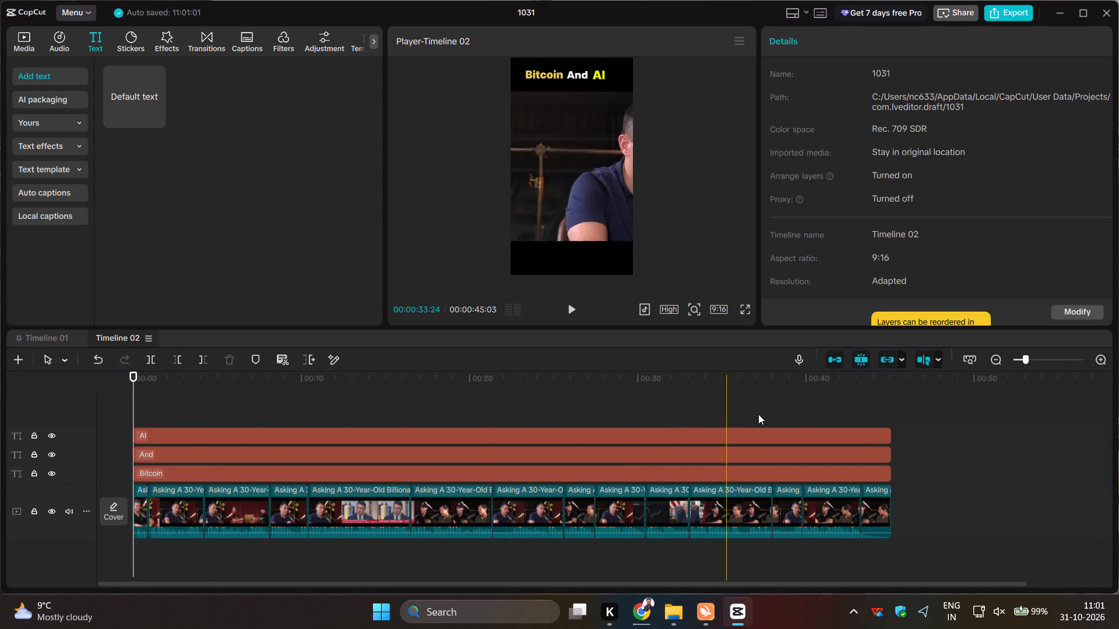
Export Timeline 02 as a 4K H.264 mp4 at 60fps with the higher bit rate.
left_click(1004, 12)
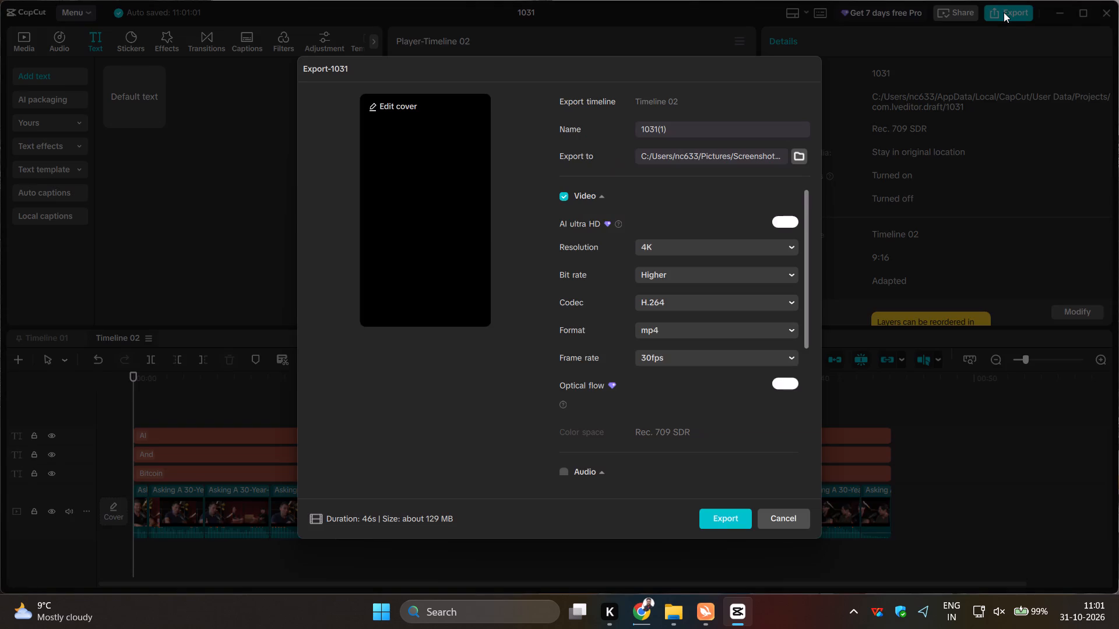
left_click(755, 355)
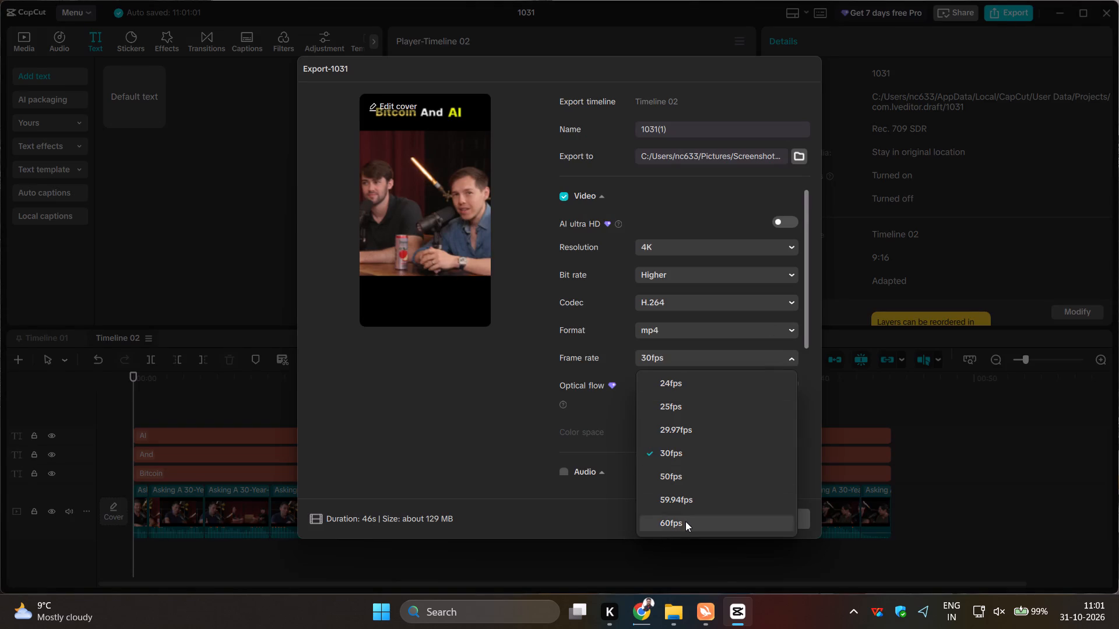
left_click(686, 521)
left_click(712, 524)
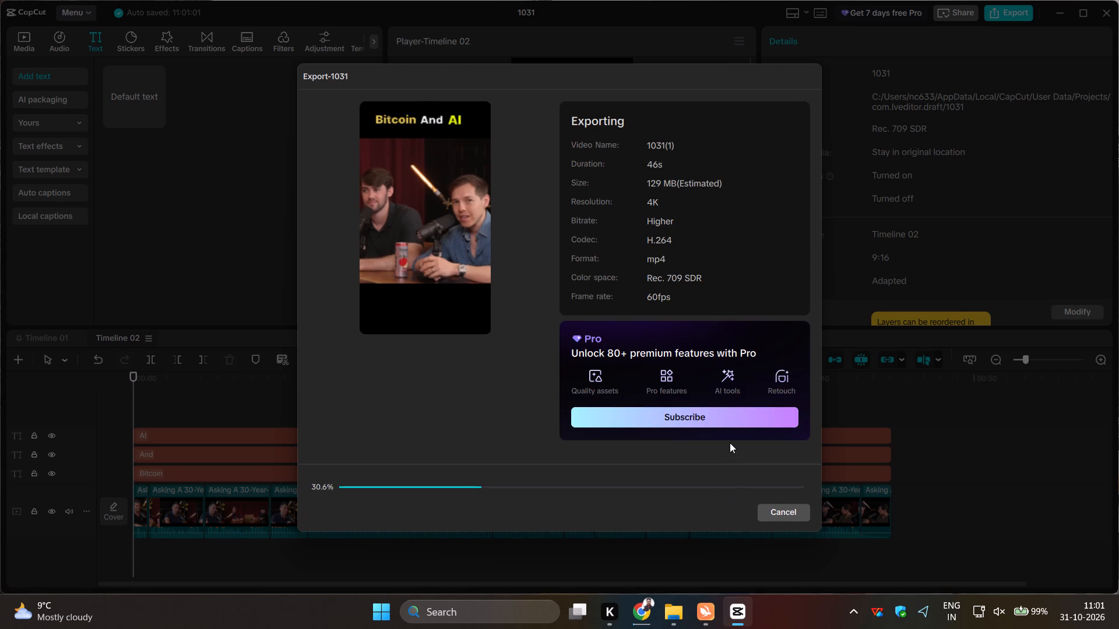
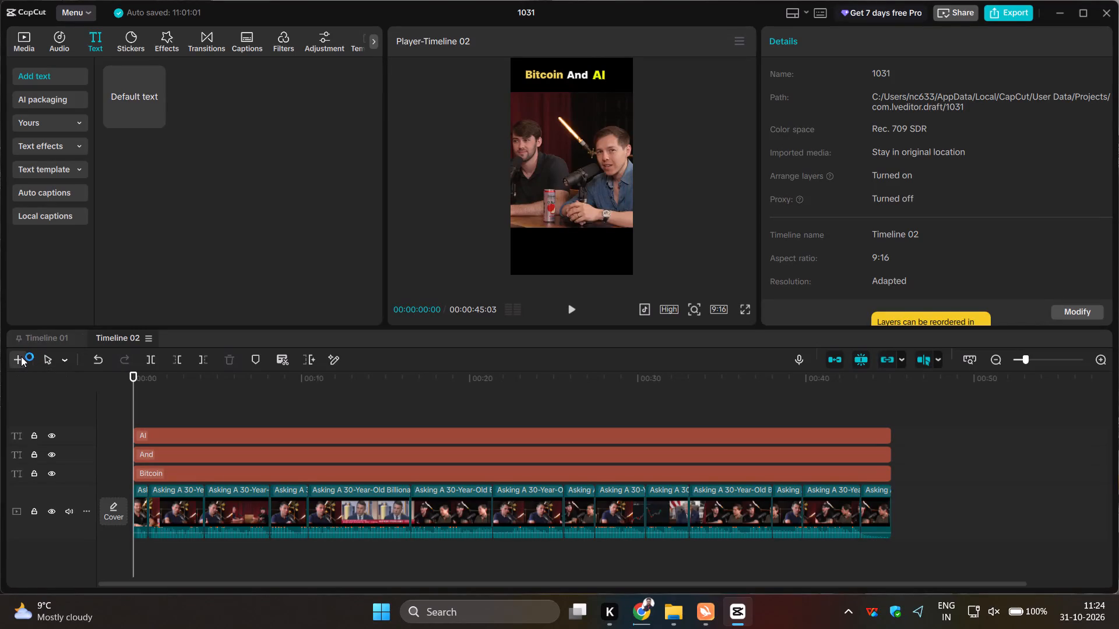
Create a new timeline in the project and add the full podcast video to it.
left_click(21, 356)
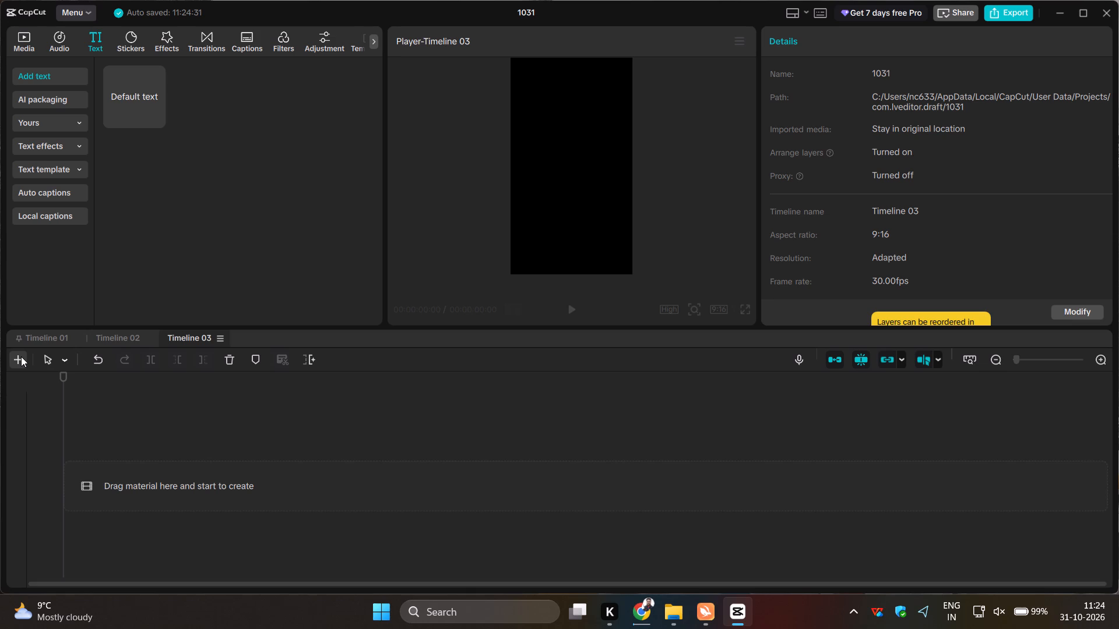
left_click(24, 41)
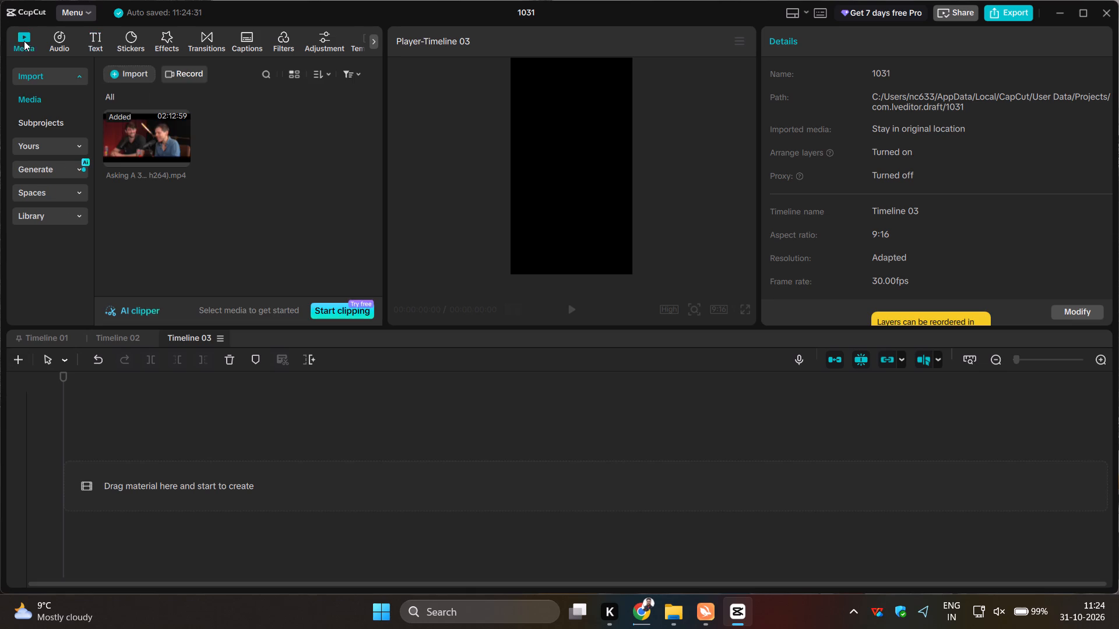
left_click(184, 158)
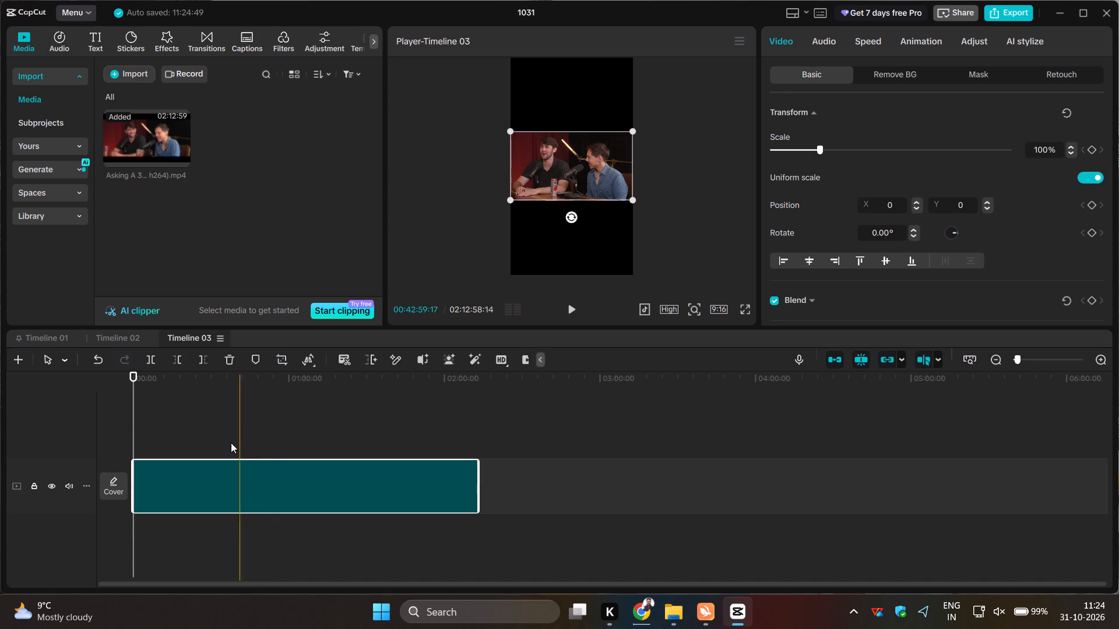
left_click(973, 359)
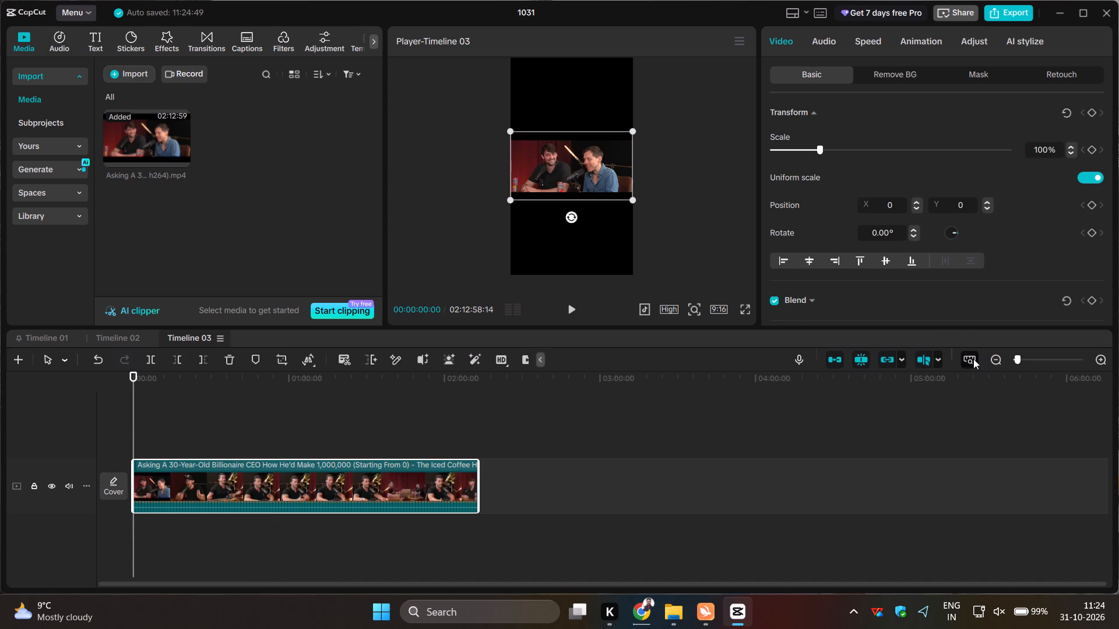
Set the new timeline's aspect ratio to 16:9.
left_click(716, 310)
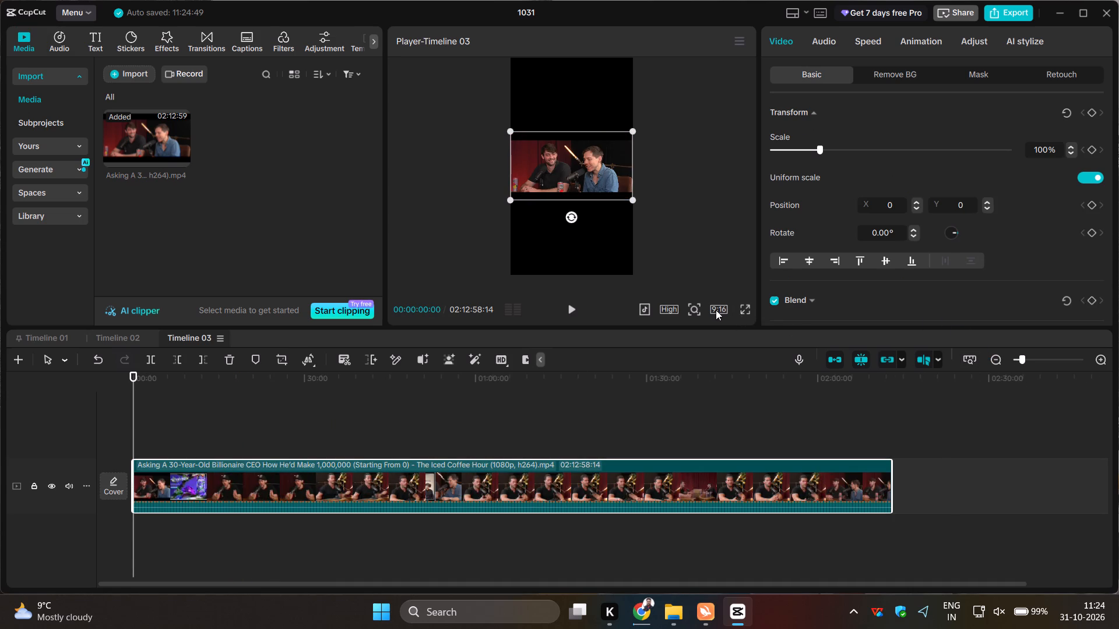
left_click(756, 362)
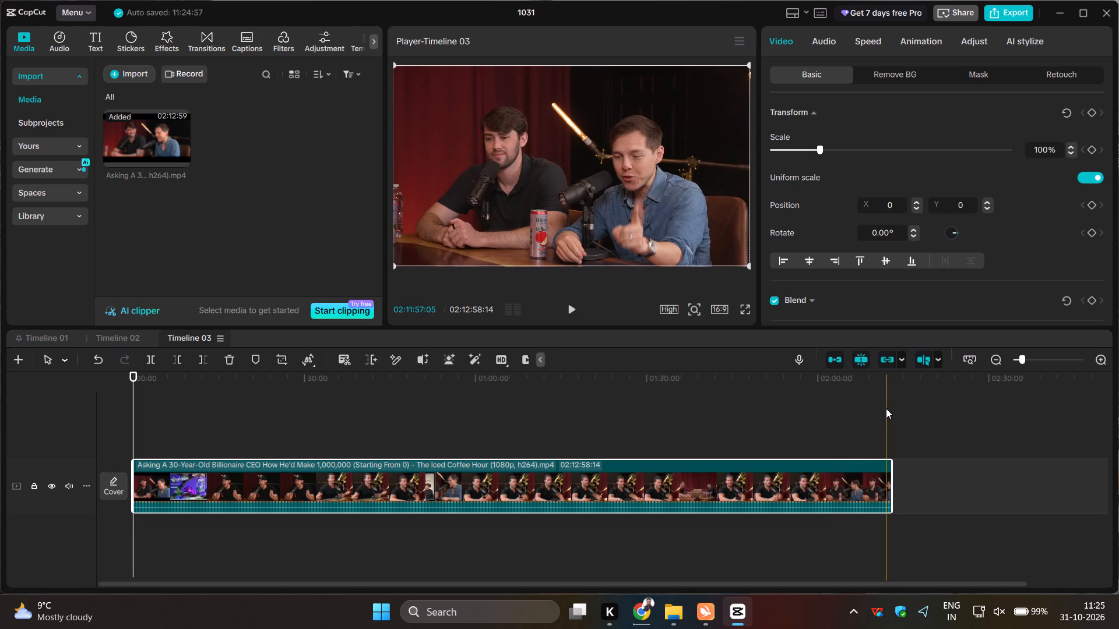
Split the podcast video at 02:11:57:05 and delete everything before that point.
left_click(885, 408)
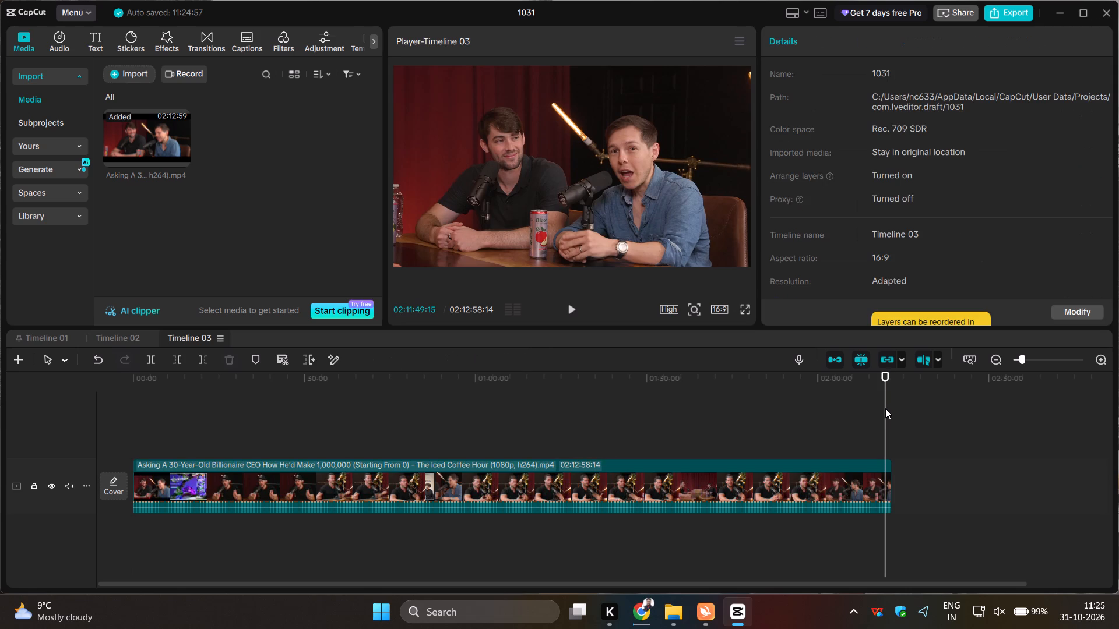
left_click_drag(885, 408, 863, 408)
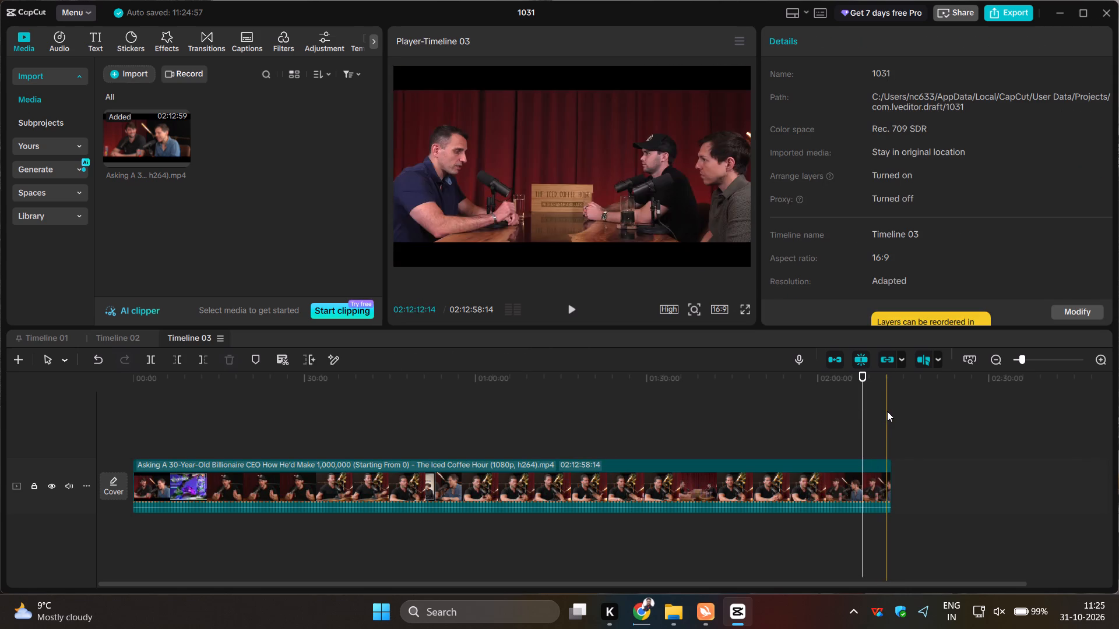
left_click(886, 411)
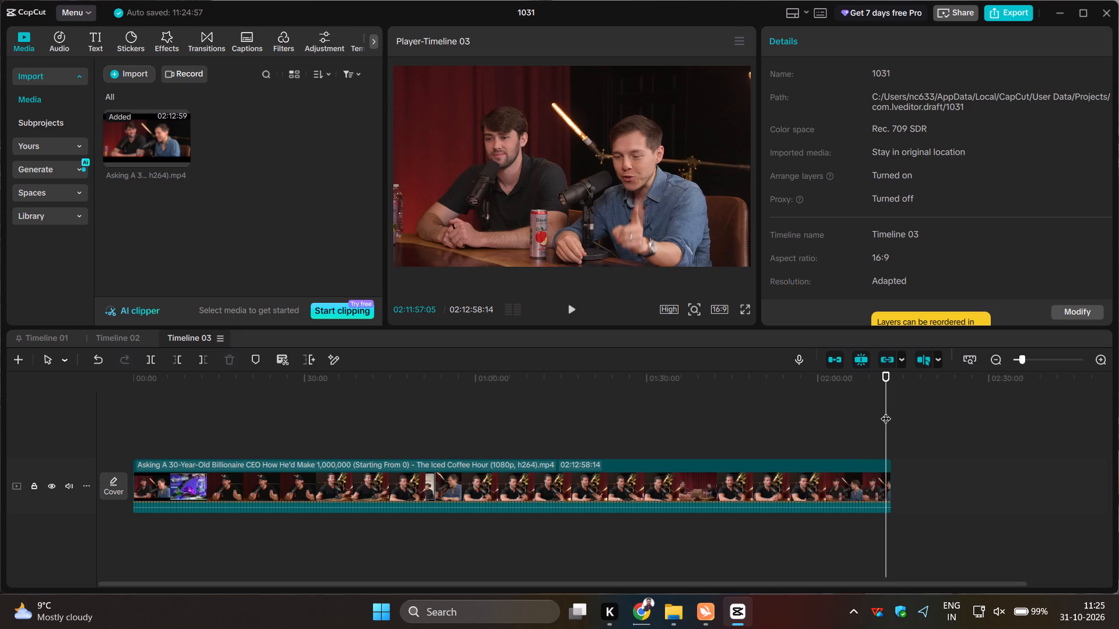
left_click(143, 362)
left_click(223, 473)
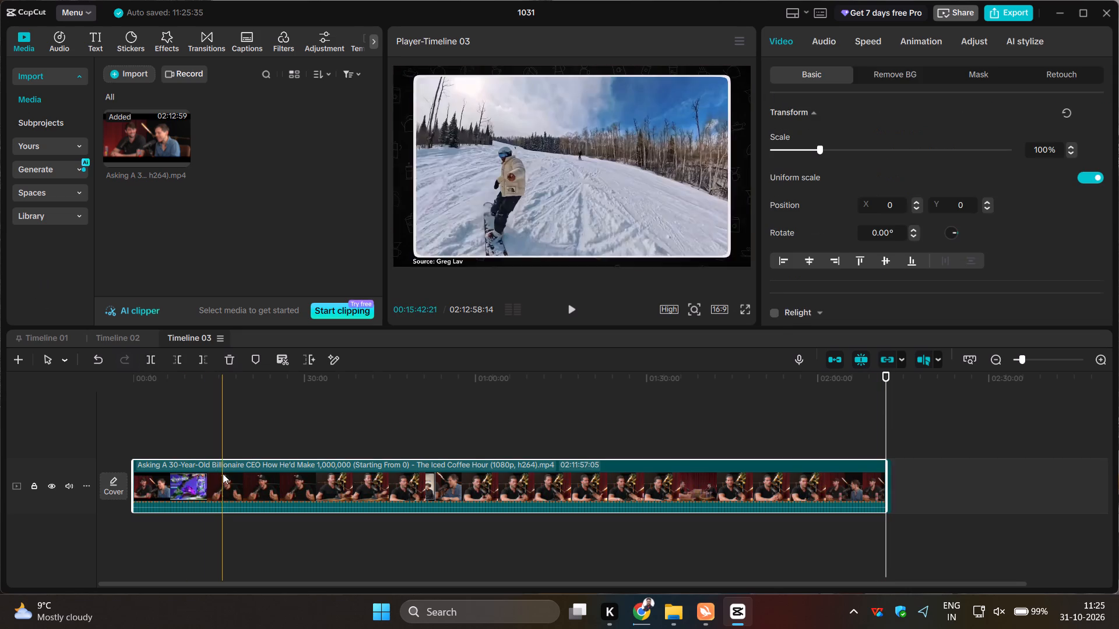
left_click(231, 359)
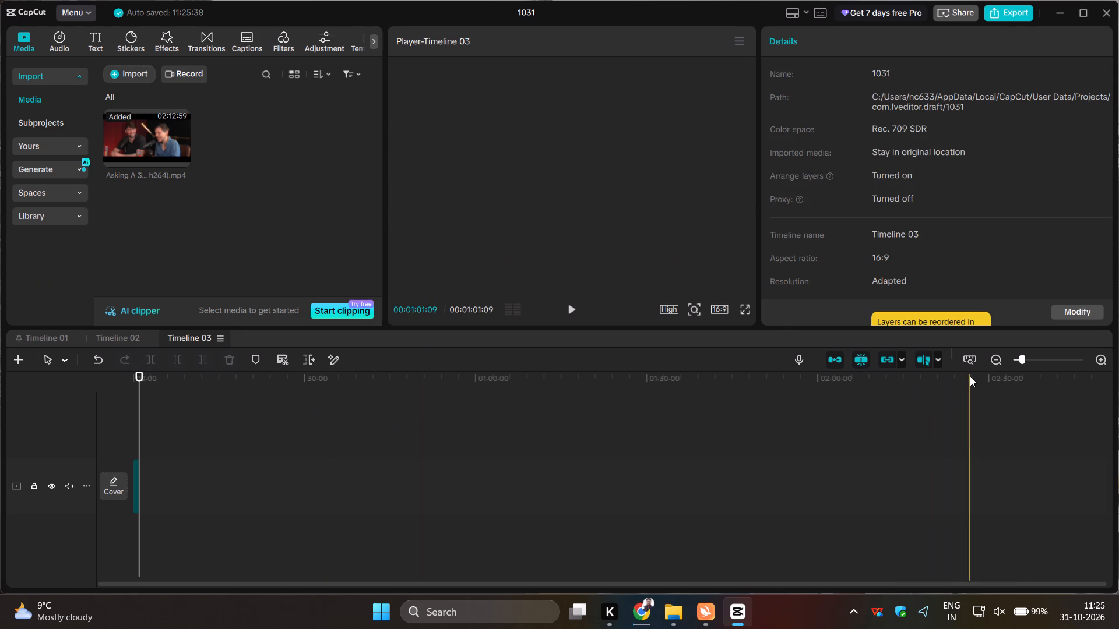
Split the remaining teaser clip at about 28:17 (seconds:frames) and delete the part after the cut.
left_click(972, 365)
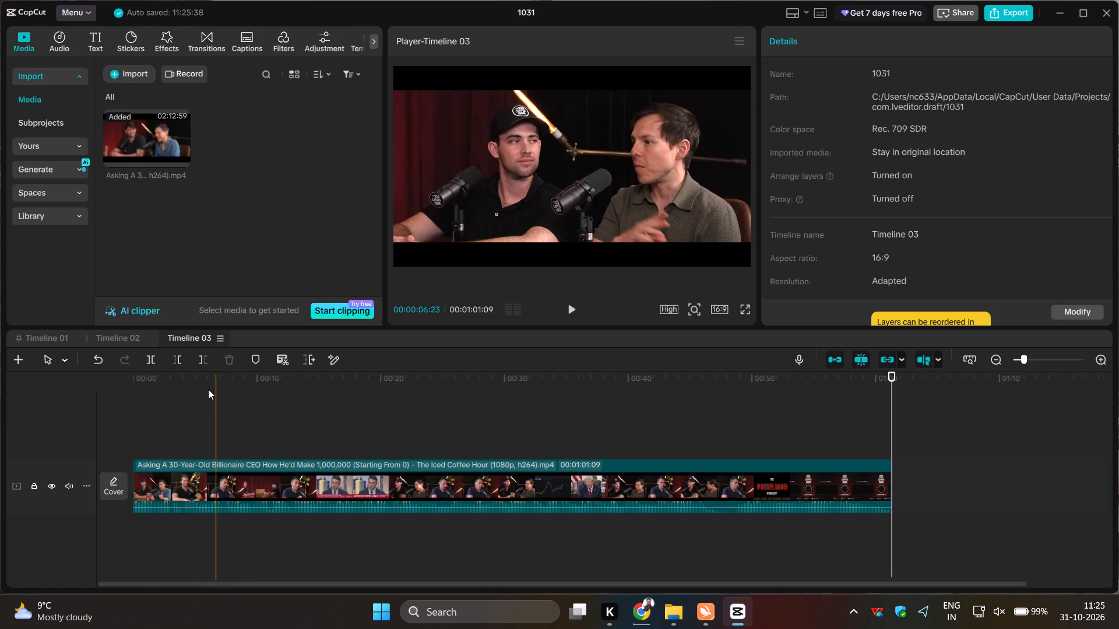
left_click(132, 393)
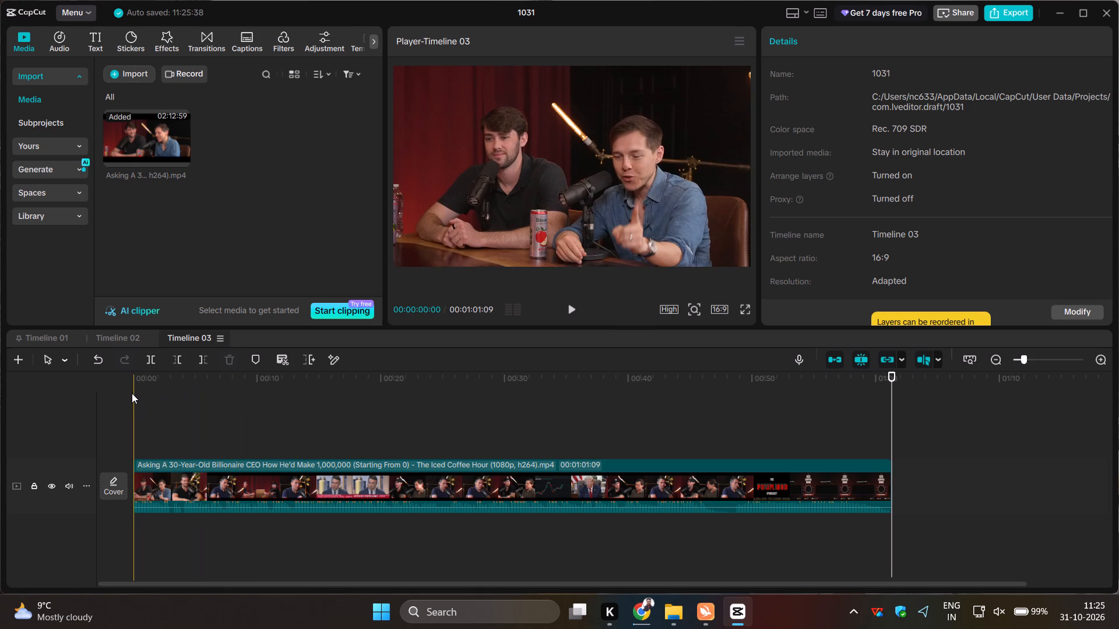
left_click(158, 395)
left_click_drag(158, 395, 114, 397)
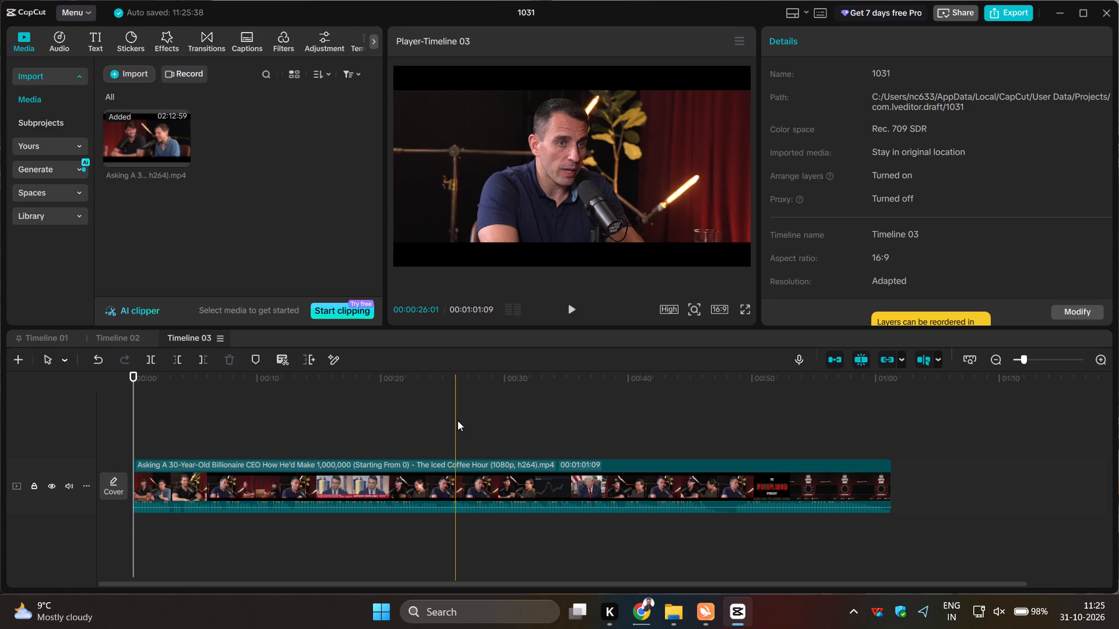
left_click(487, 419)
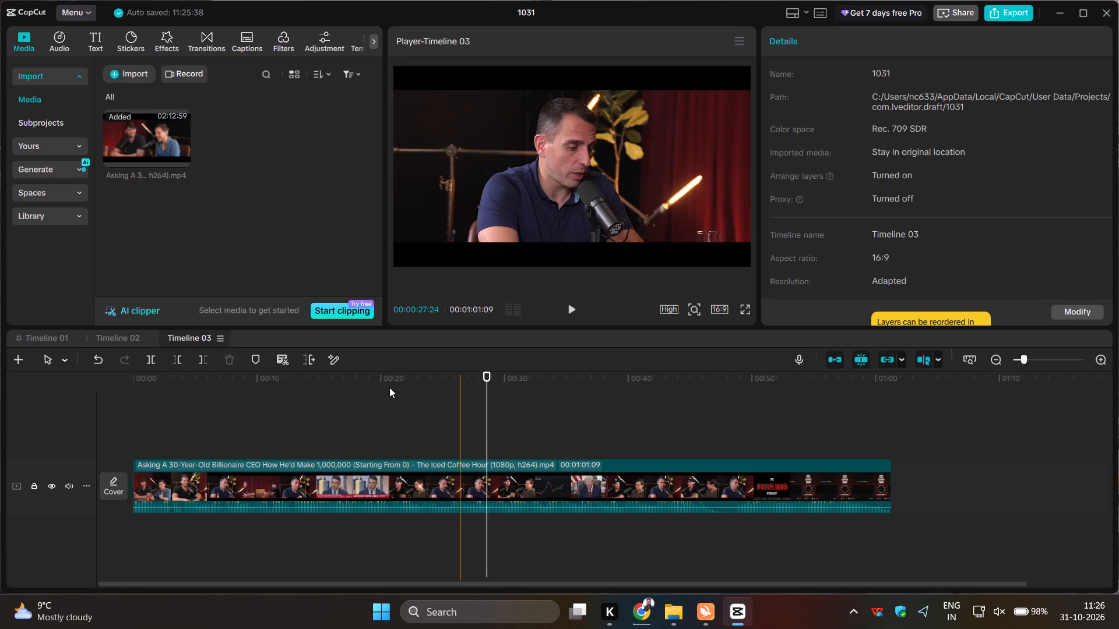
left_click(151, 358)
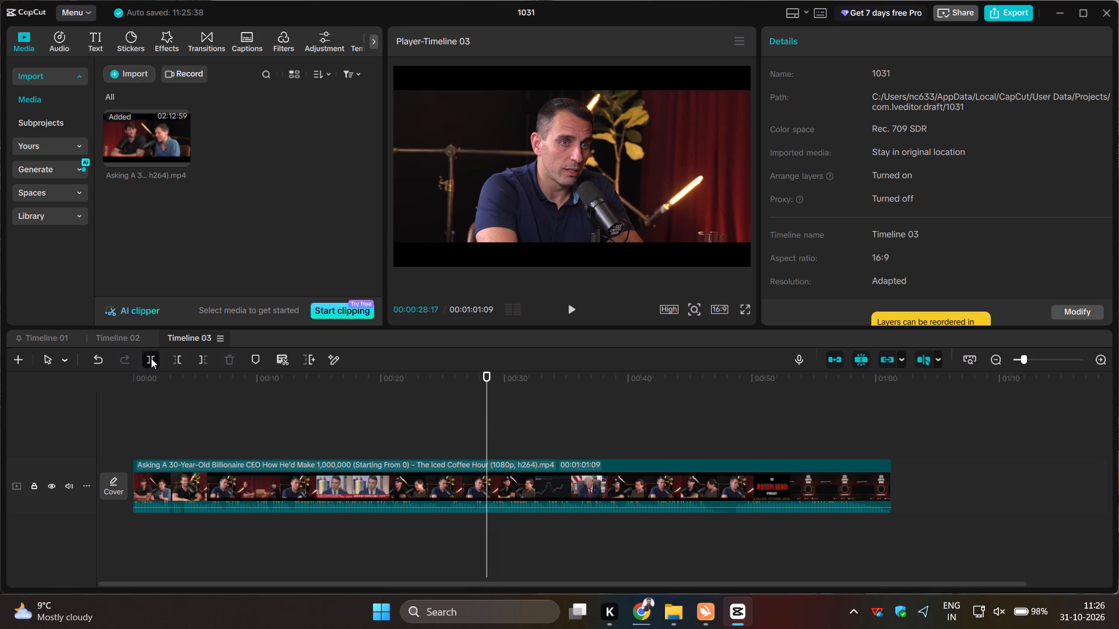
left_click(691, 493)
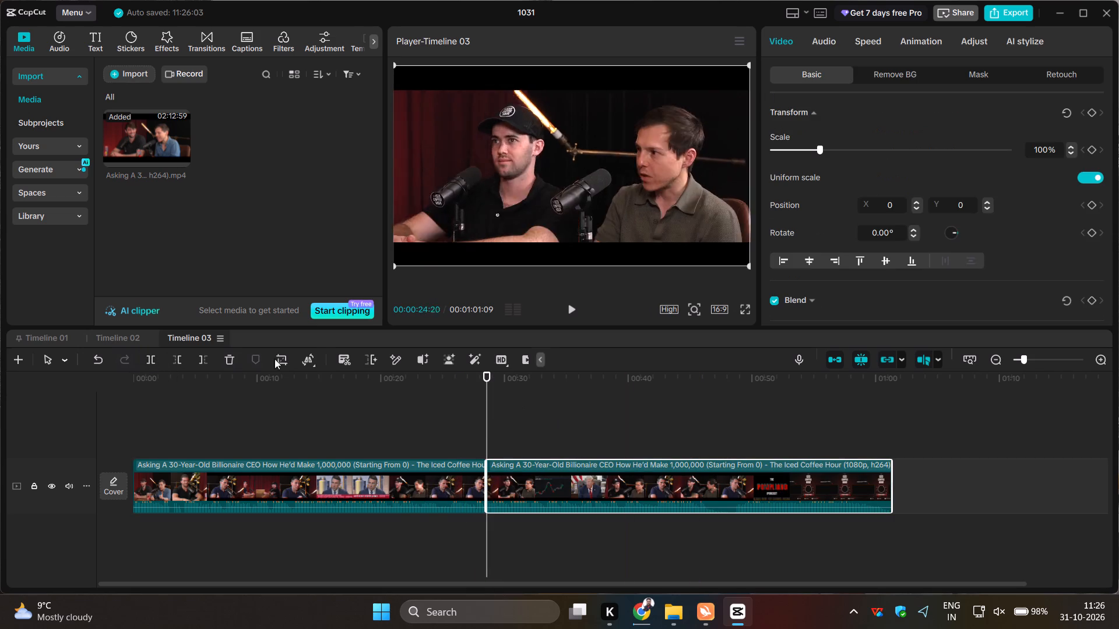
left_click(233, 360)
Play the shortened clip from the start, split it at about 3:26 (seconds:frames) and delete the opening piece.
left_click(238, 422)
left_click_drag(238, 422, 77, 430)
left_click(966, 354)
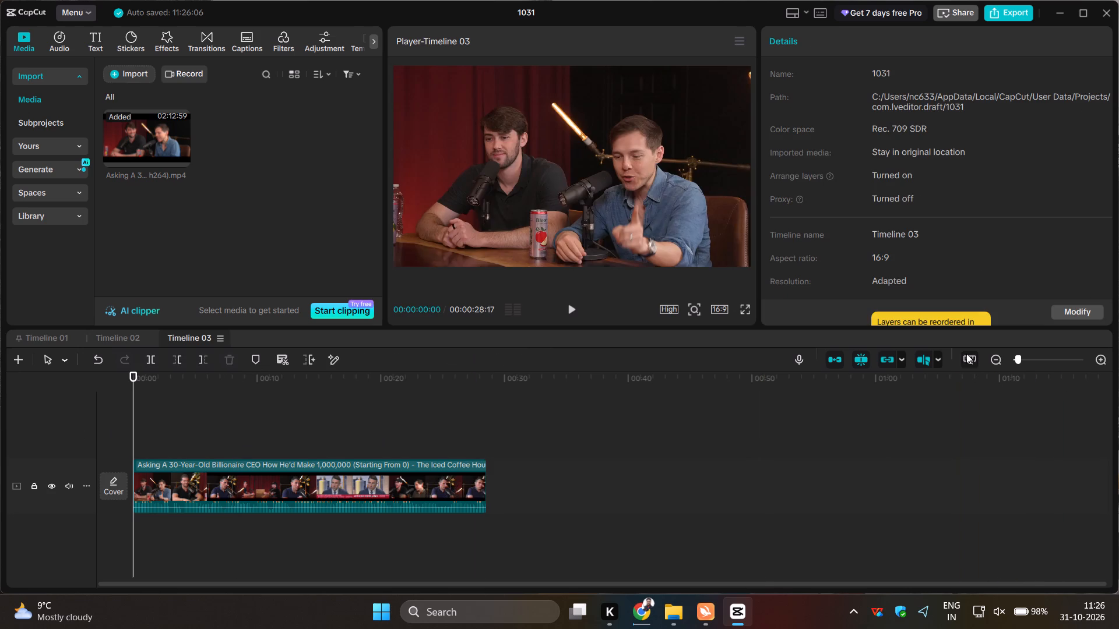
left_click(573, 310)
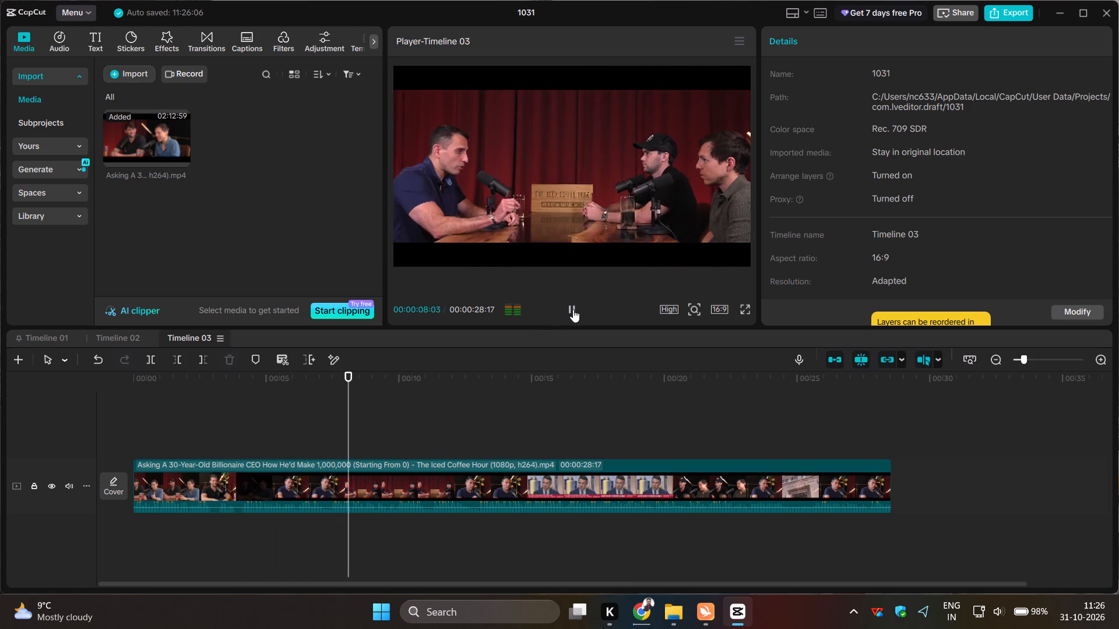
left_click(252, 430)
left_click_drag(251, 430, 221, 430)
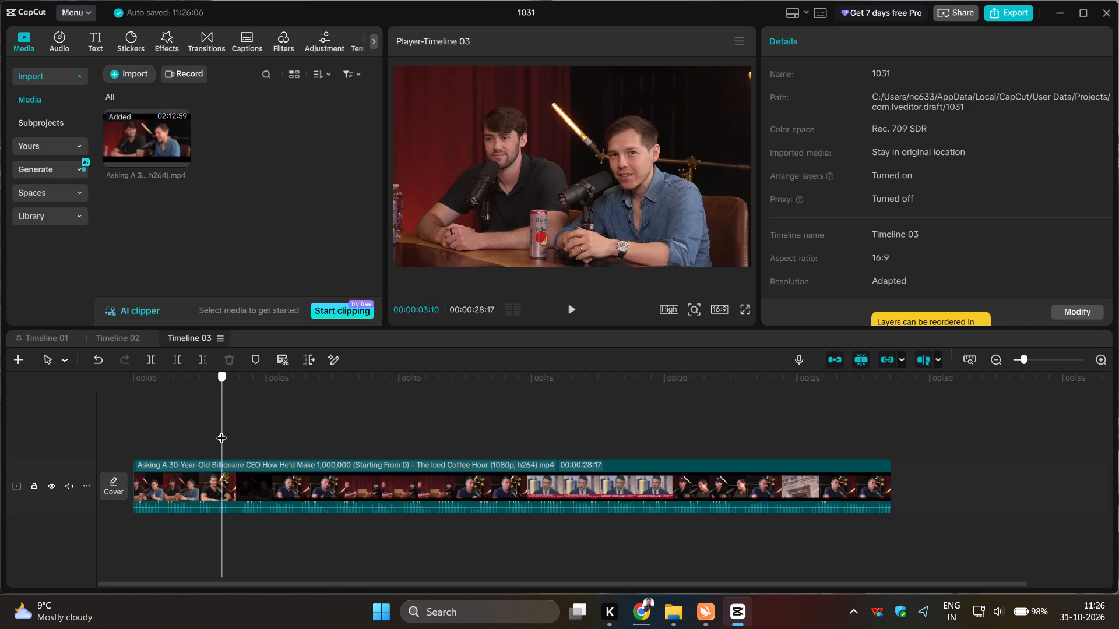
left_click_drag(221, 430, 236, 430)
left_click(147, 356)
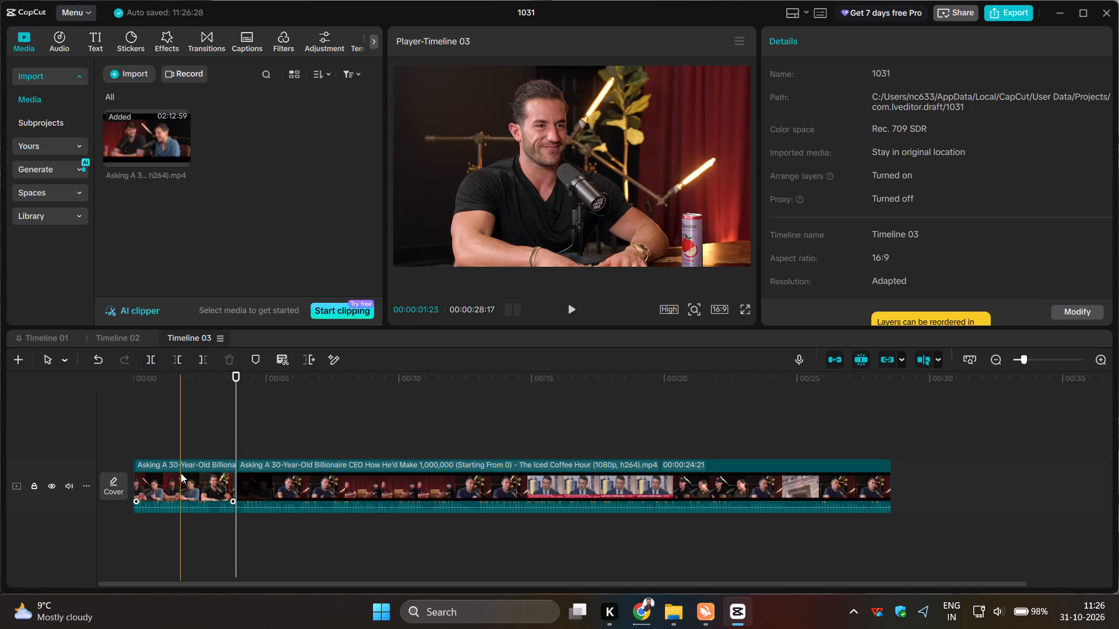
left_click(181, 473)
left_click(230, 356)
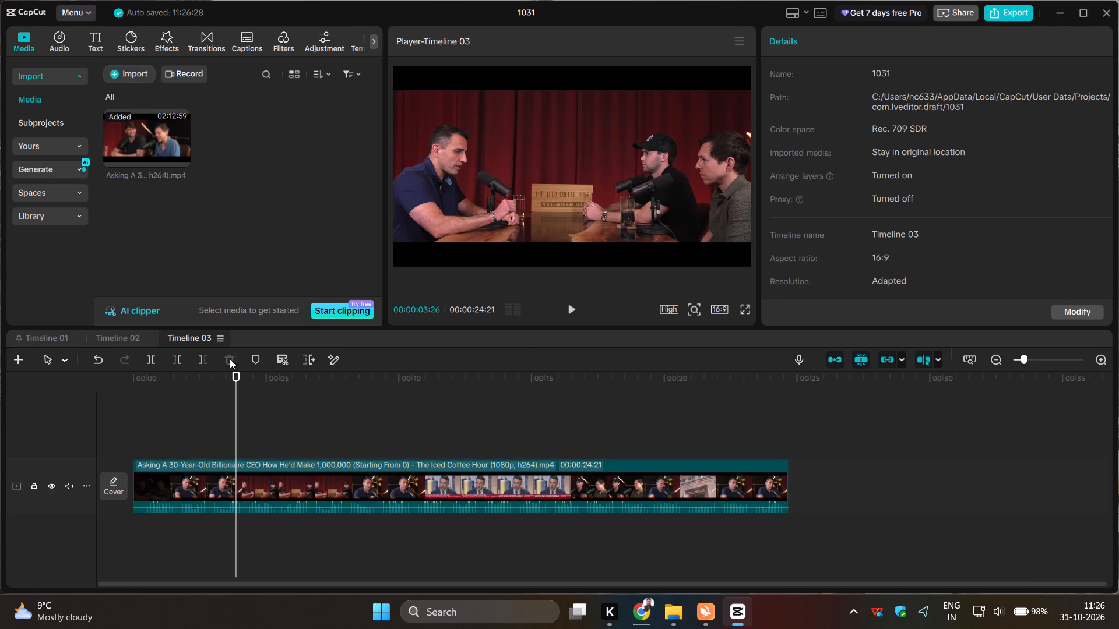
Play the trimmed clip through, split it at about 21:25 (seconds:frames) and delete the leftover ending.
left_click(169, 405)
left_click_drag(169, 405, 125, 411)
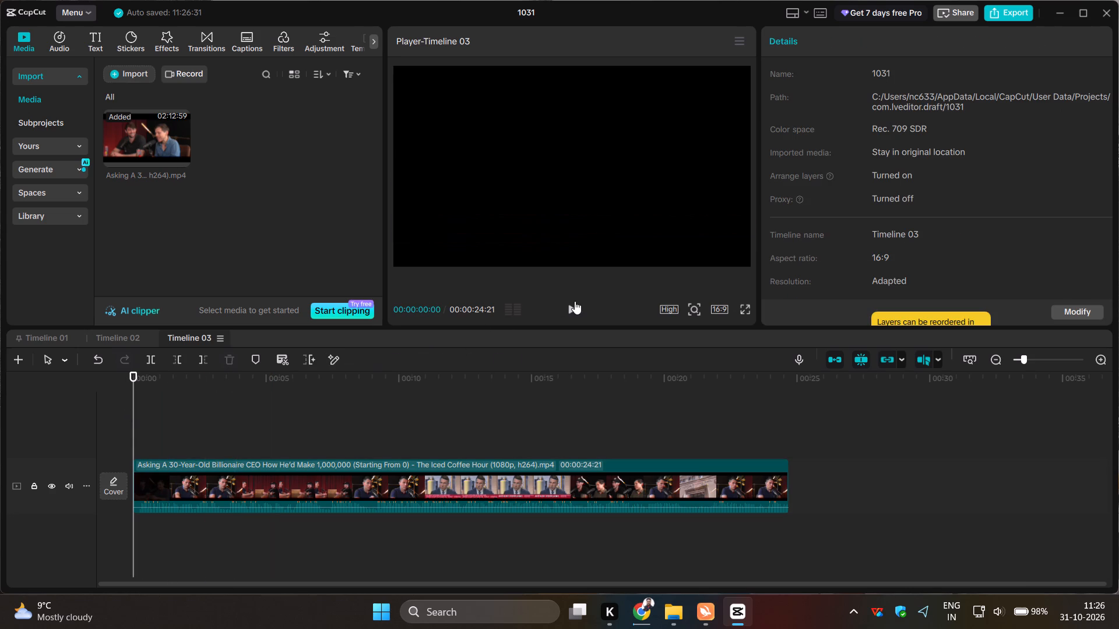
left_click(575, 301)
left_click(570, 306)
left_click(569, 306)
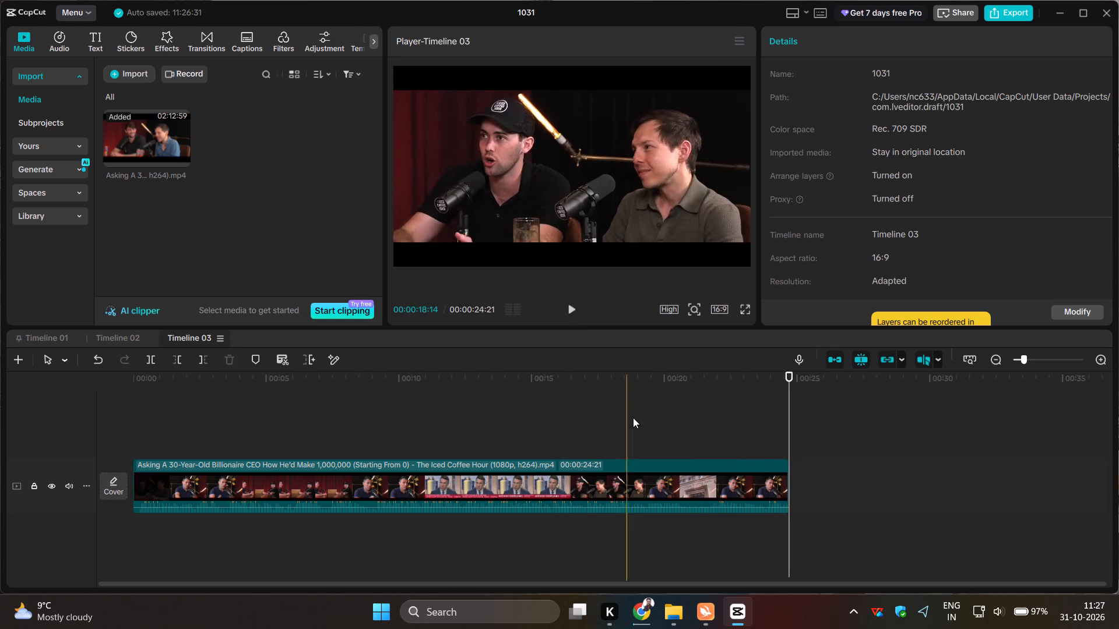
left_click(713, 433)
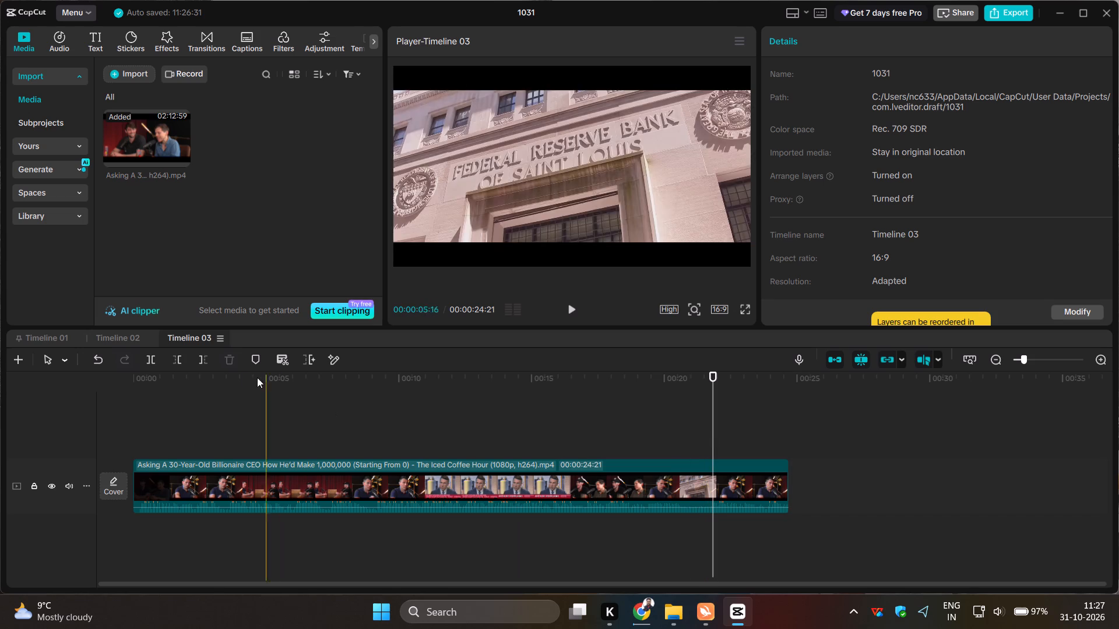
left_click(155, 354)
left_click(751, 481)
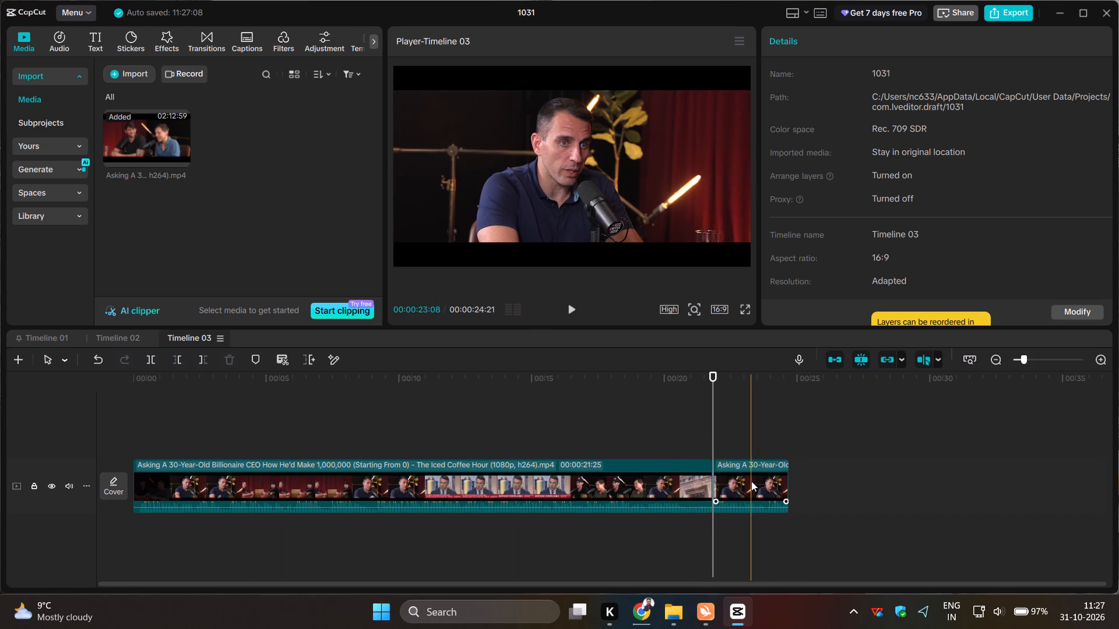
left_click(231, 355)
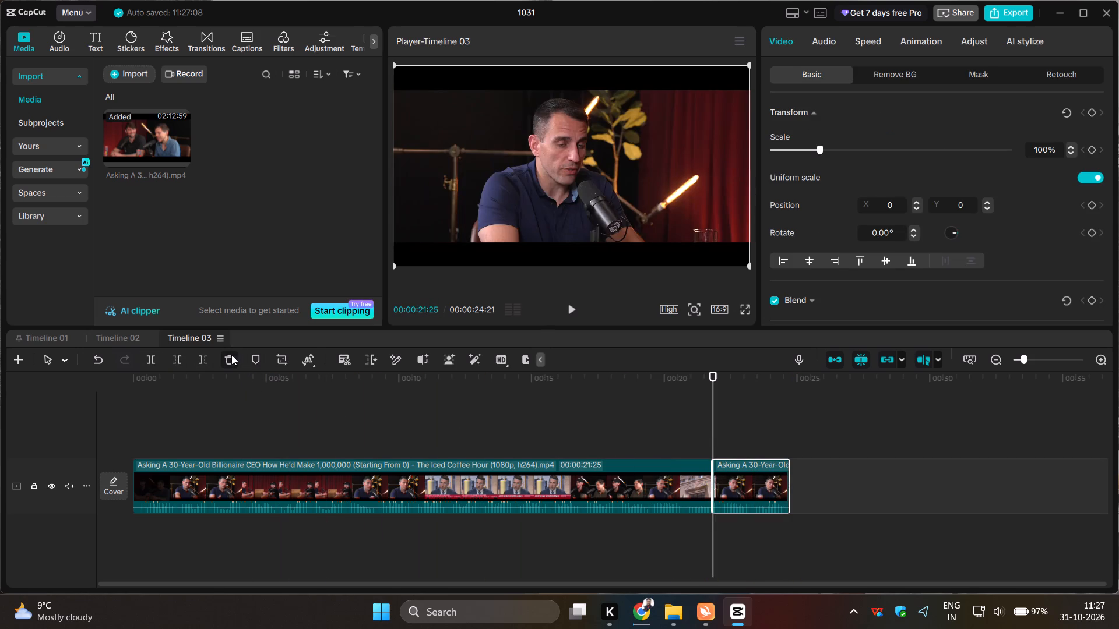
Split the clip at the shot changes at about 3:13, 7:10, 9:18 and 15:23 (seconds:frames).
left_click(209, 412)
left_click_drag(209, 412, 74, 420)
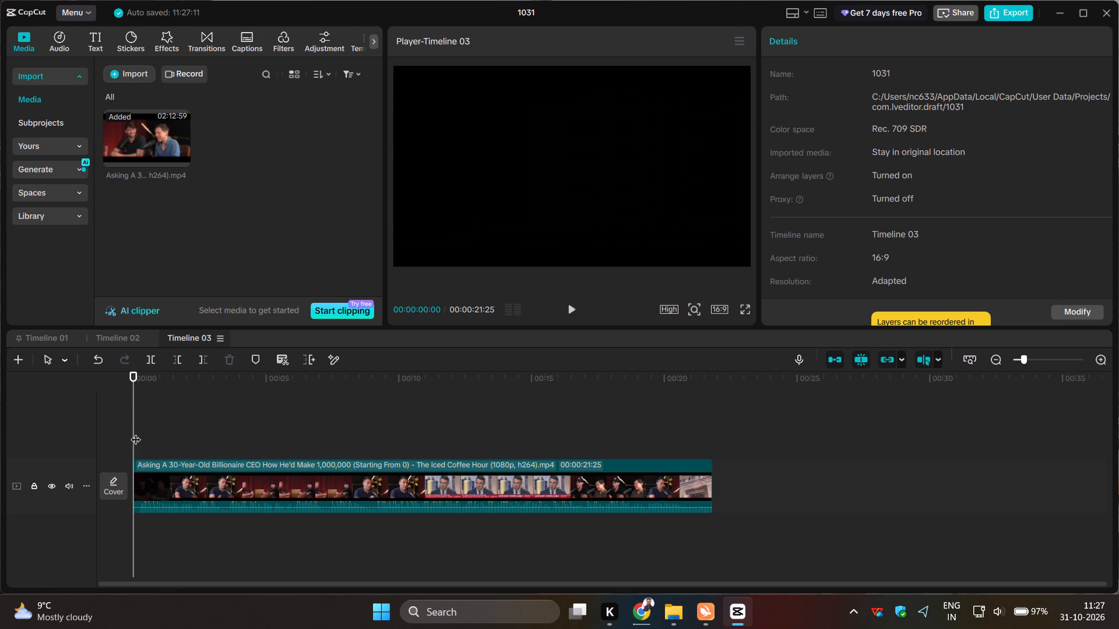
left_click(225, 448)
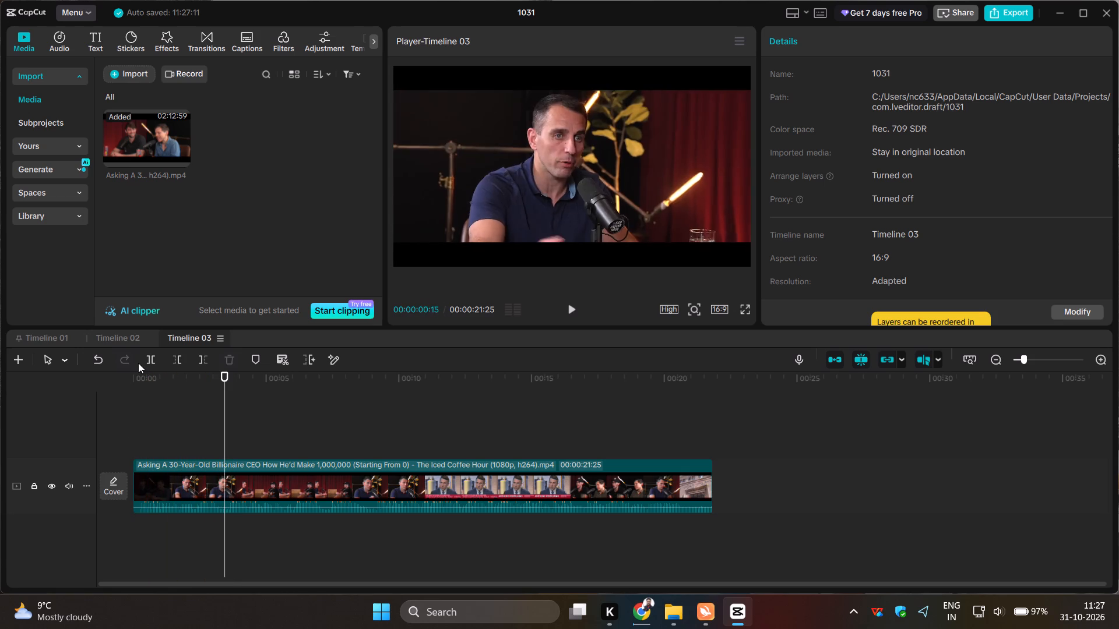
left_click(149, 363)
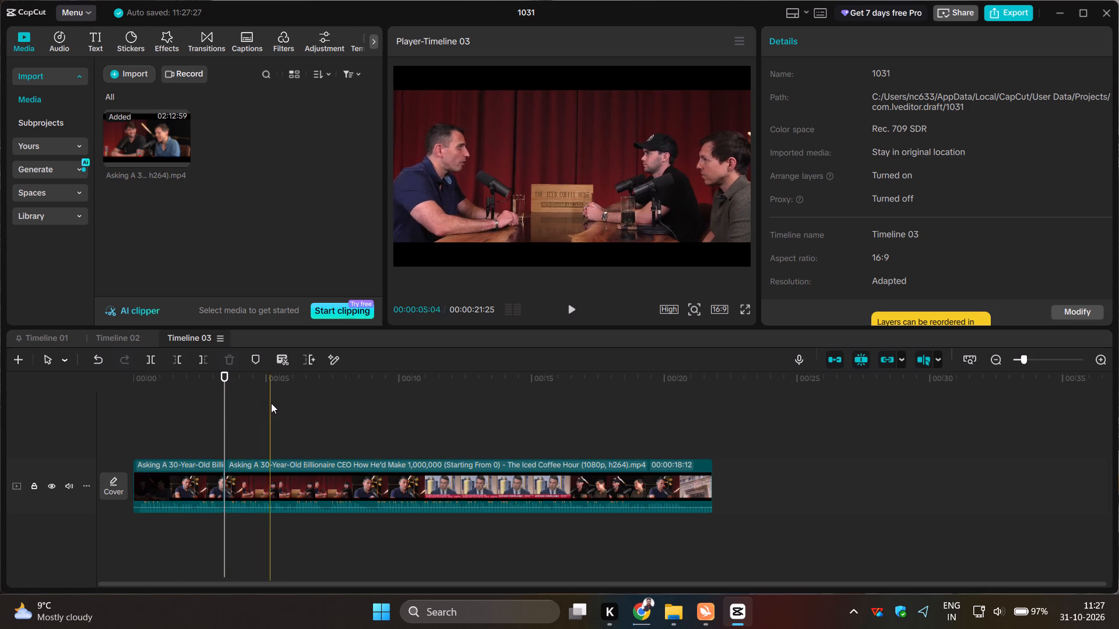
left_click(328, 404)
left_click(153, 360)
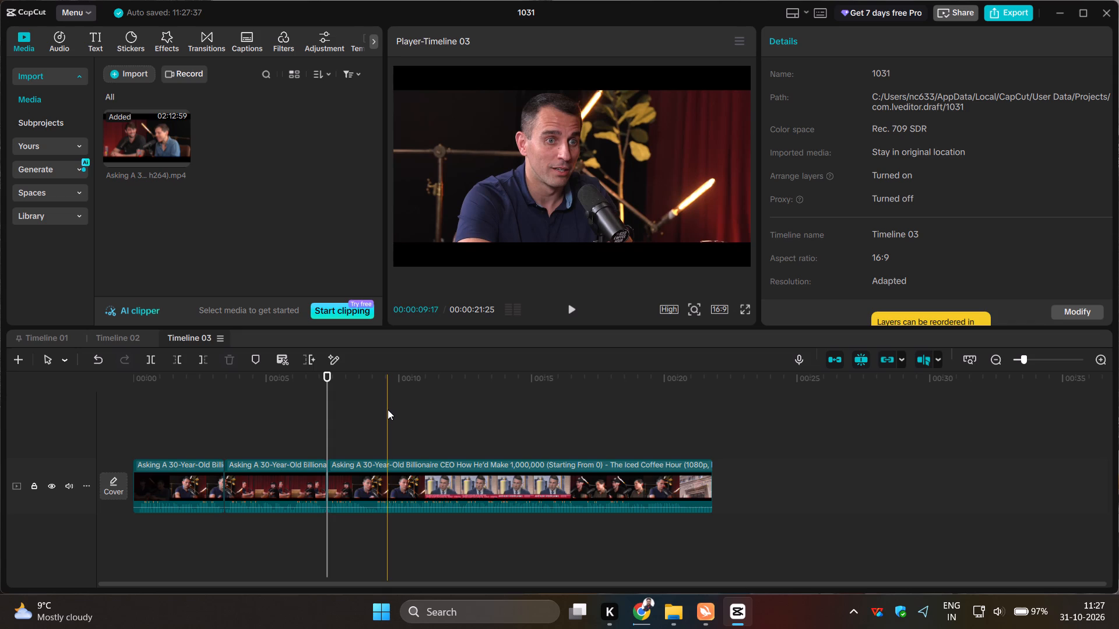
left_click(388, 409)
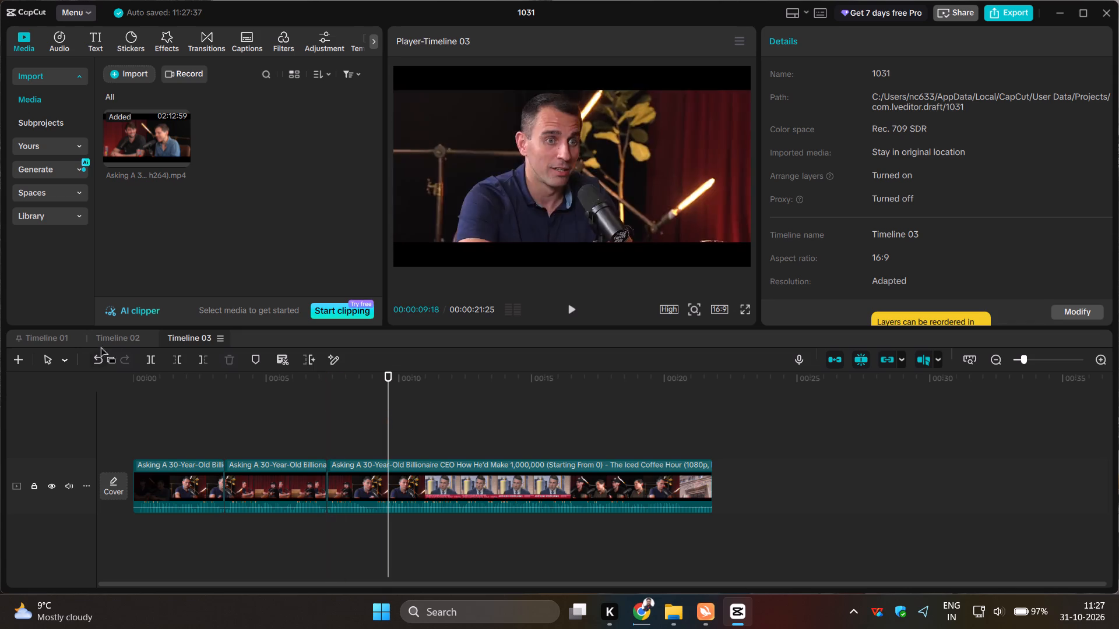
left_click(149, 361)
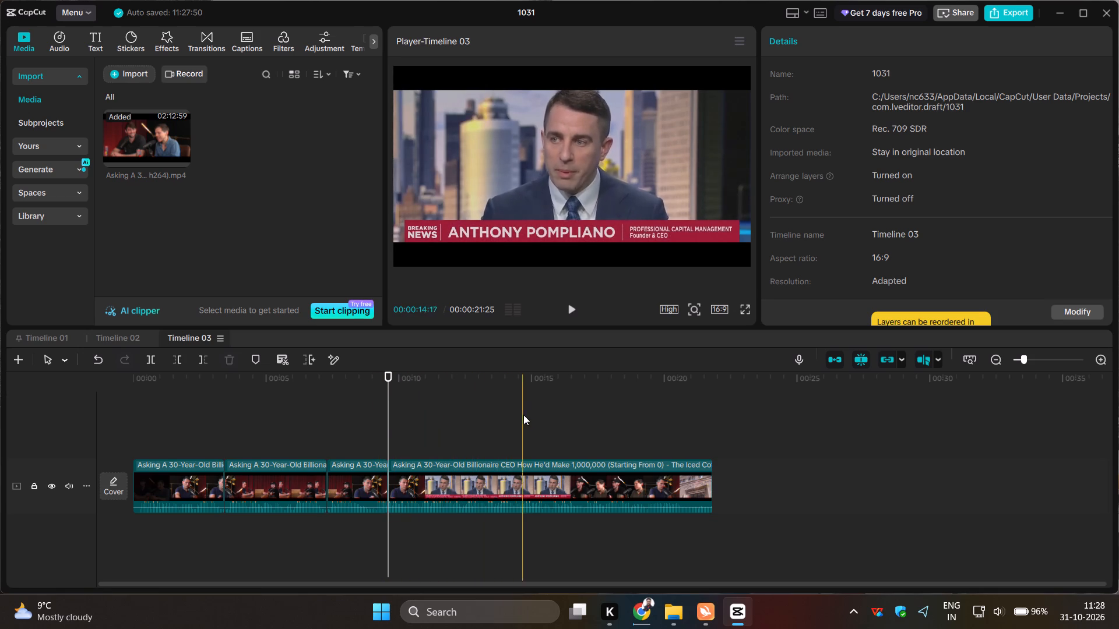
left_click(552, 421)
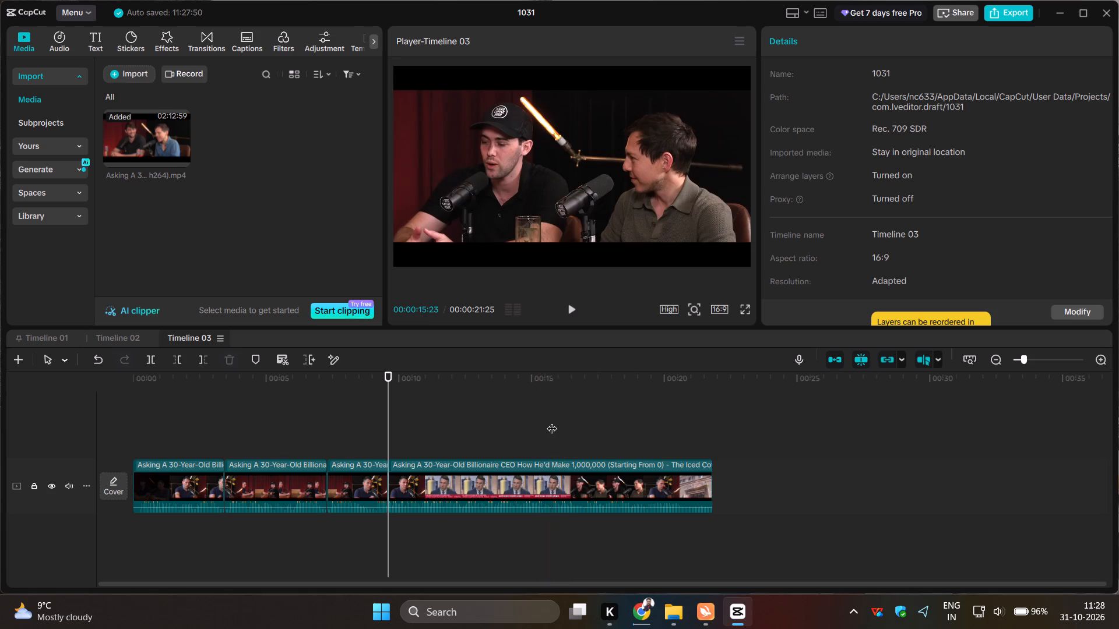
left_click(150, 362)
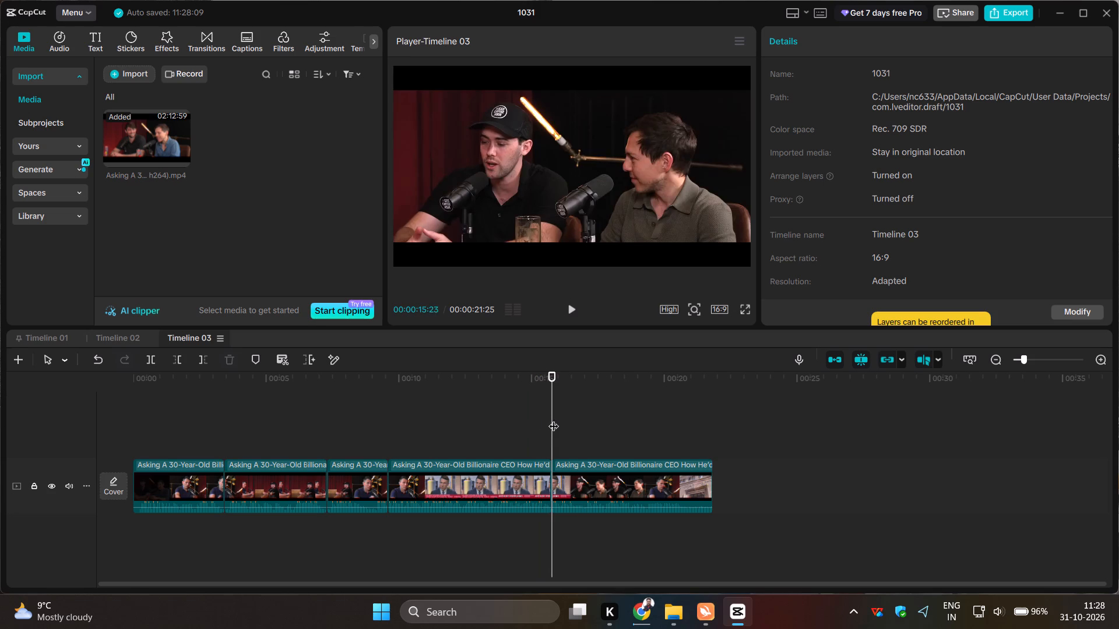
Split the last clip at the shot change at about 19:15 (seconds:frames).
left_click(645, 422)
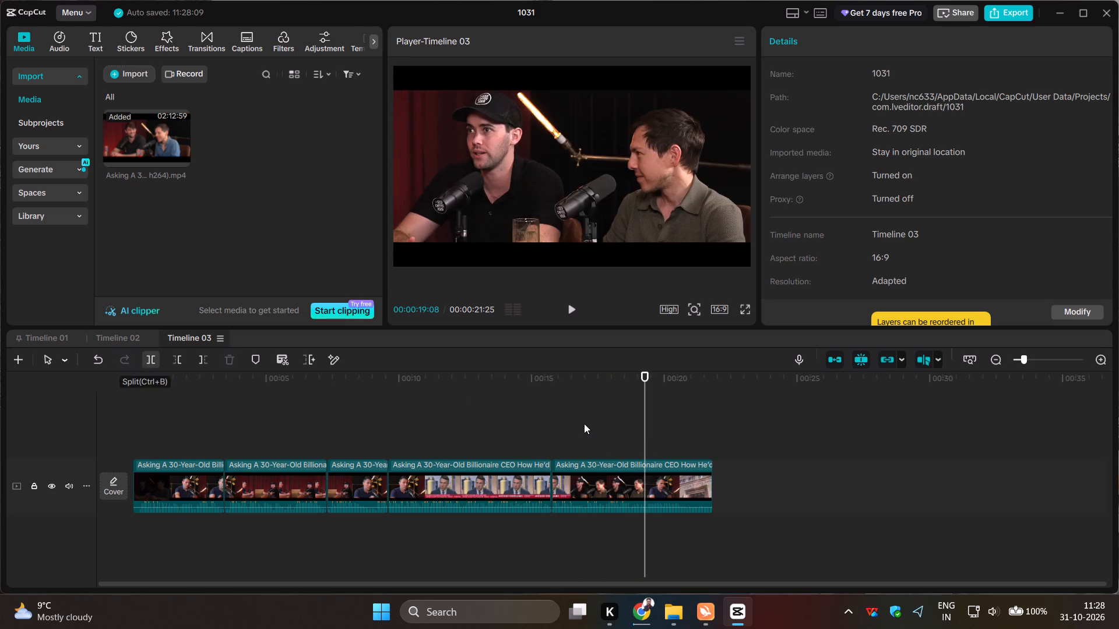
left_click(652, 443)
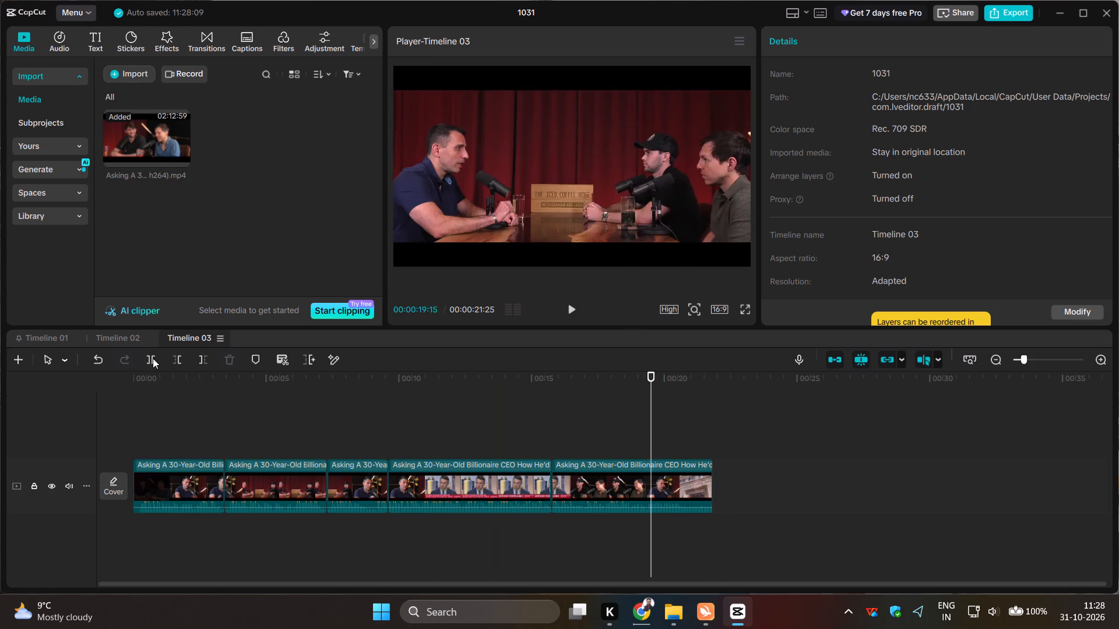
left_click(146, 358)
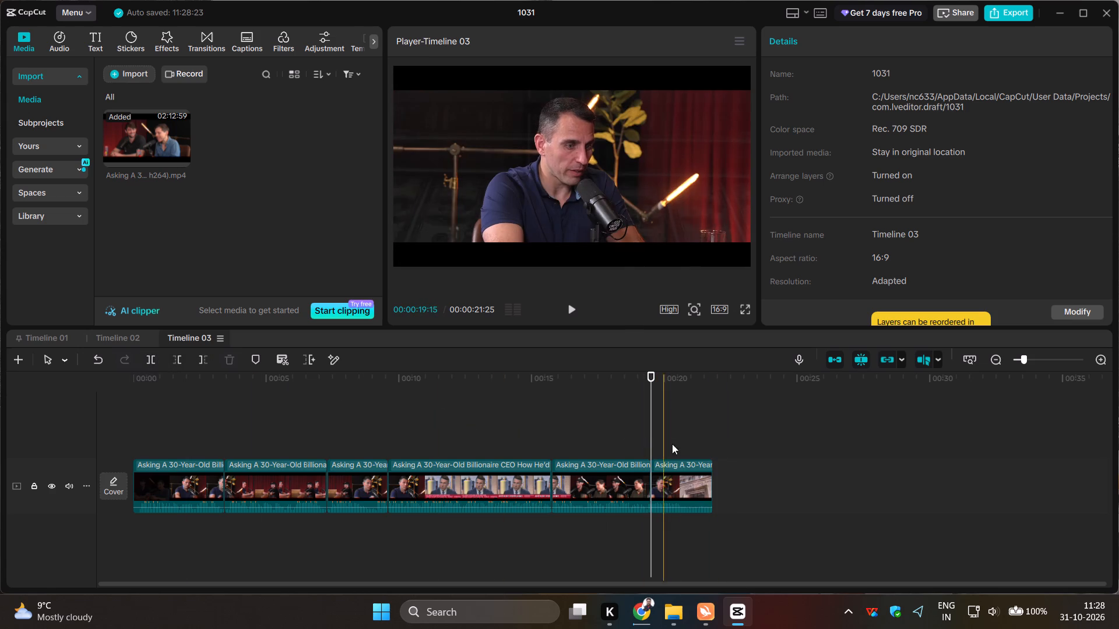
Return to the start of the timeline and change its aspect ratio to 9:16.
left_click(152, 414)
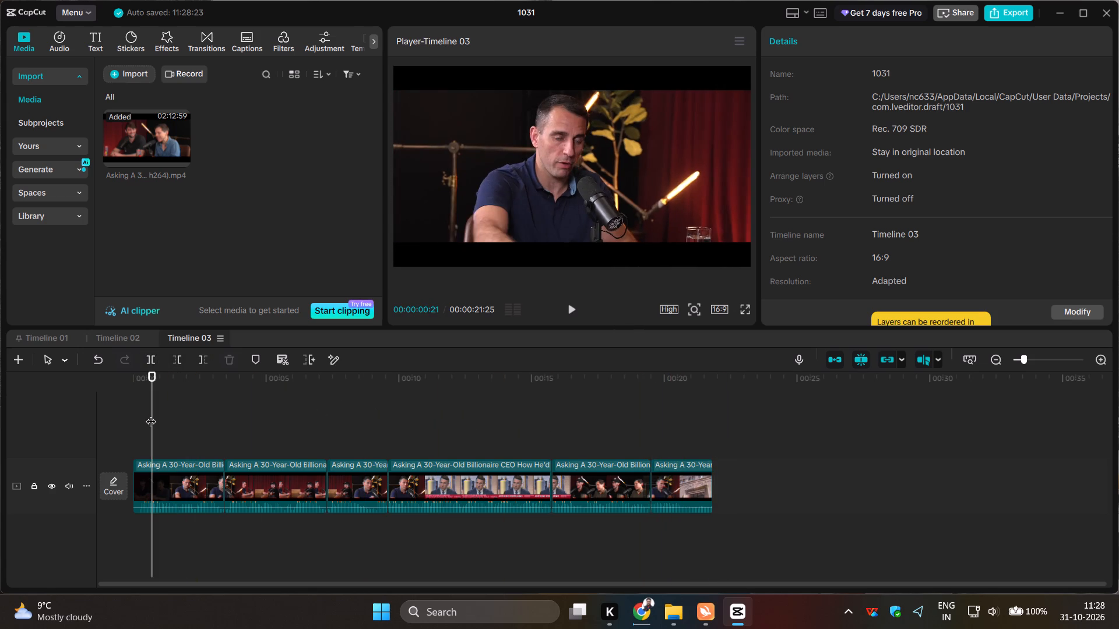
left_click_drag(151, 414, 116, 418)
left_click(720, 309)
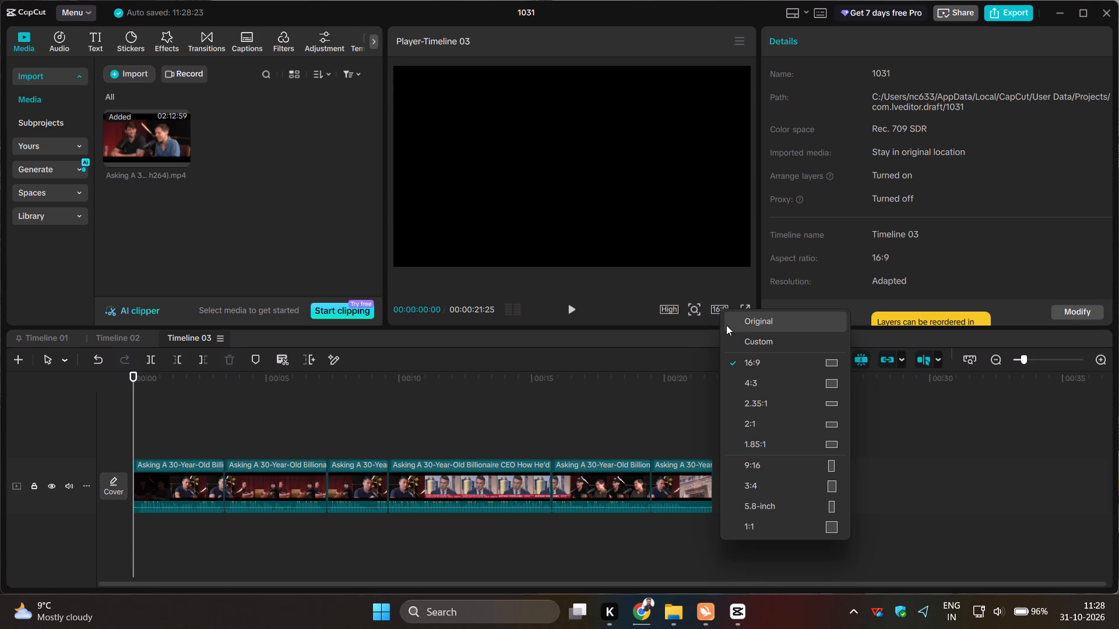
left_click(787, 460)
Scale the first clip to about 315% and shift it slightly left so the speaker fills the vertical frame.
left_click(150, 440)
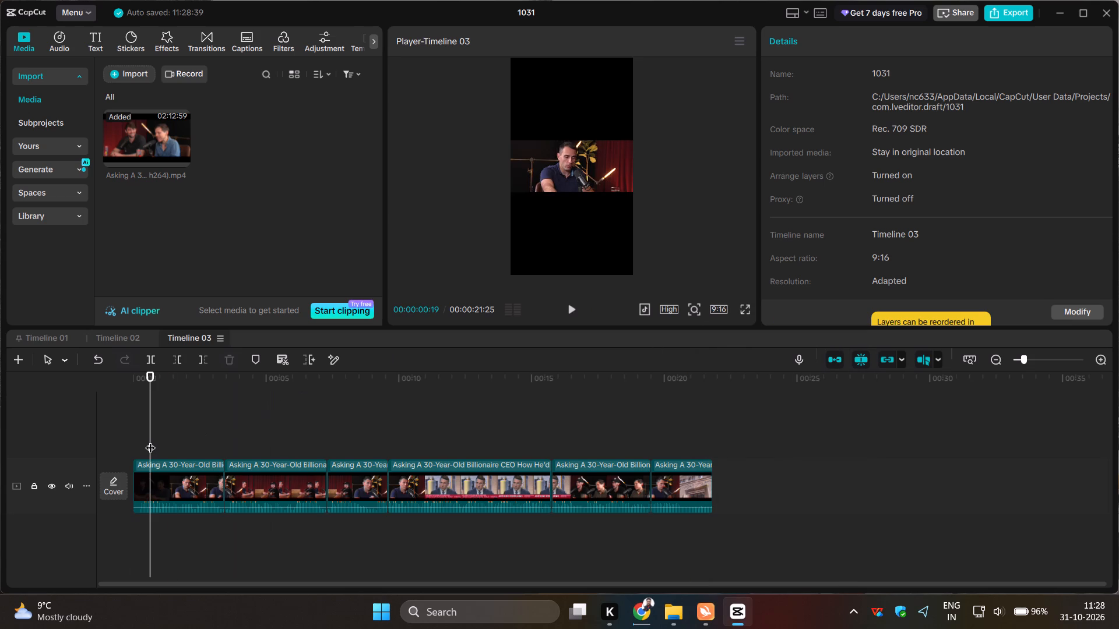
left_click(154, 471)
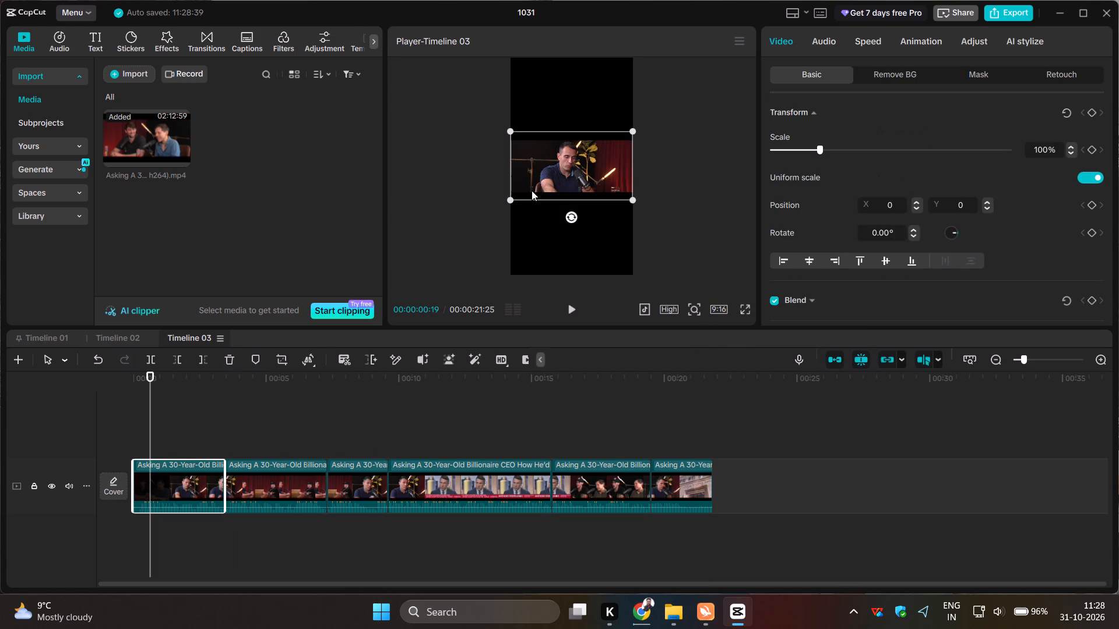
left_click_drag(509, 200, 434, 292)
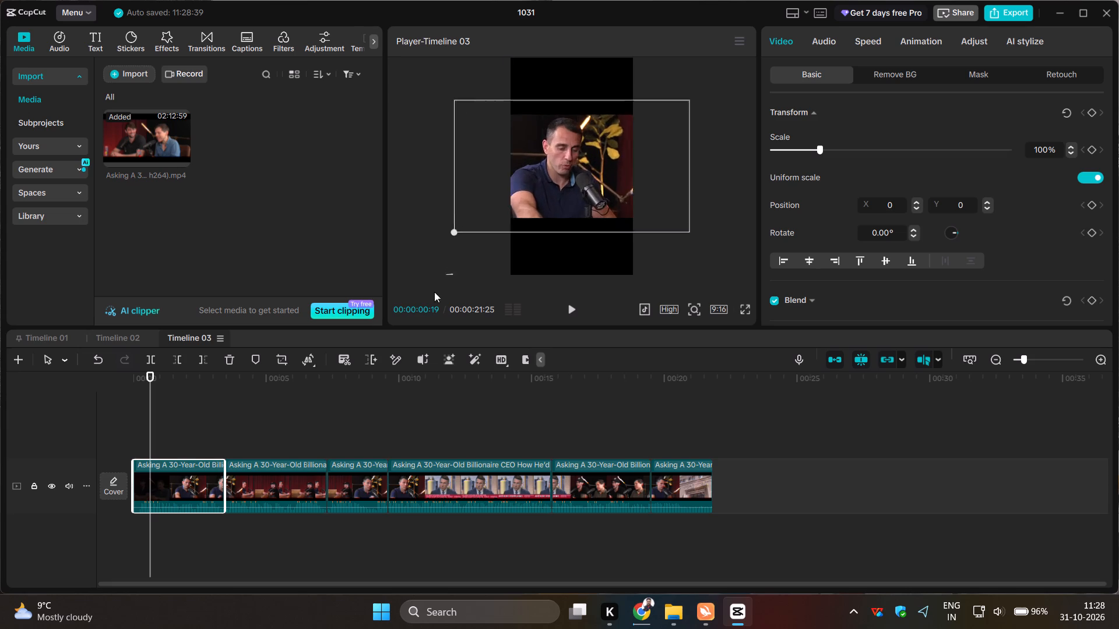
left_click_drag(434, 292, 370, 375)
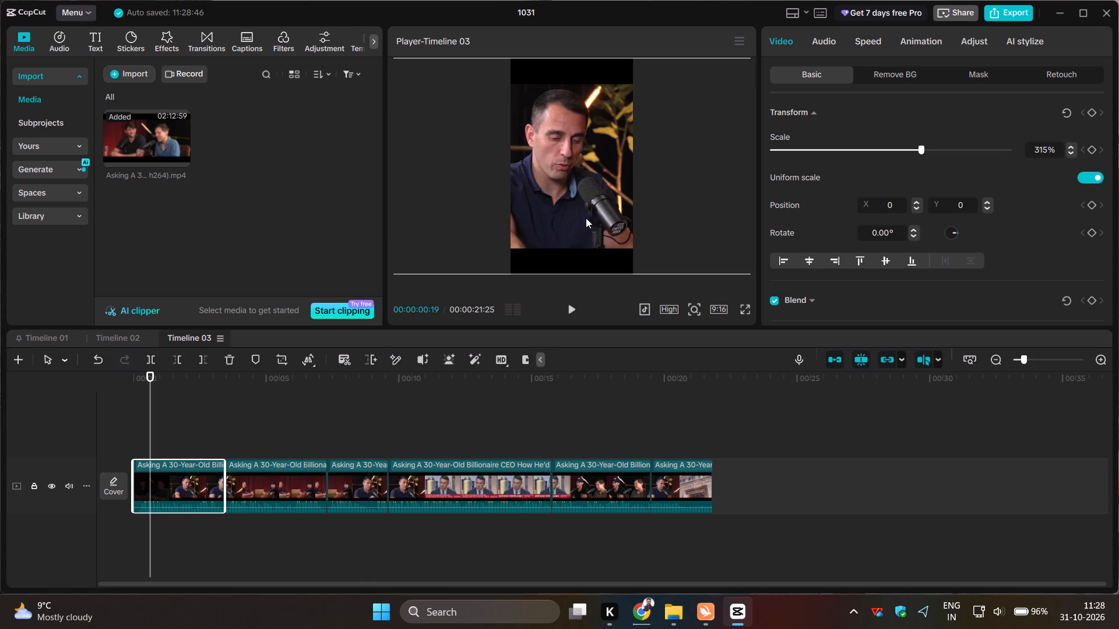
left_click(583, 220)
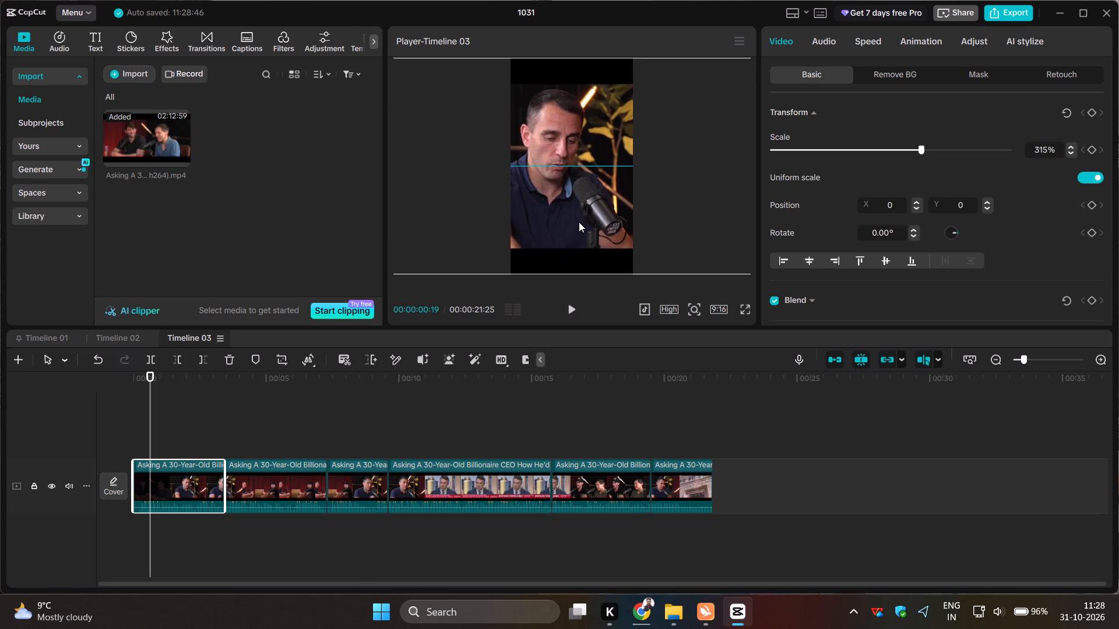
Scale the second clip, the wide table shot, to about 299% and move it to about X 2148 to frame the man in navy.
left_click(259, 444)
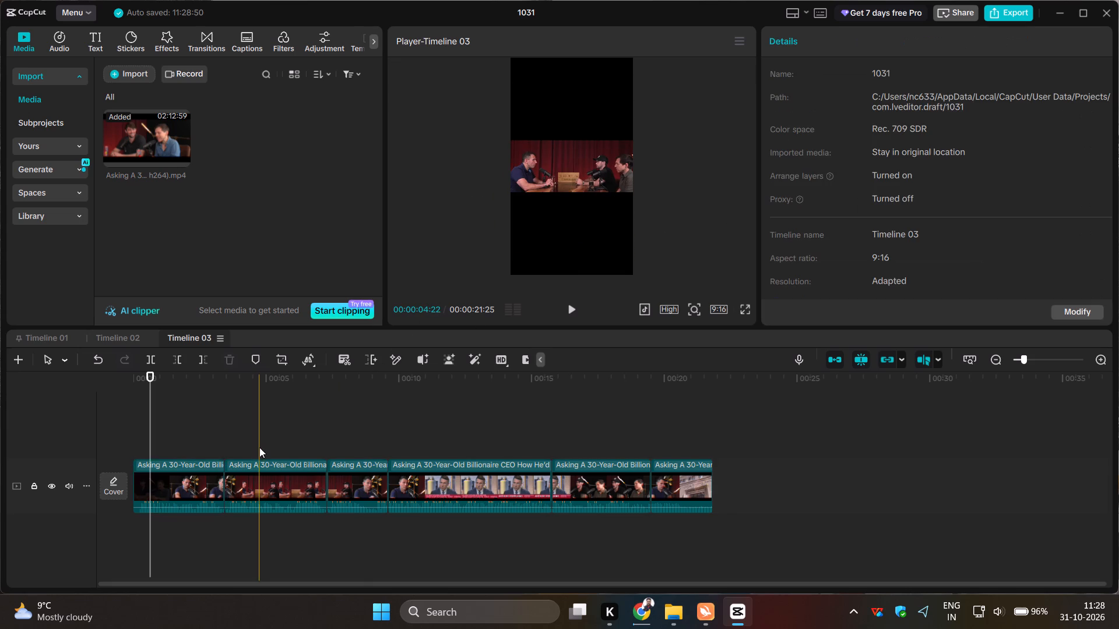
left_click(255, 482)
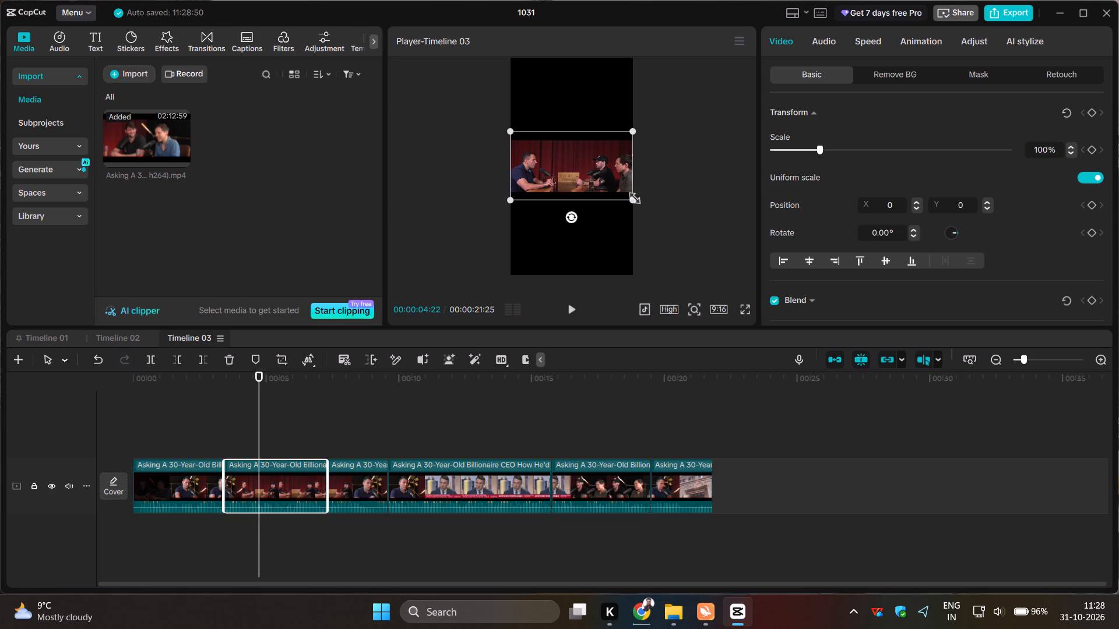
left_click_drag(631, 196, 801, 316)
left_click_drag(514, 225, 634, 225)
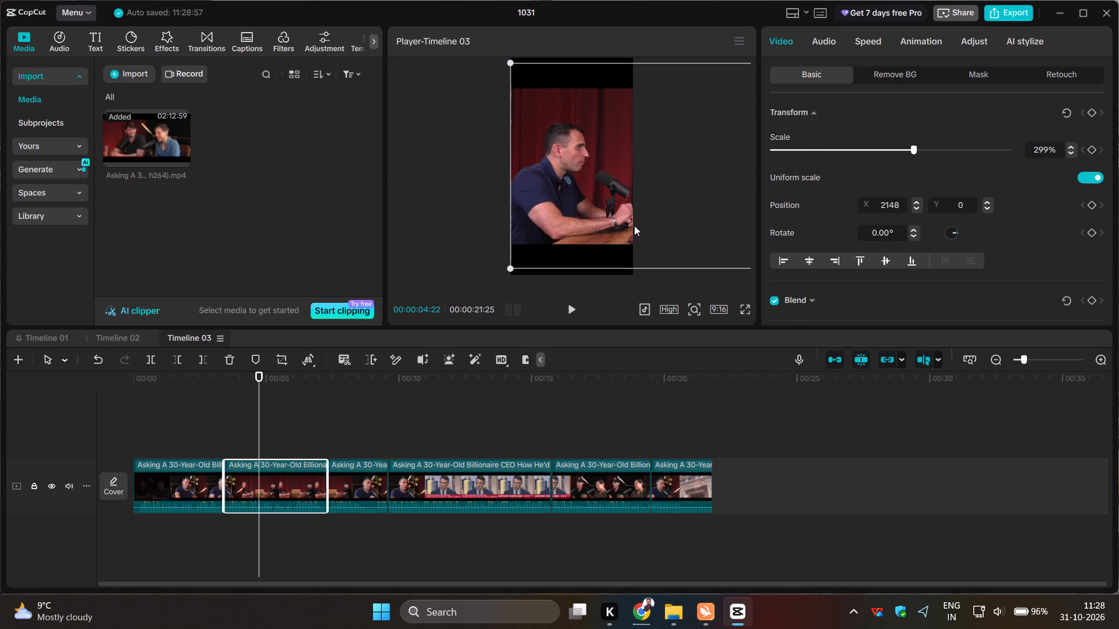
Scale the third clip to about 304% so the speaker's close-up fills the vertical frame.
left_click(360, 446)
left_click(363, 464)
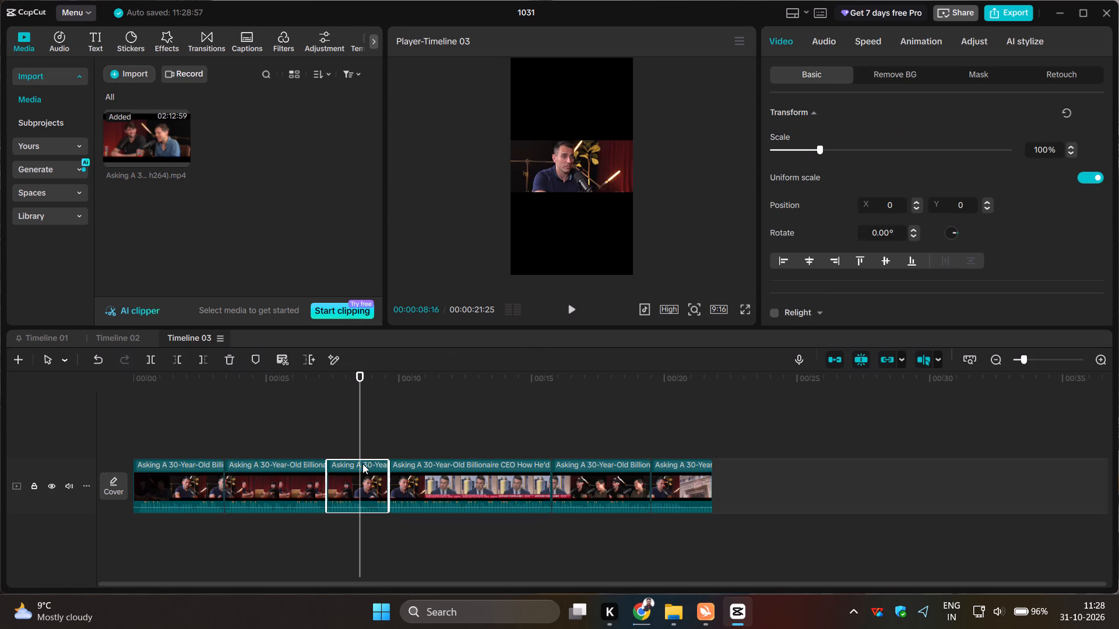
left_click_drag(505, 199, 430, 307)
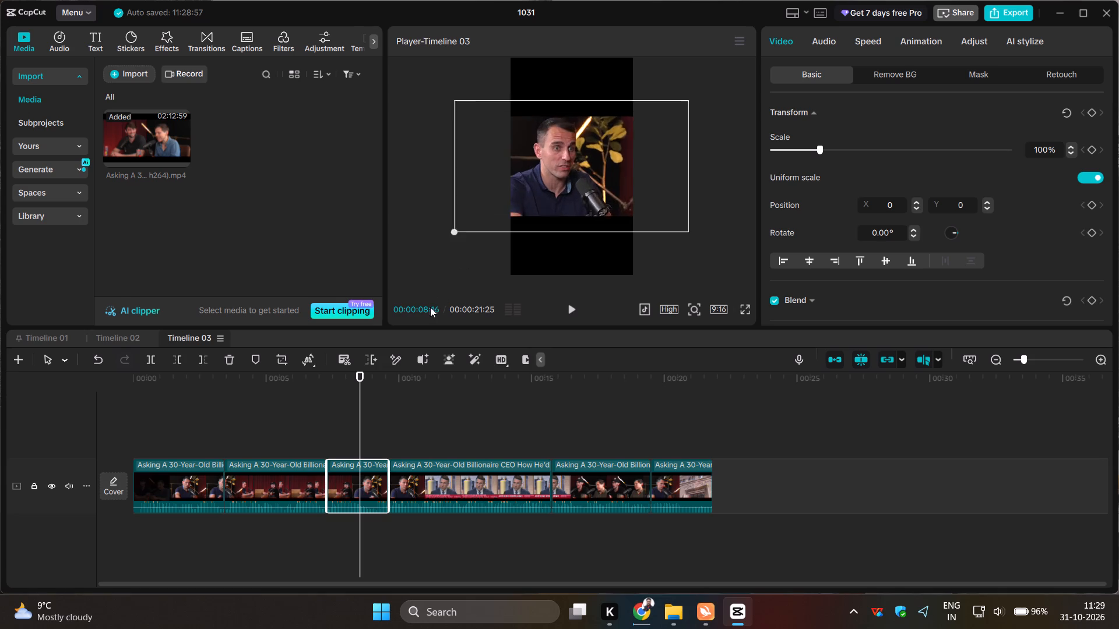
left_click_drag(430, 307, 364, 383)
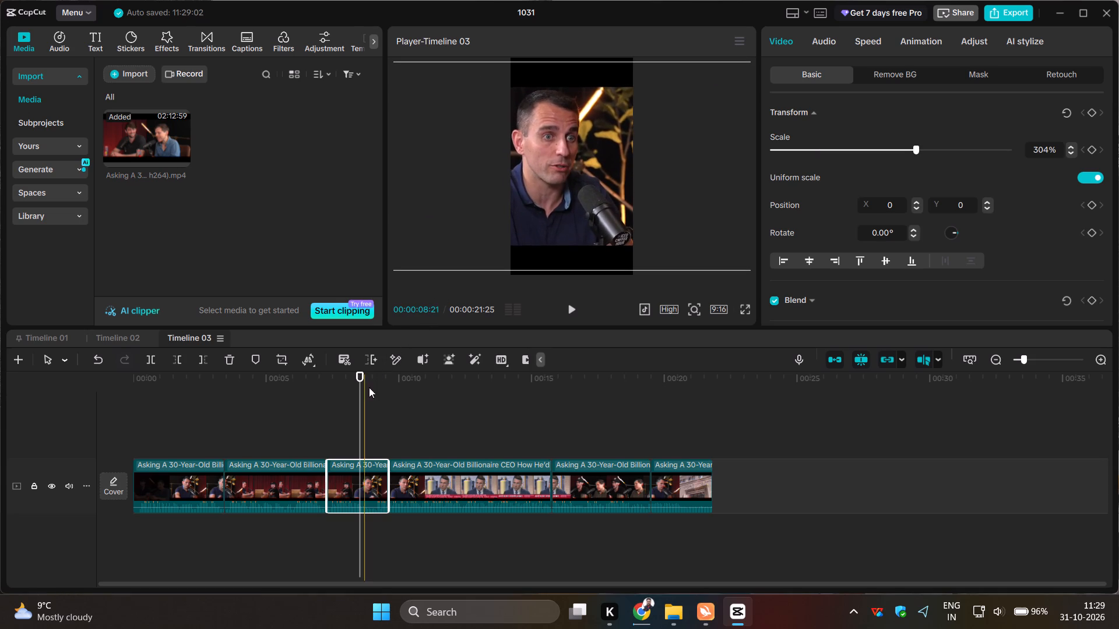
Scale the fourth clip, containing the news broadcast, to about 99% and move it slightly above the frame's centre.
left_click(430, 447)
left_click(425, 485)
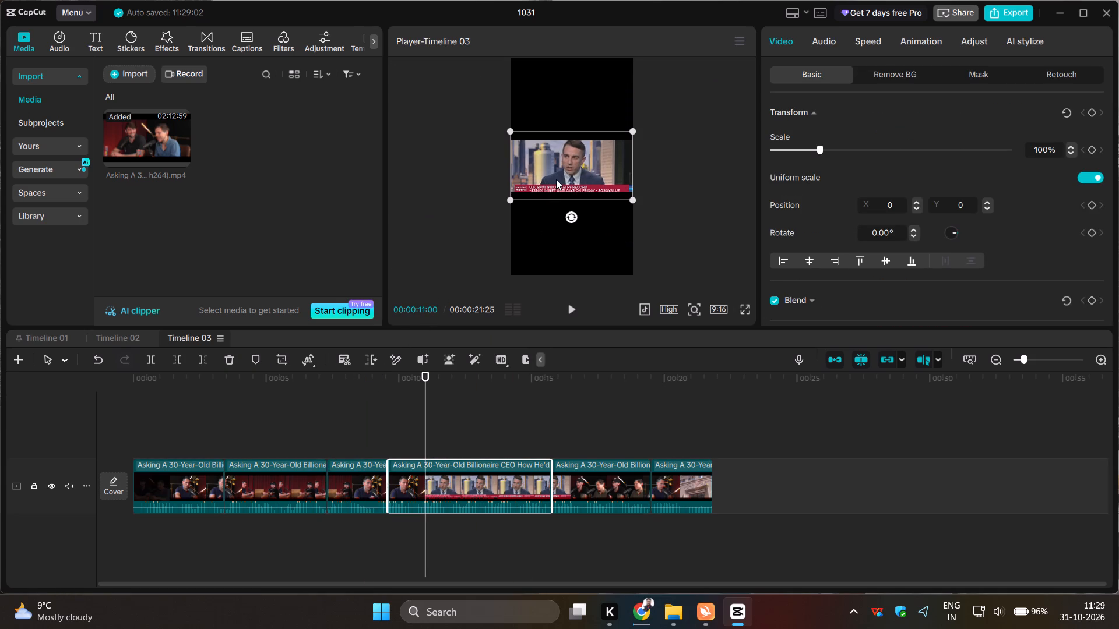
left_click_drag(505, 203, 393, 307)
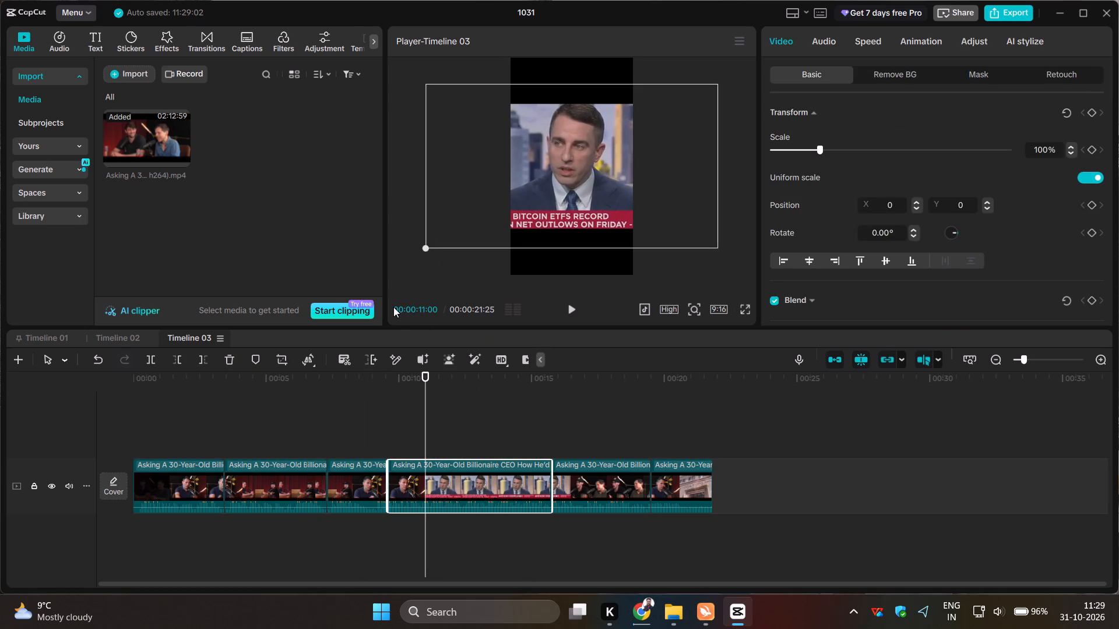
left_click_drag(393, 307, 508, 290)
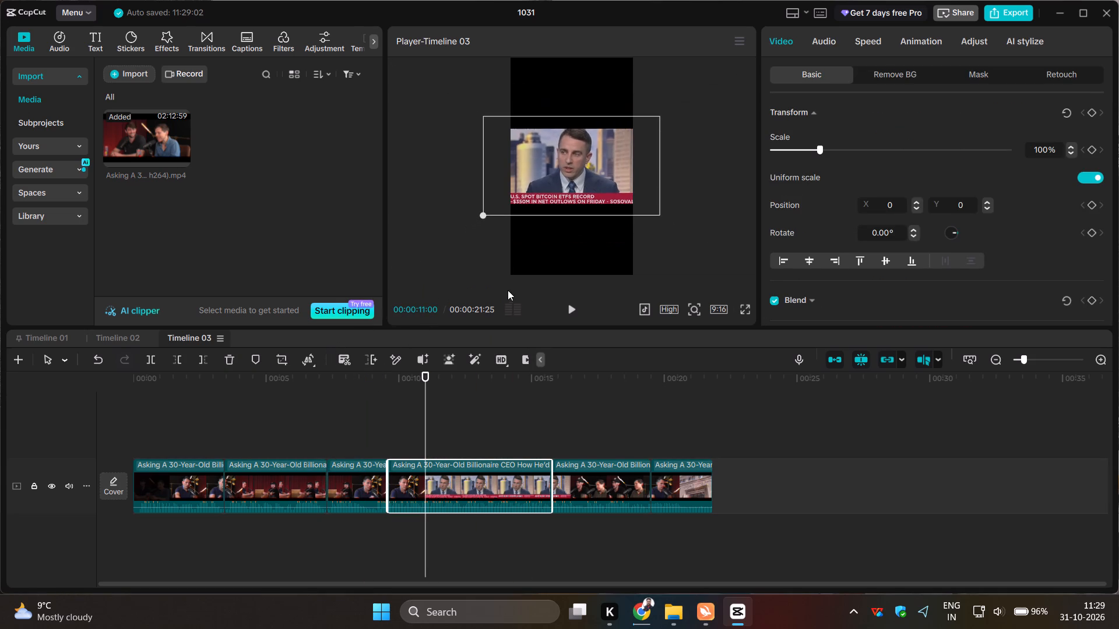
left_click_drag(508, 290, 553, 277)
left_click_drag(580, 184, 585, 162)
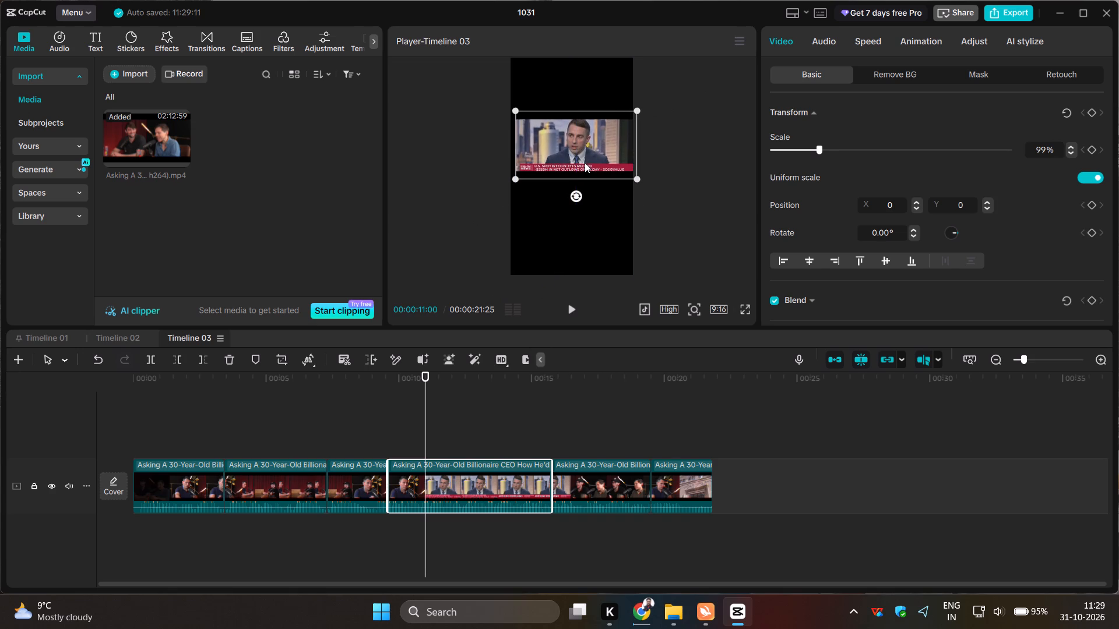
left_click_drag(585, 162, 580, 173)
Scale the fifth clip, the two-person shot, to about 286% and move it to about X 1511 to frame the man in the cap.
left_click(601, 431)
left_click(591, 486)
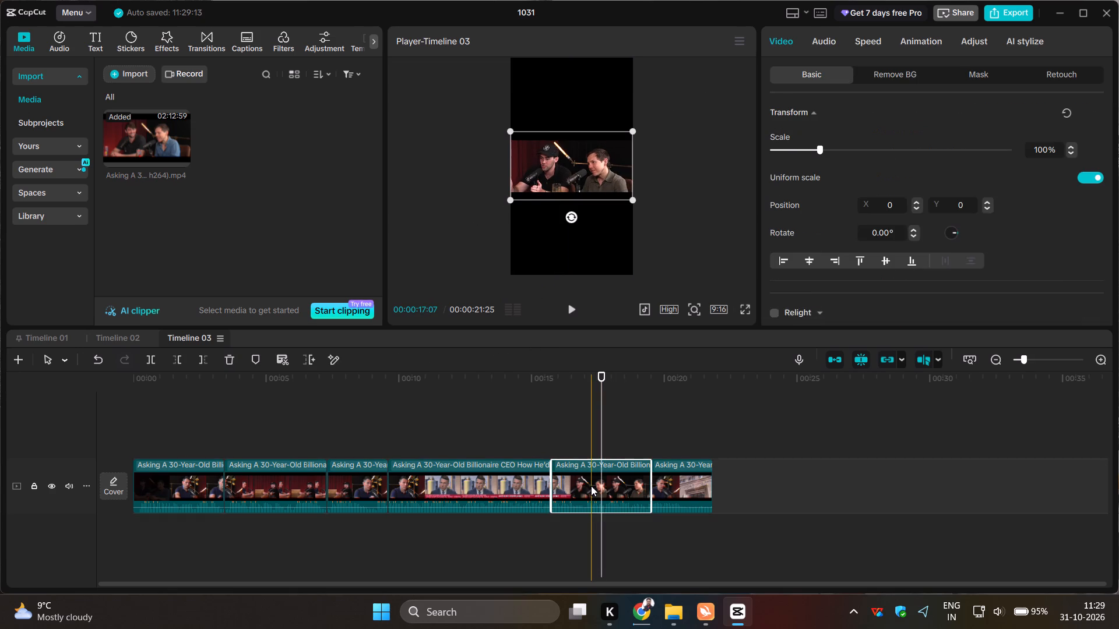
left_click_drag(601, 397, 575, 398)
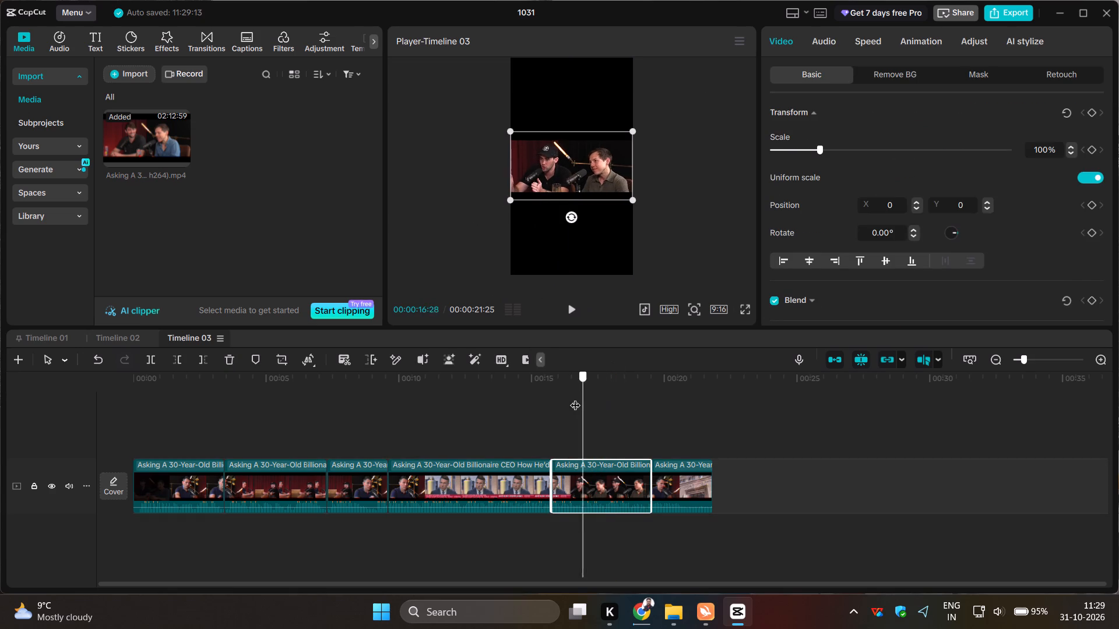
left_click_drag(575, 398, 554, 398)
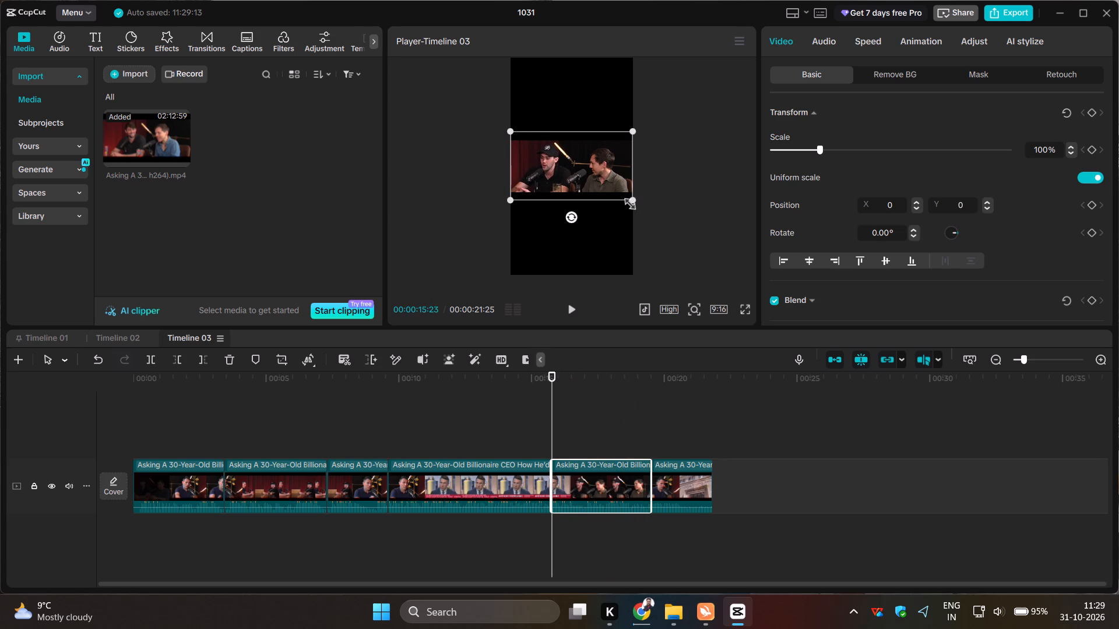
left_click_drag(631, 197, 756, 359)
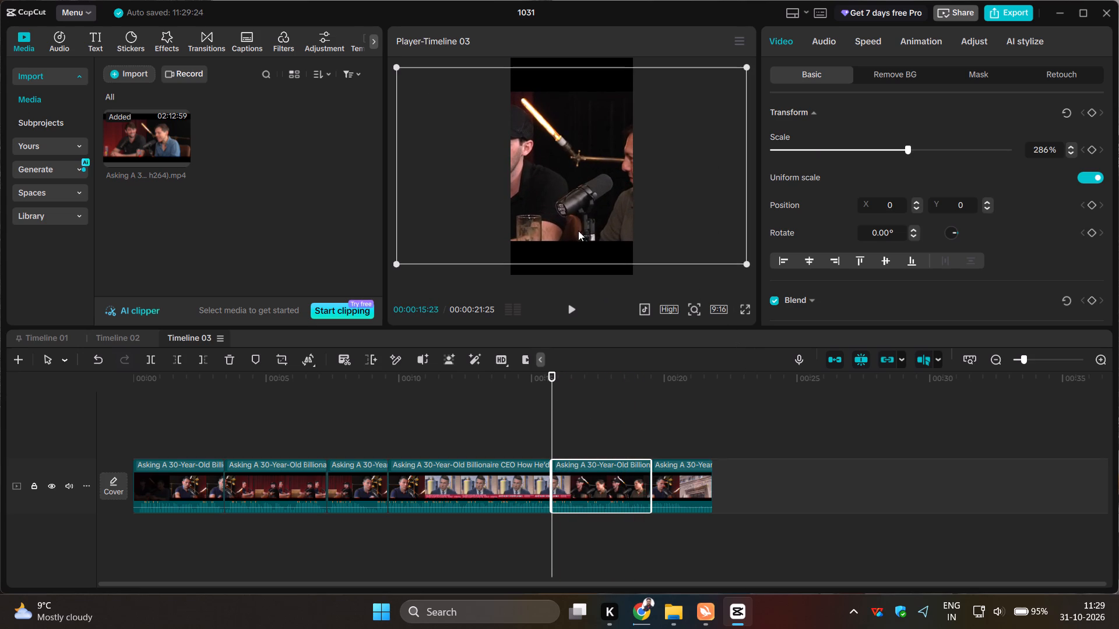
left_click_drag(575, 225, 661, 227)
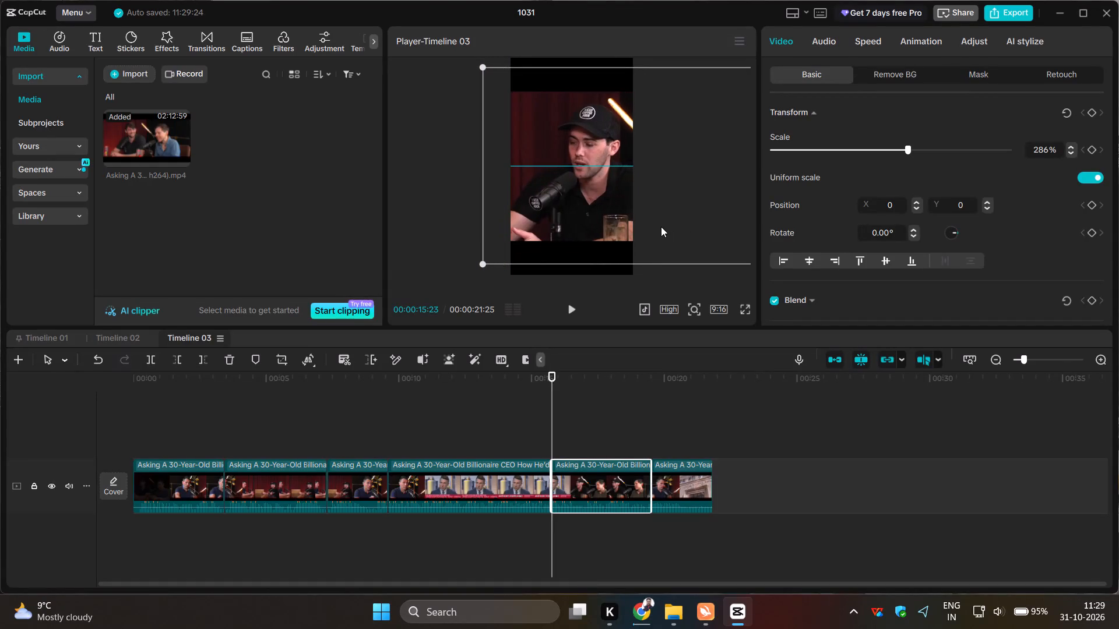
left_click_drag(661, 227, 660, 227)
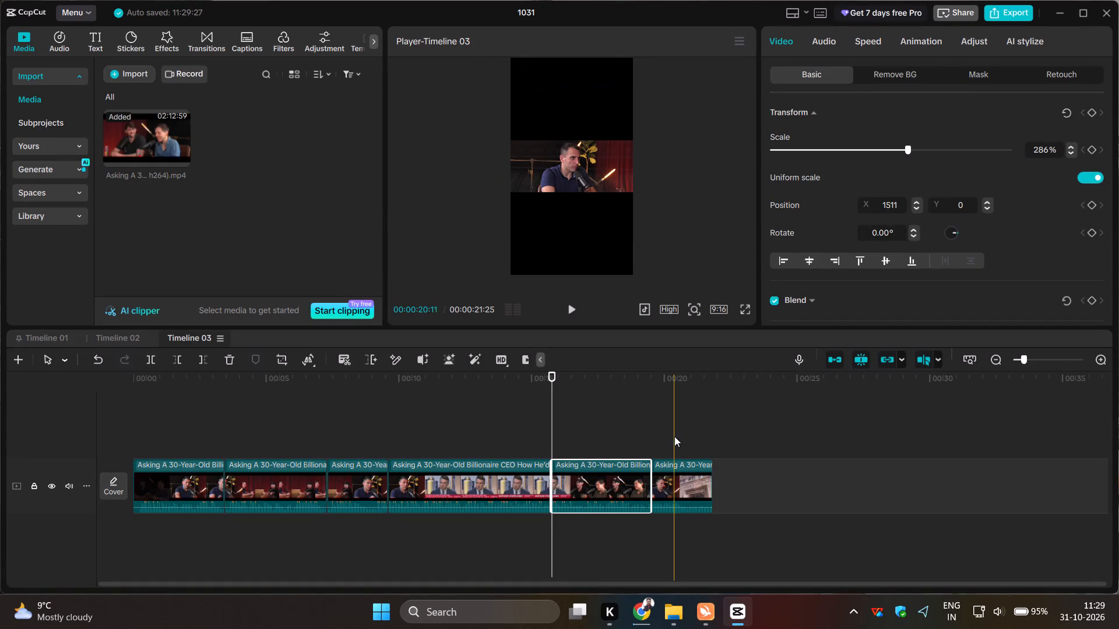
Keep the last clip, containing the bank building, at 100% scale and raise it to about Y 309.
left_click(675, 467)
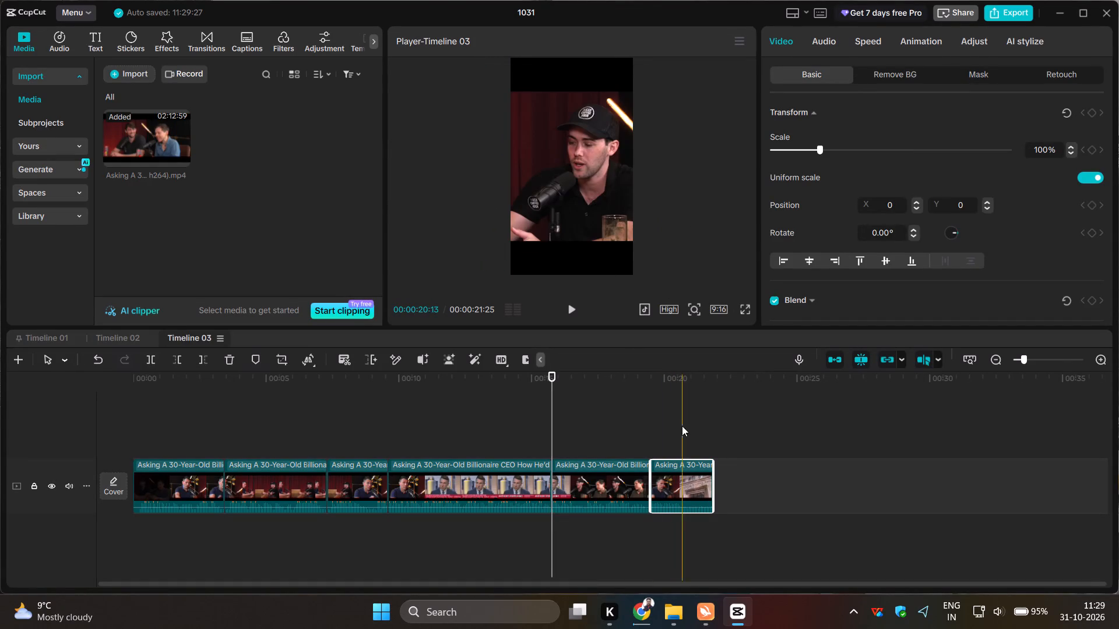
left_click(684, 430)
left_click(684, 476)
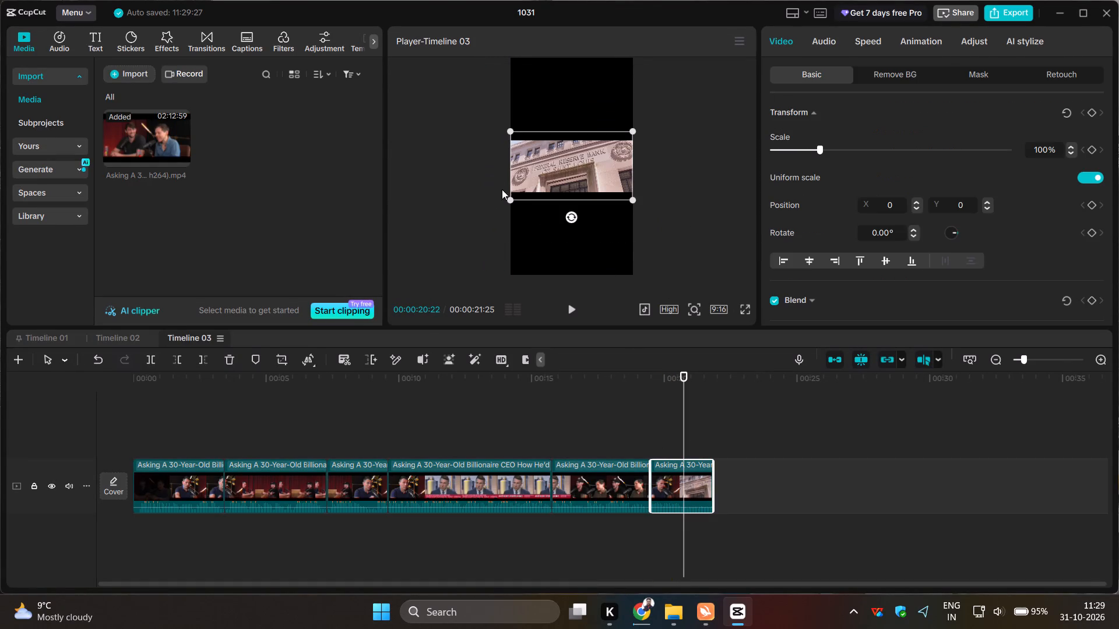
left_click_drag(504, 199, 478, 246)
left_click_drag(656, 217, 620, 198)
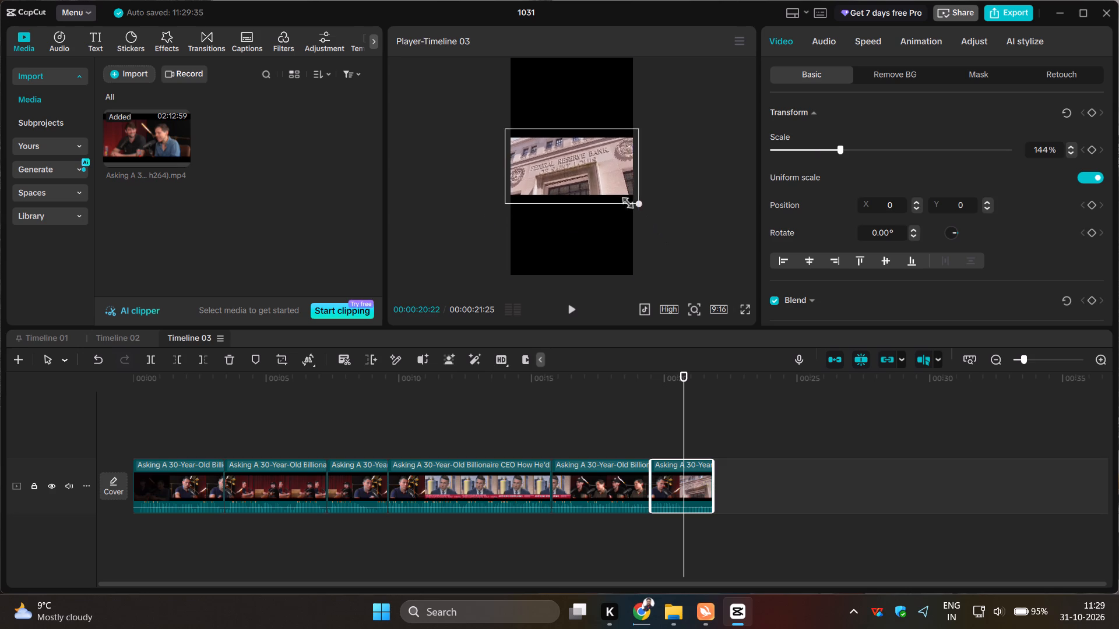
left_click_drag(620, 198, 612, 195)
left_click_drag(589, 174, 592, 152)
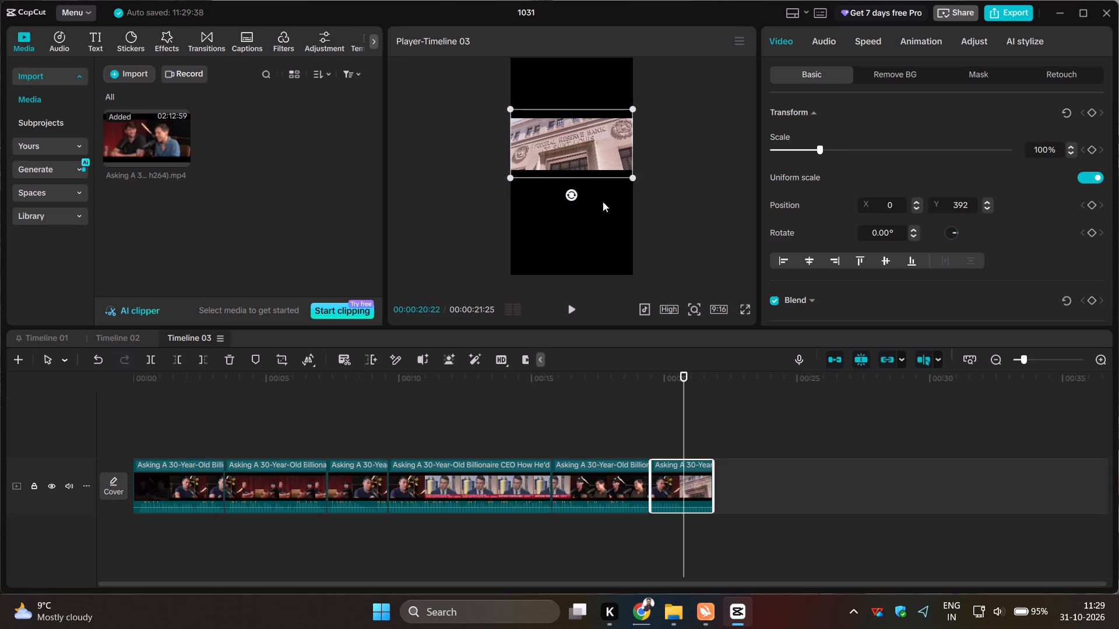
left_click_drag(578, 165, 578, 170)
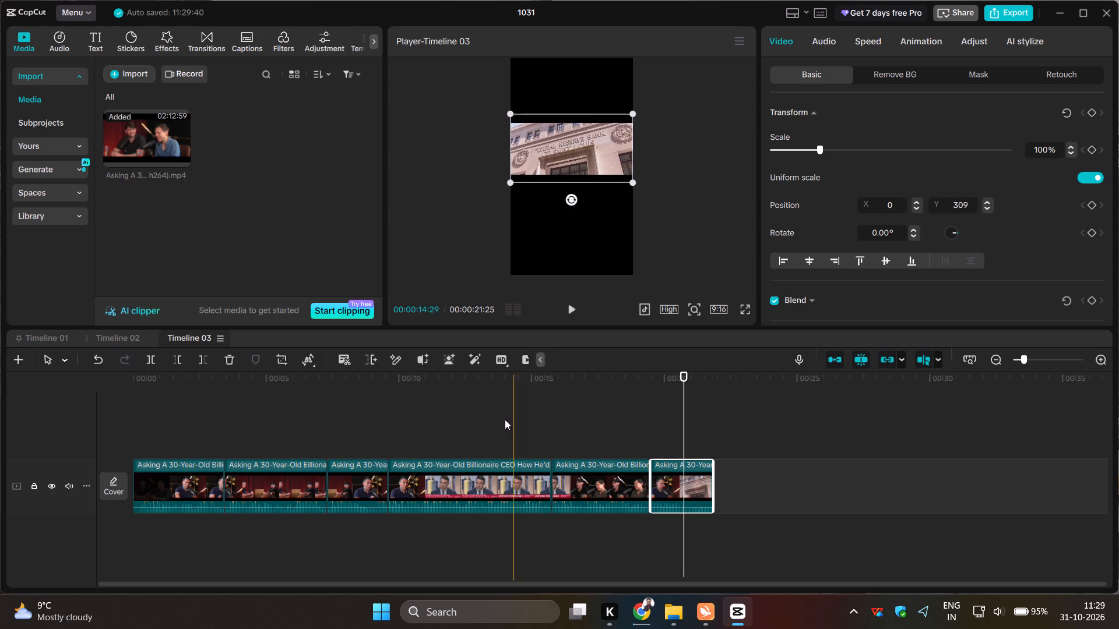
Play the reframed timeline from the start to the end to check each clip's framing.
left_click(505, 419)
left_click_drag(505, 420, 123, 434)
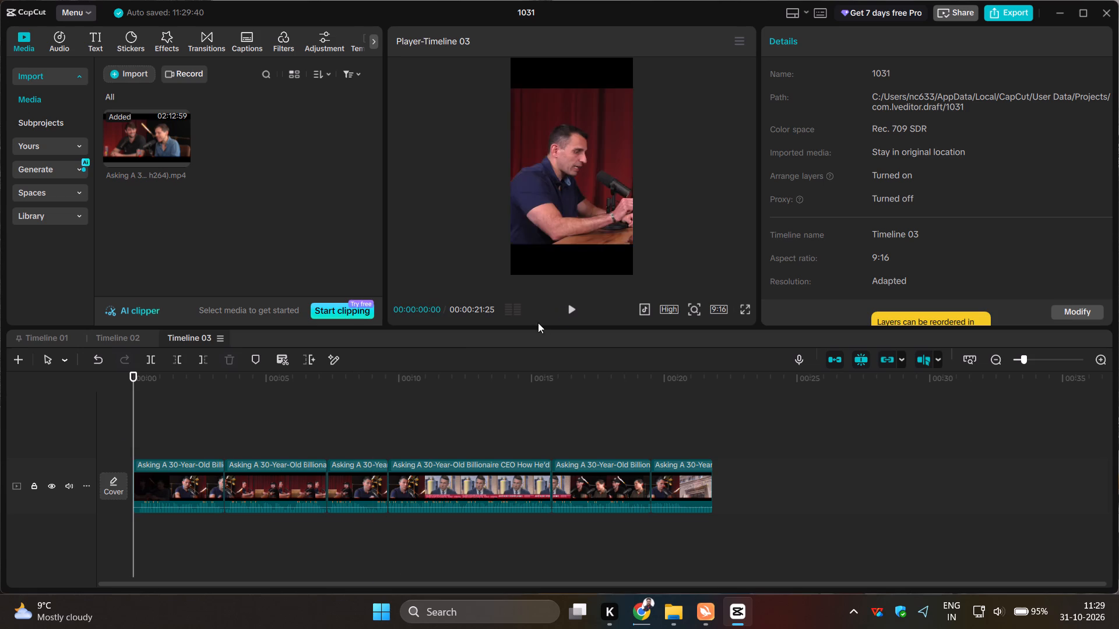
left_click(567, 308)
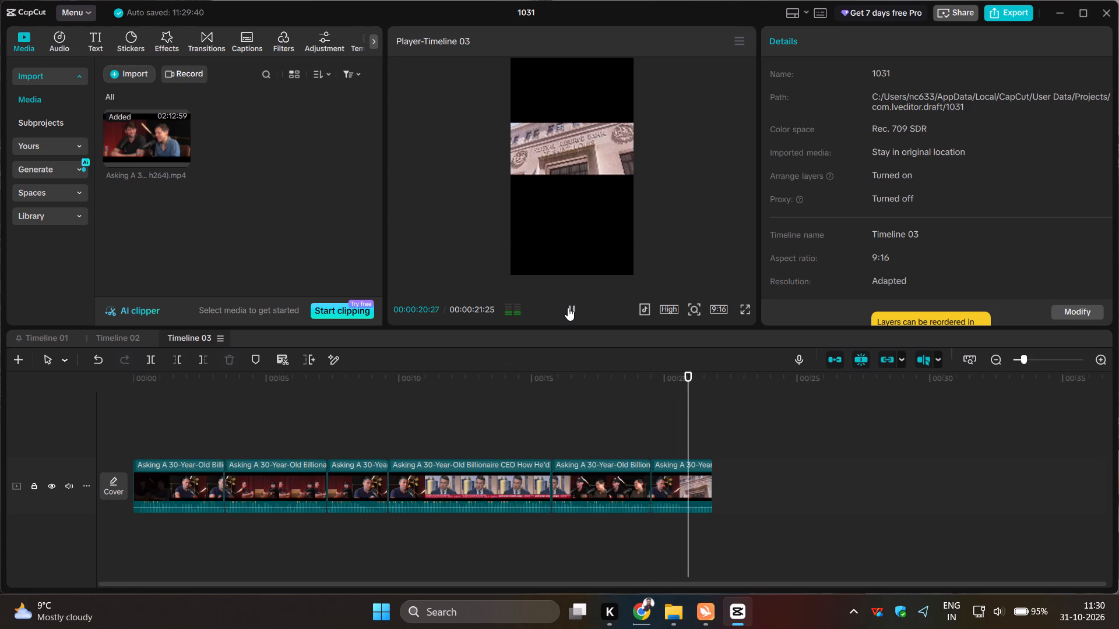
Split the last clip at about 00:00:20:16, where the speaker shot changes to the bank building.
left_click(678, 448)
left_click(678, 448)
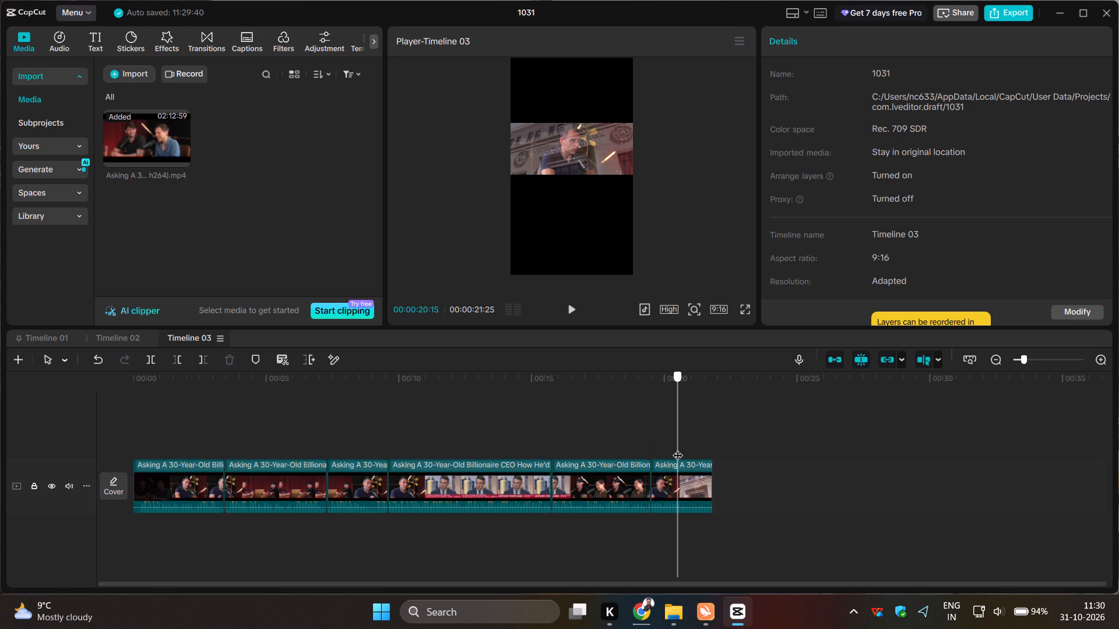
left_click(149, 356)
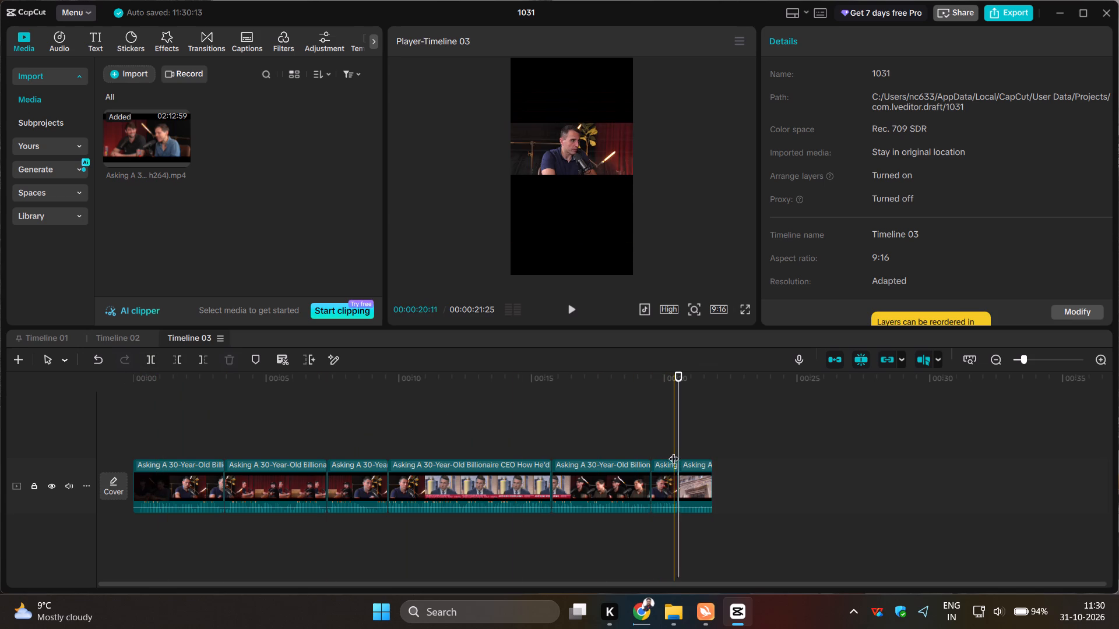
Scale the short speaker clip before the bank building to 264% and move it to about X -116, Y 142.
left_click(668, 447)
left_click(663, 460)
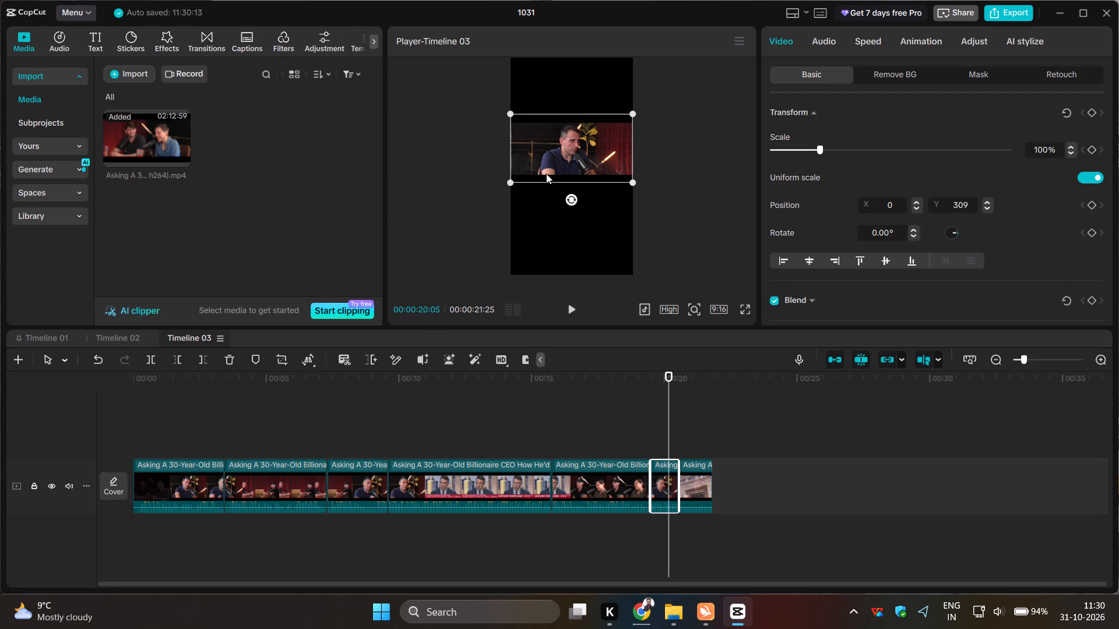
left_click_drag(506, 184, 375, 351)
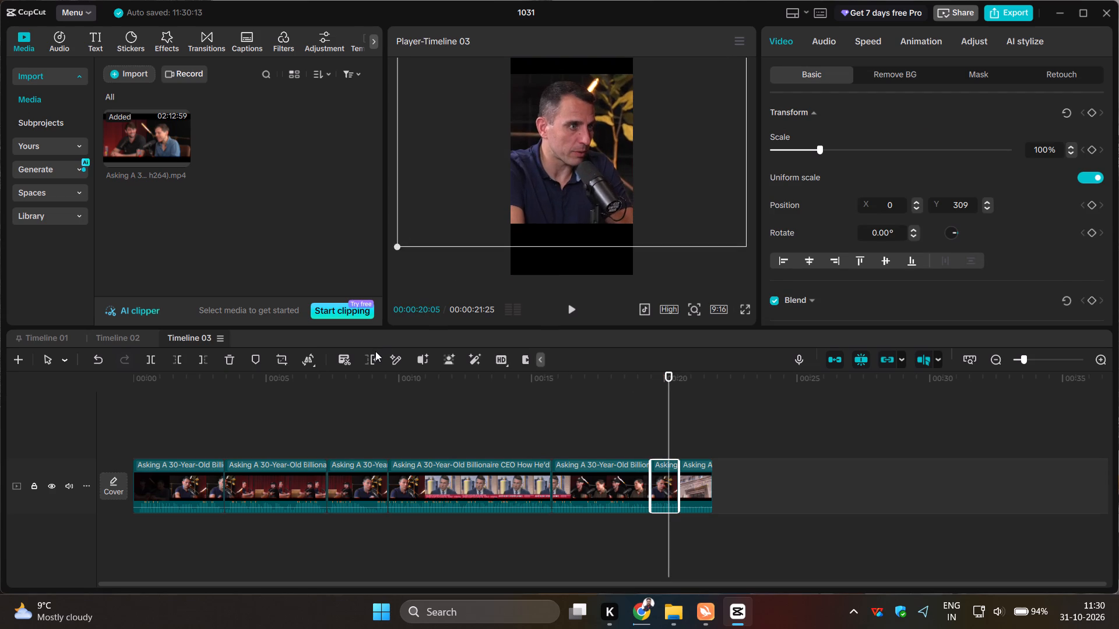
left_click_drag(375, 351, 387, 344)
left_click_drag(576, 198, 572, 222)
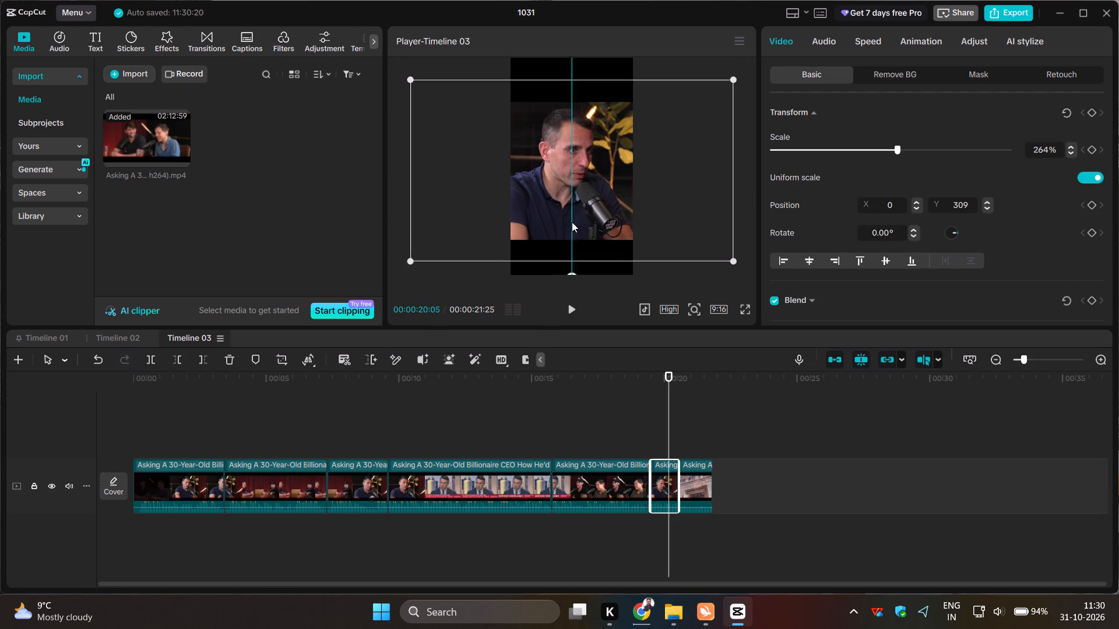
left_click_drag(572, 222, 569, 207)
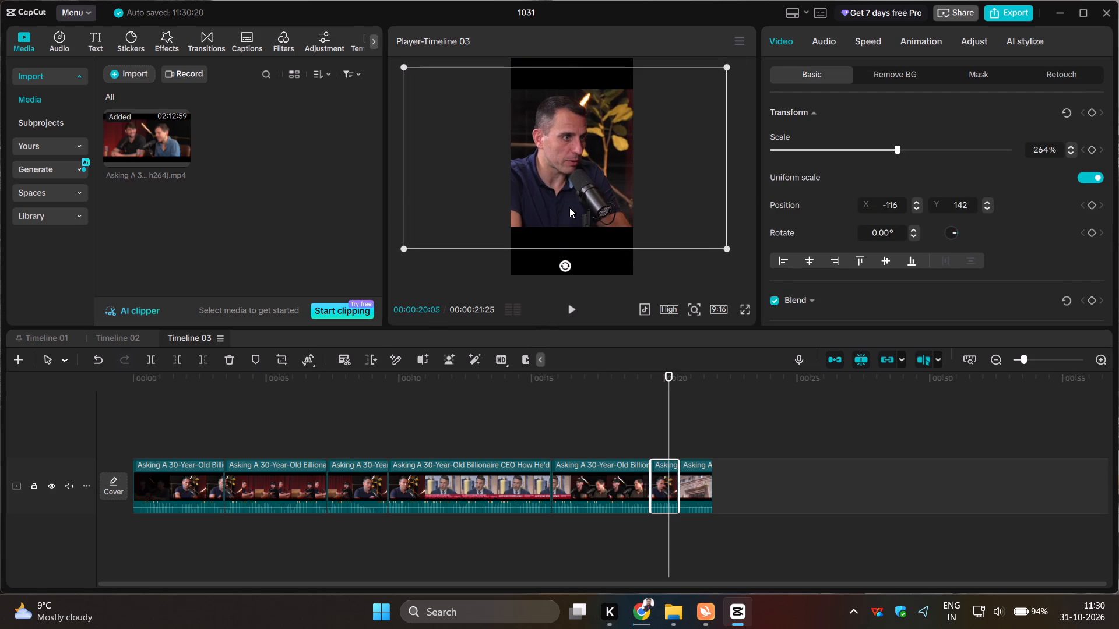
left_click(737, 207)
Add a default text layer and stretch it over the whole timeline, from the start to 00:00:21:25.
left_click(613, 415)
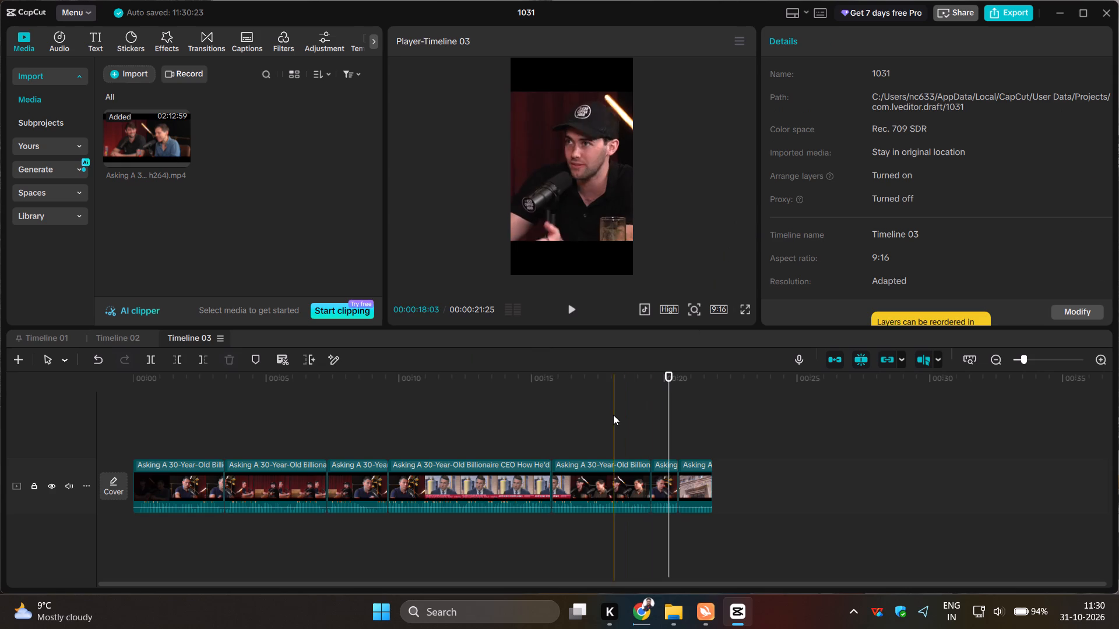
left_click_drag(613, 415, 696, 427)
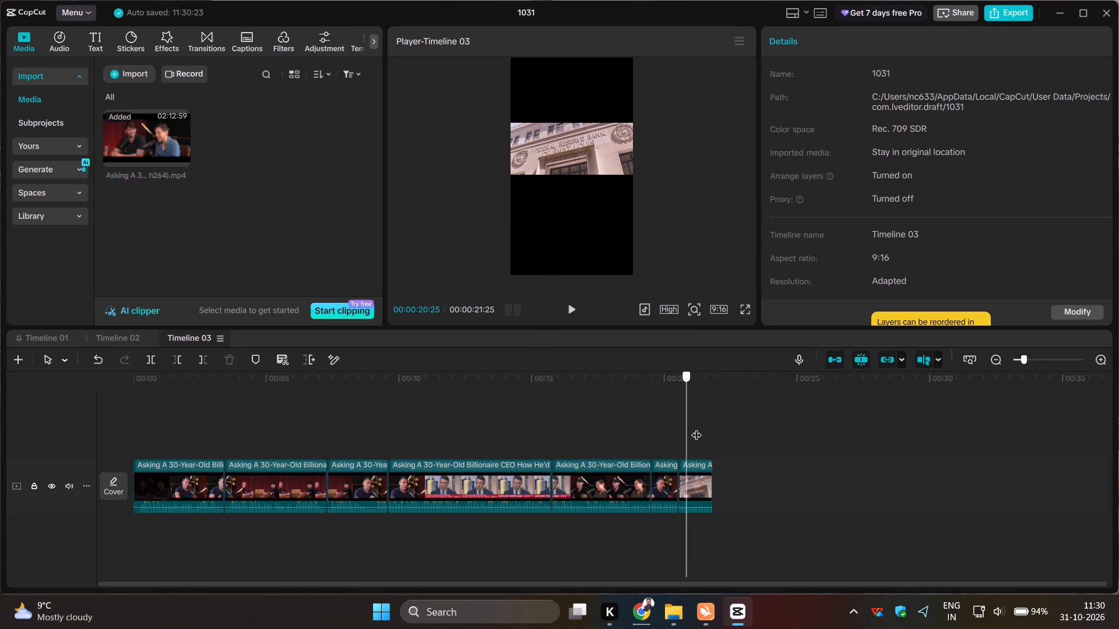
left_click_drag(696, 427, 287, 433)
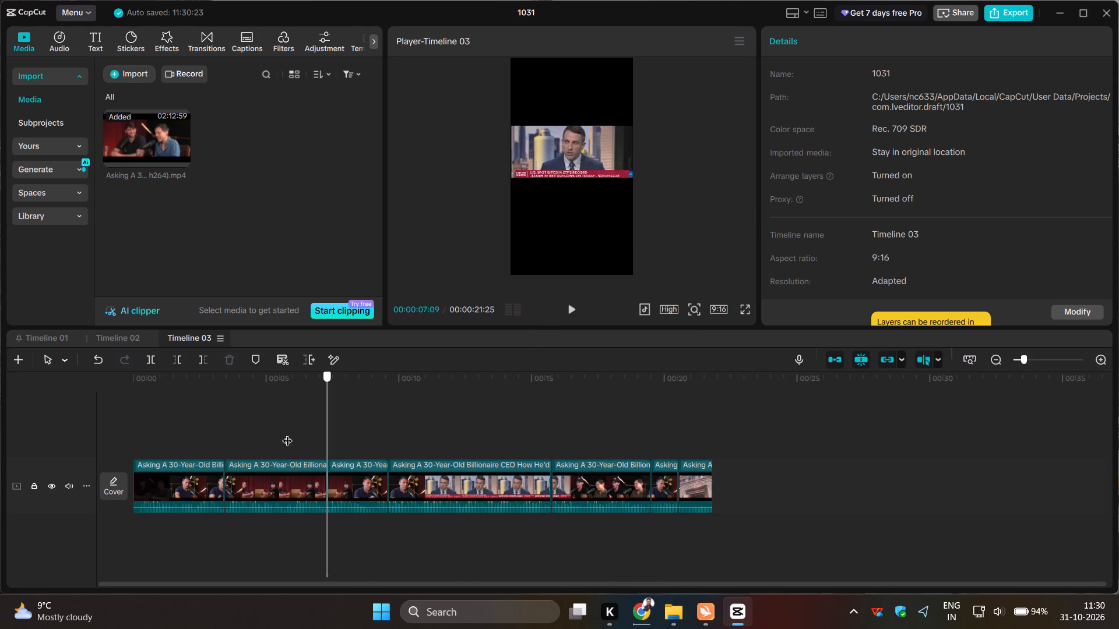
left_click_drag(287, 433, 162, 437)
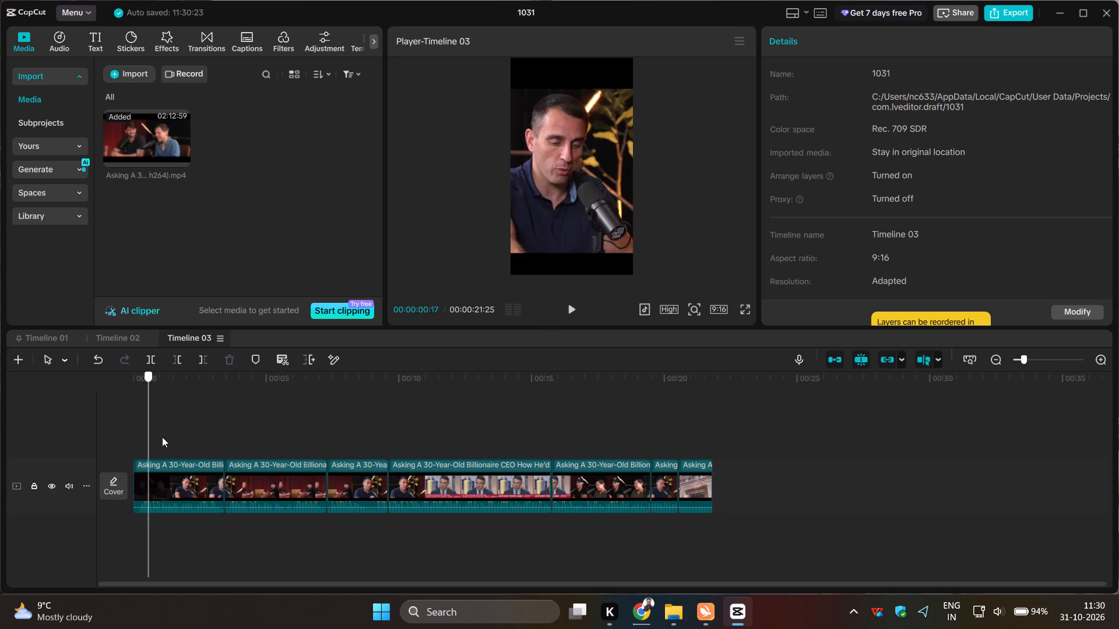
left_click_drag(162, 437, 172, 437)
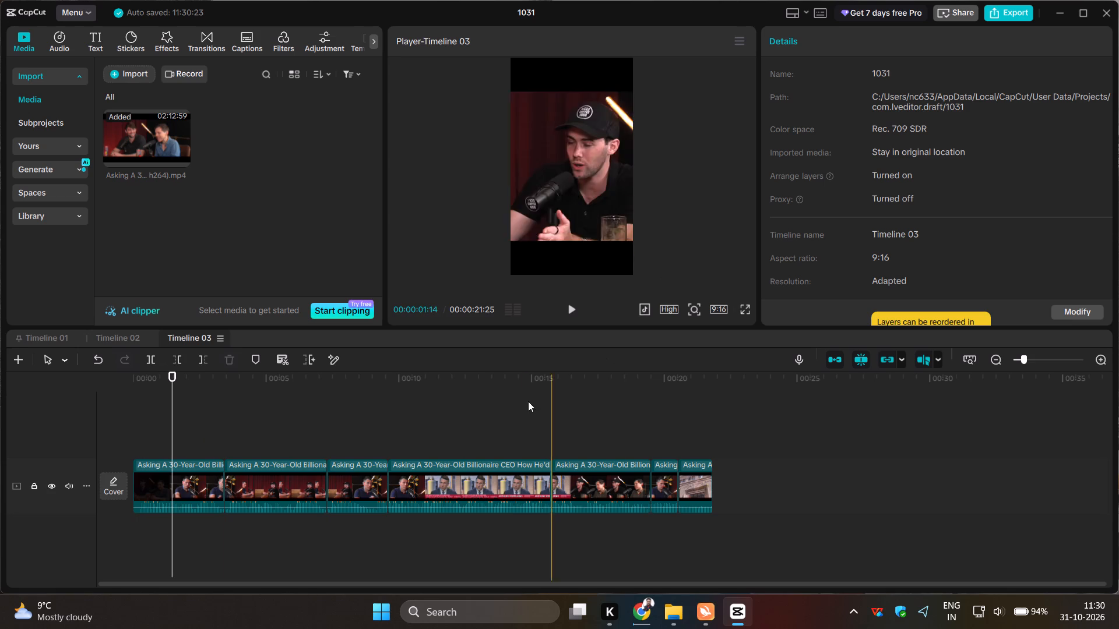
left_click(93, 39)
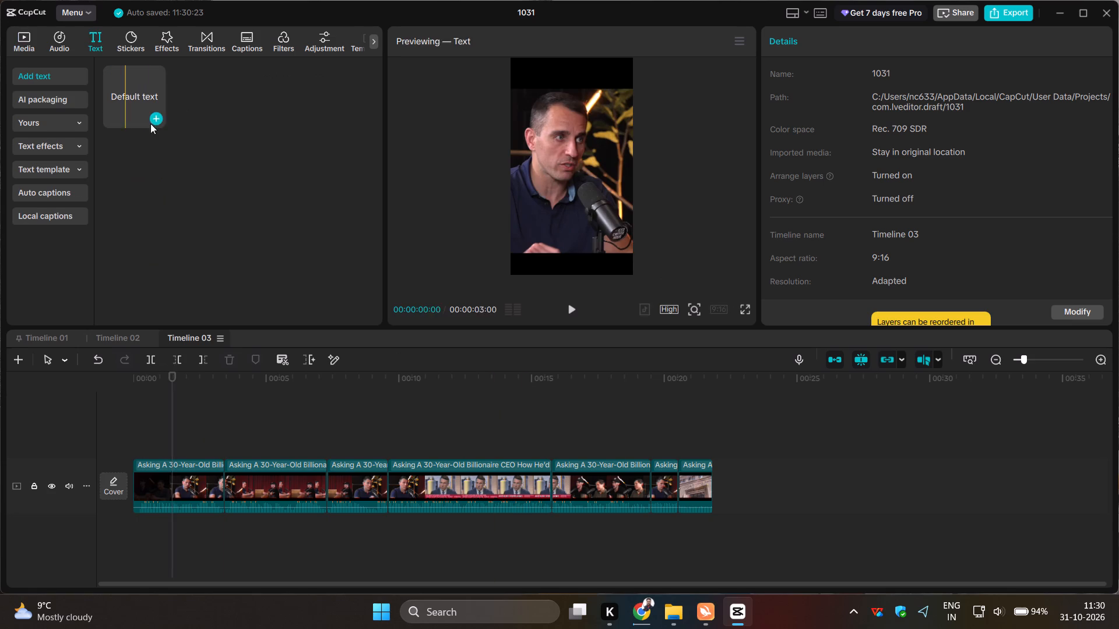
left_click(156, 121)
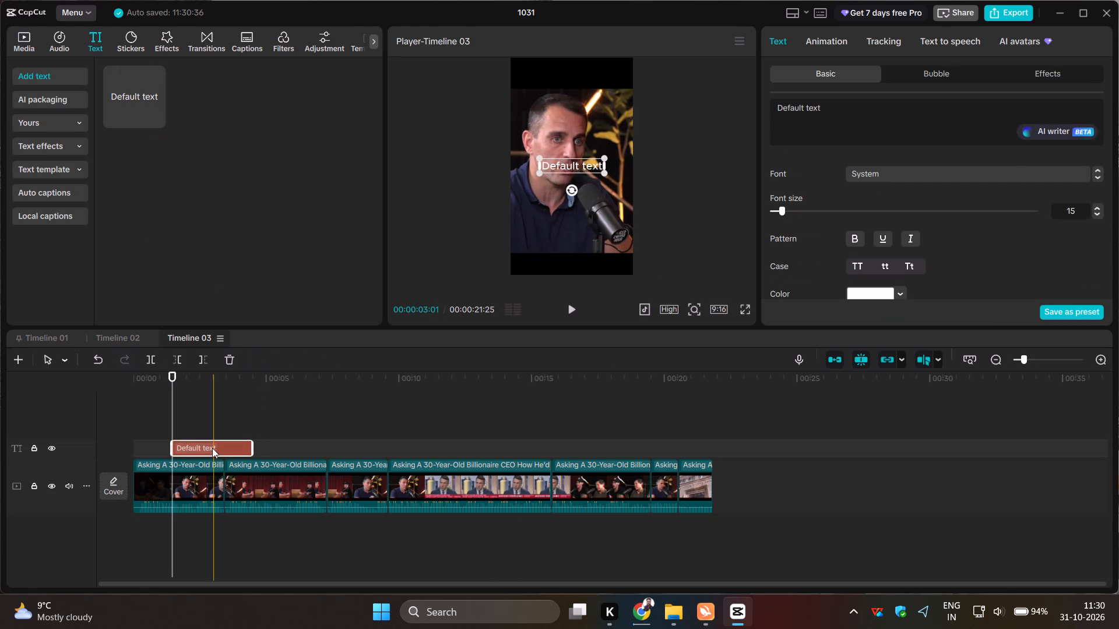
left_click_drag(173, 419, 108, 428)
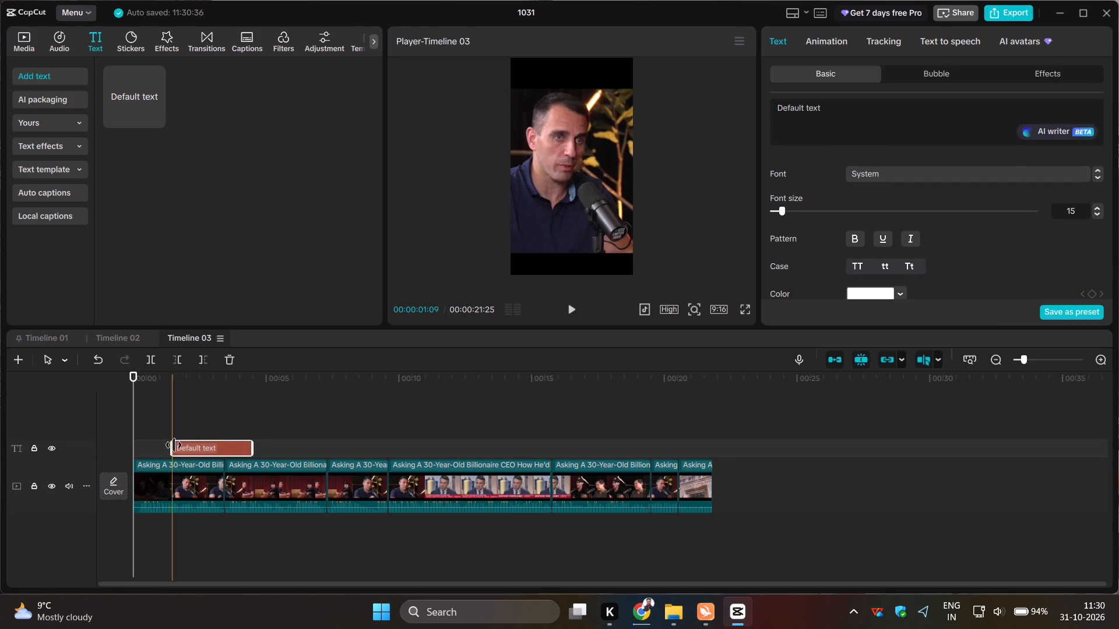
left_click_drag(171, 447, 132, 451)
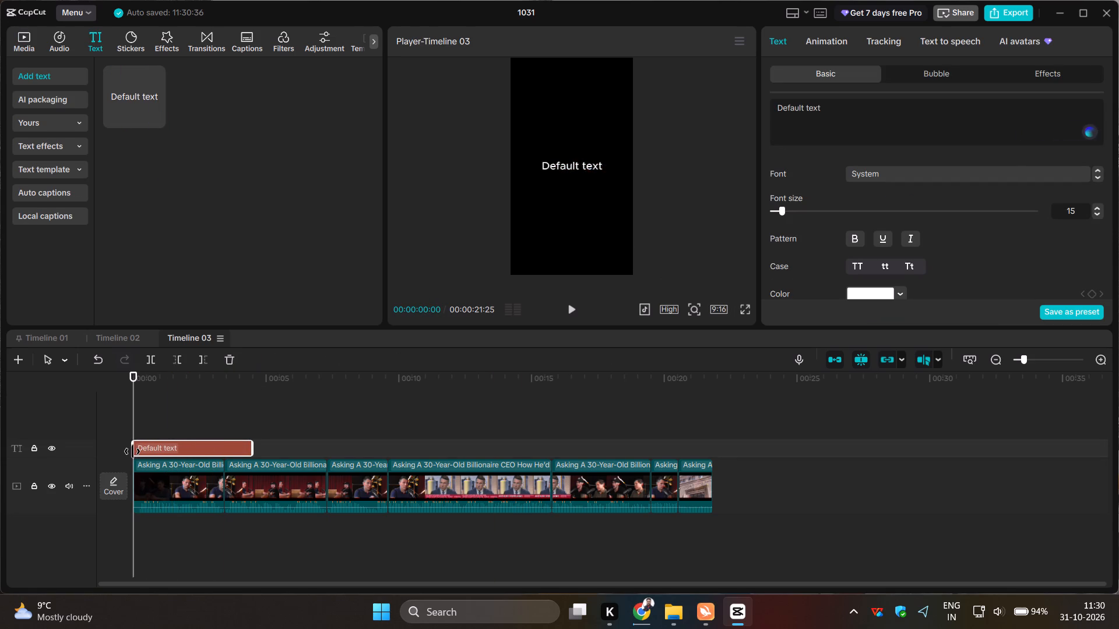
left_click_drag(132, 451, 133, 451)
left_click(140, 426)
left_click_drag(140, 426, 130, 426)
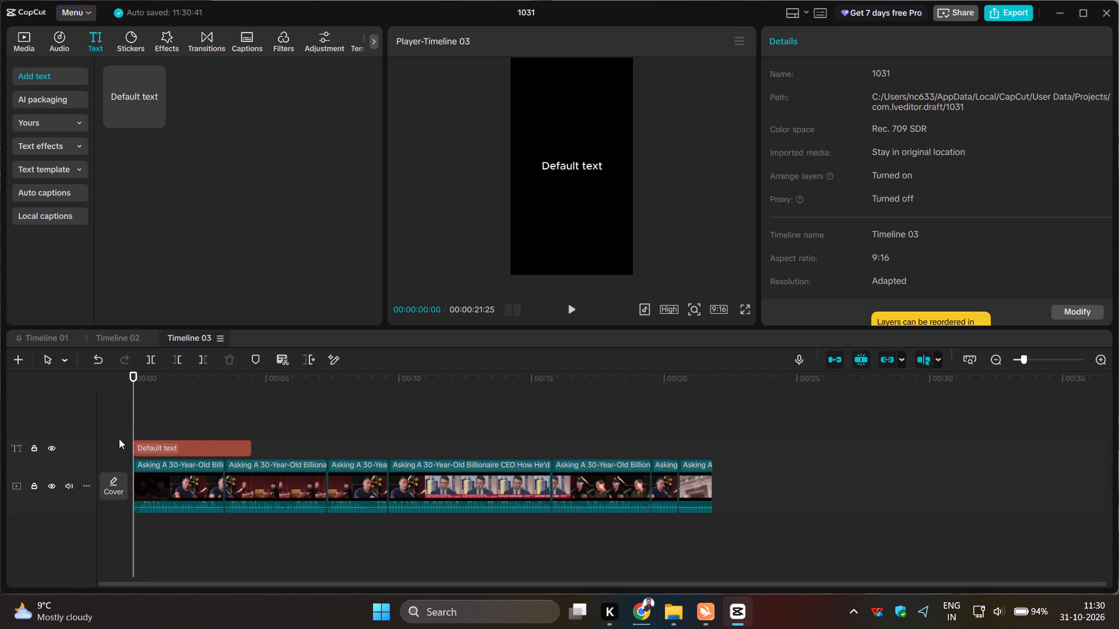
left_click(204, 444)
left_click_drag(249, 449, 713, 461)
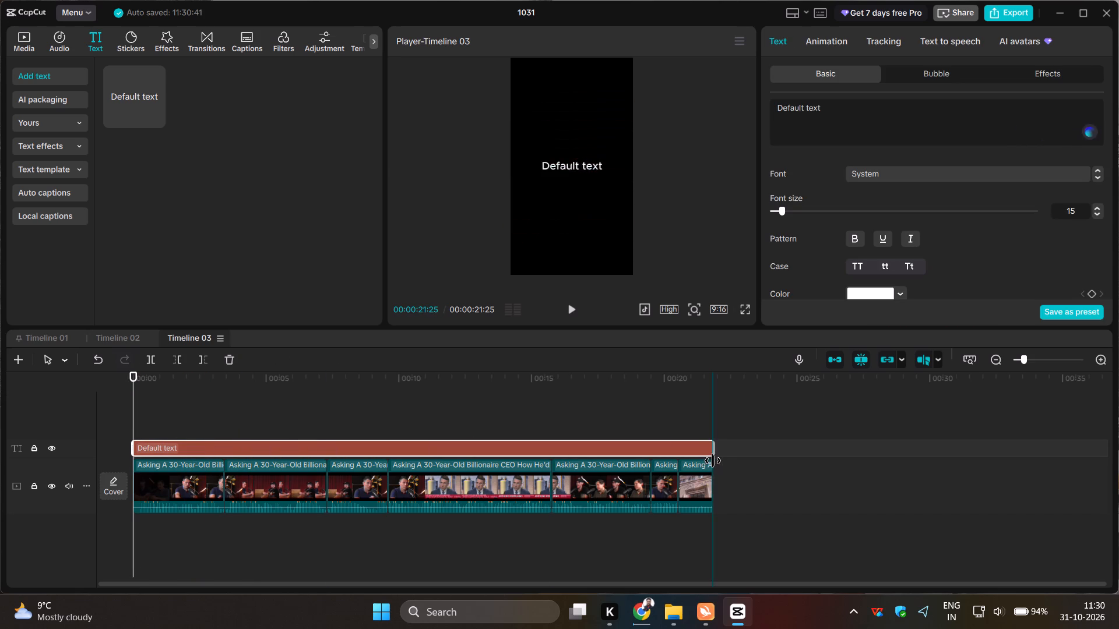
Replace the default text with "bitcoin falls 50% in" and apply title case to it.
left_click_drag(831, 107, 777, 107)
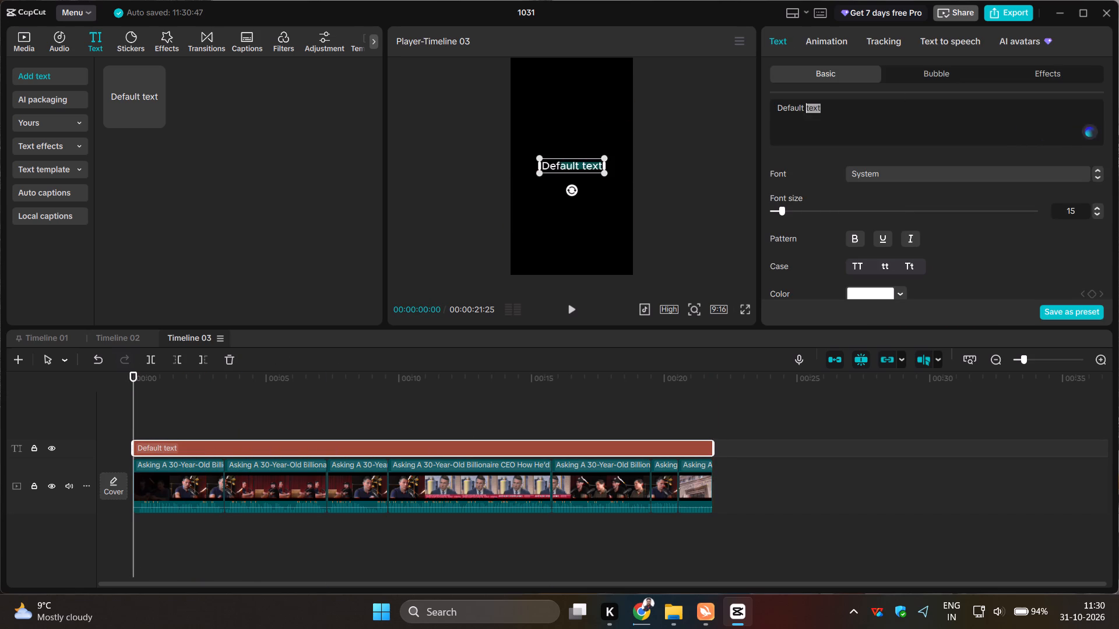
left_click_drag(777, 107, 775, 107)
key("space")
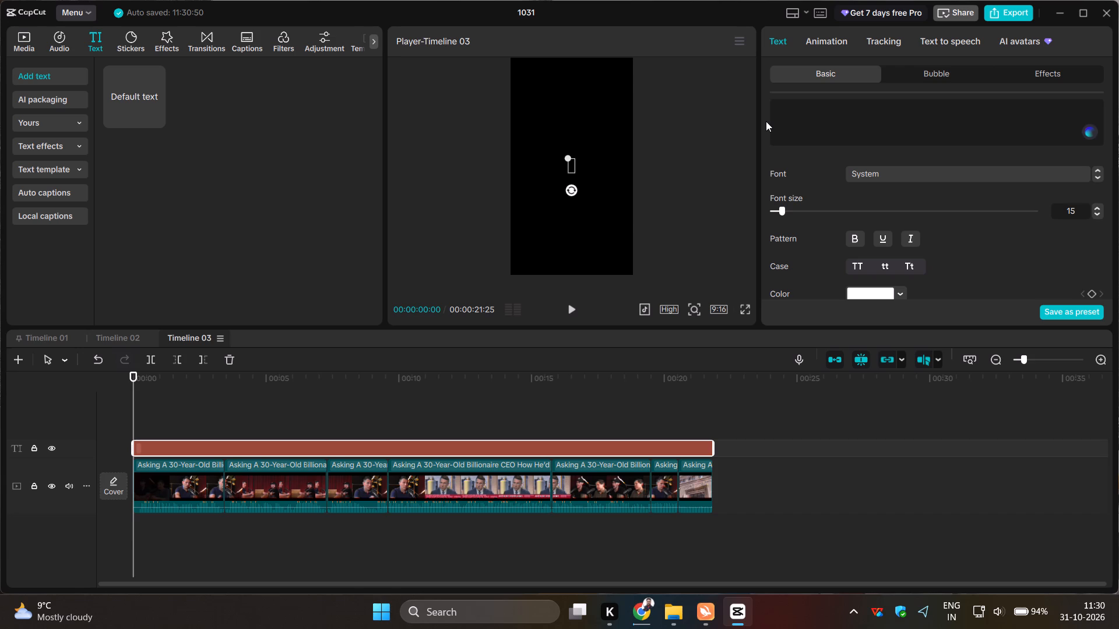
key("b")
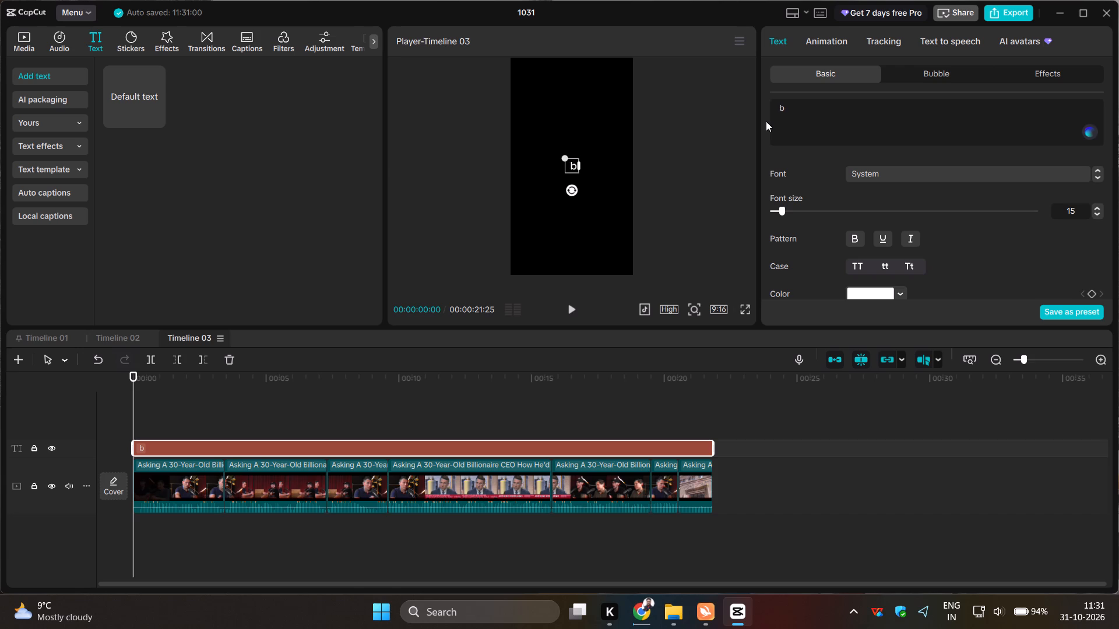
type("itcoin falls")
key("space")
type("50")
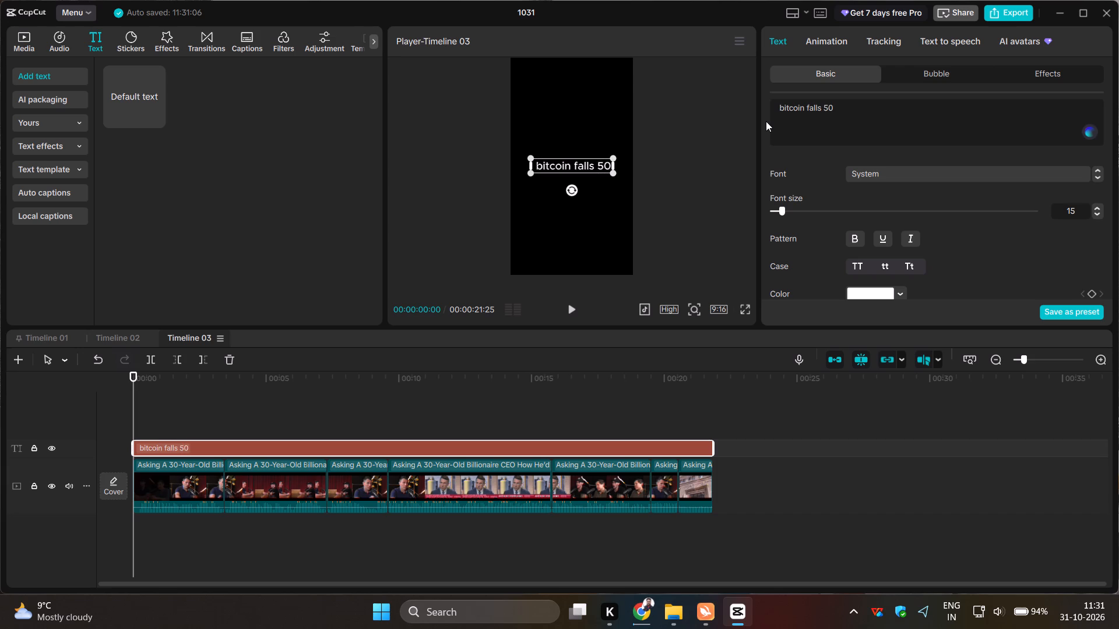
key("shift+percent")
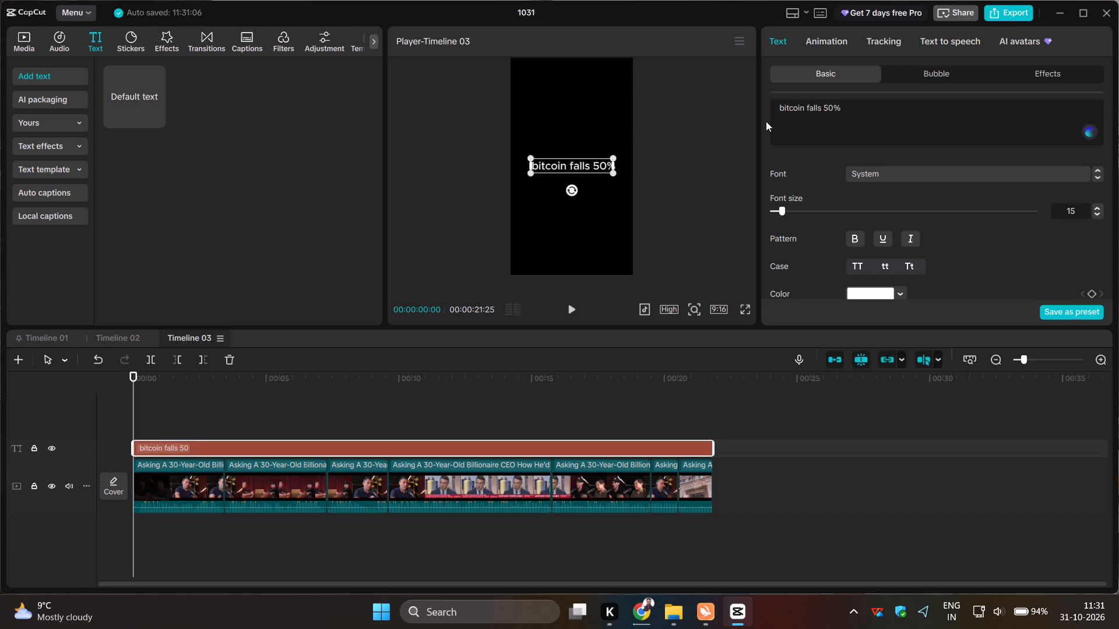
key("space")
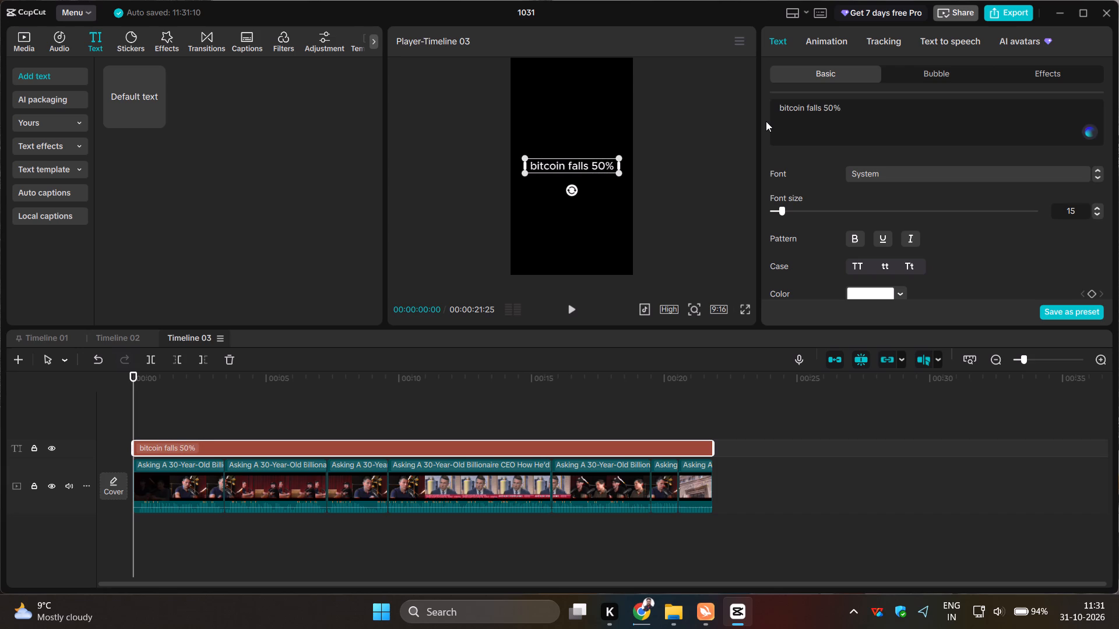
type("in")
key("space")
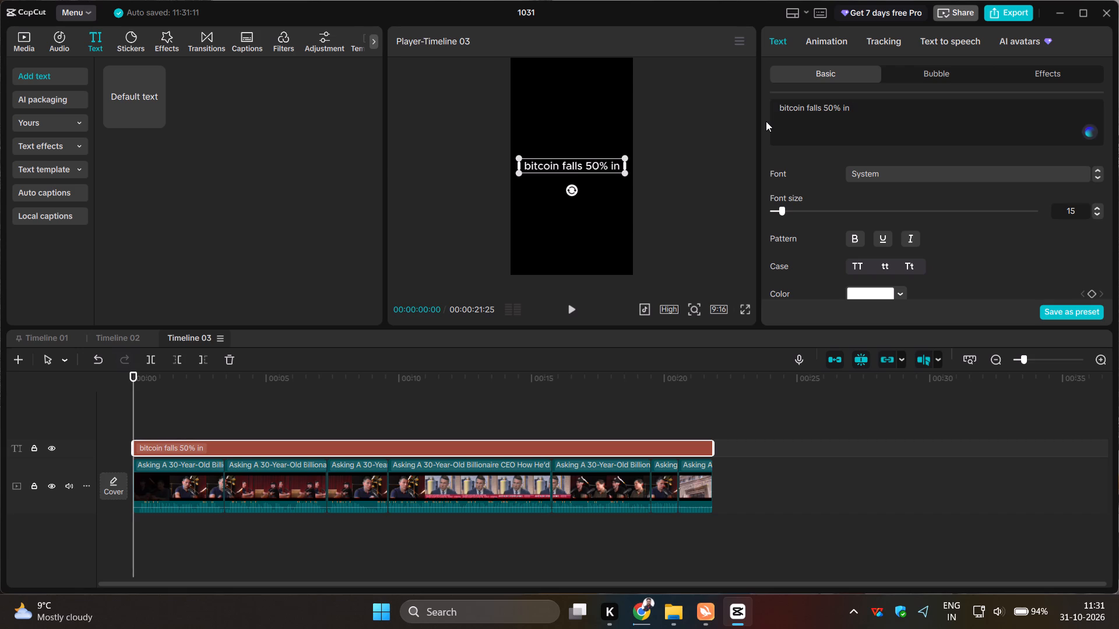
key("Return")
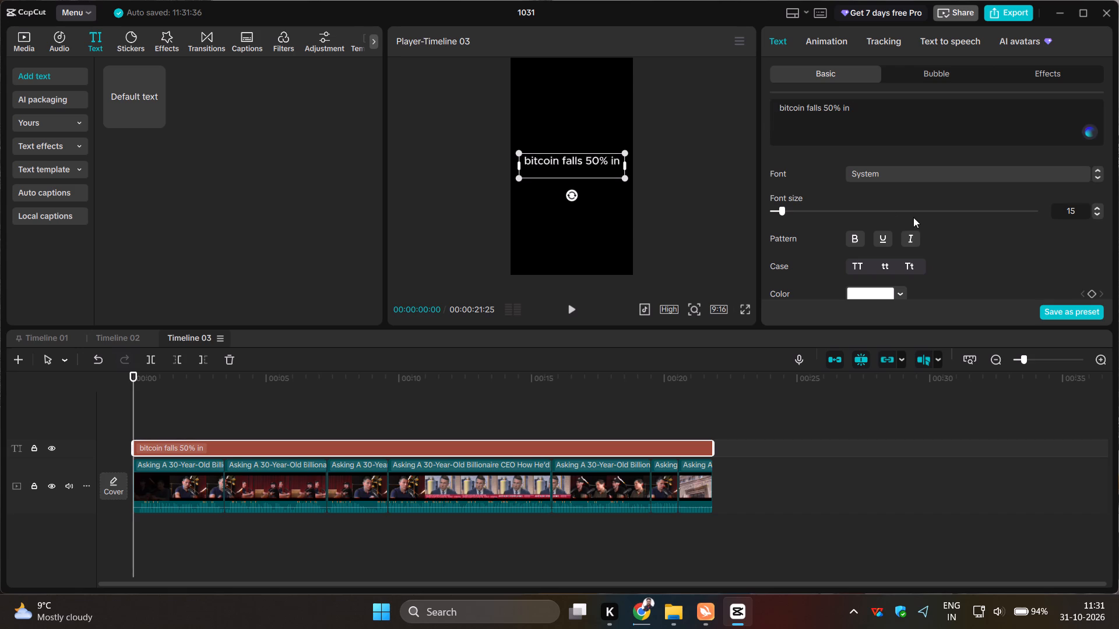
left_click(907, 267)
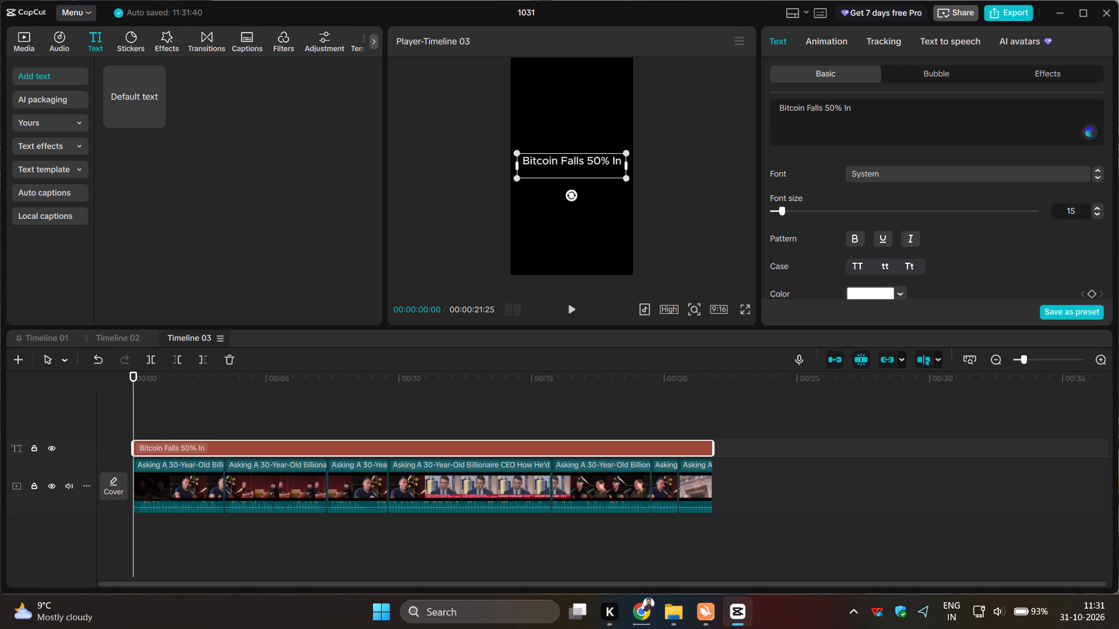
Rewrite the end of the title so that "in 10 hours" stands on a second line below "Bitcoin Falls 50%".
left_click(856, 110)
key("Return")
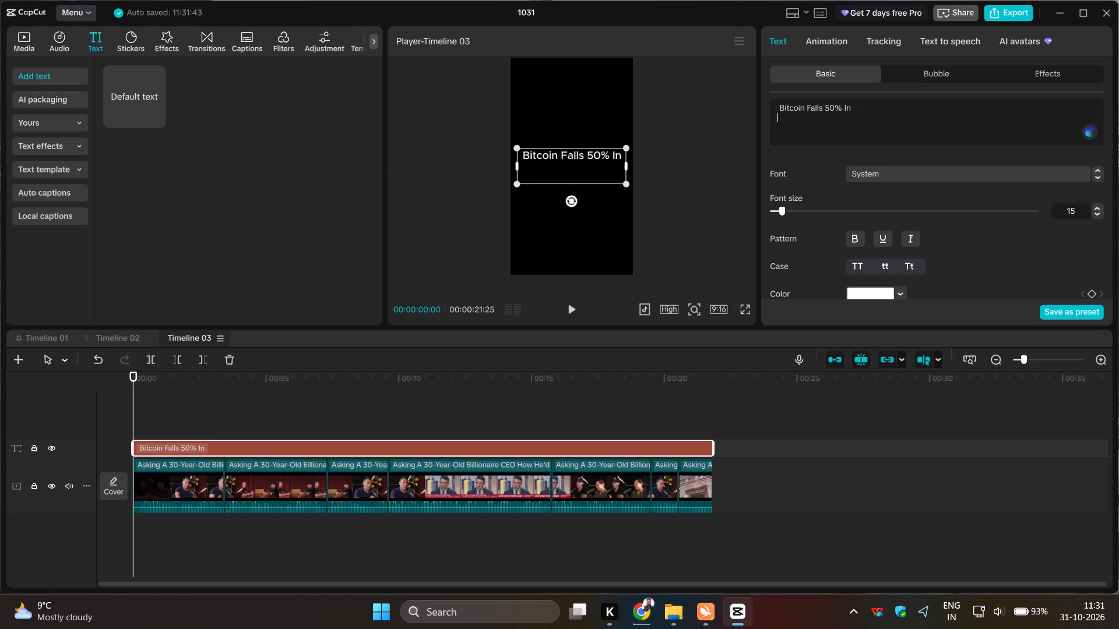
key("BackSpace")
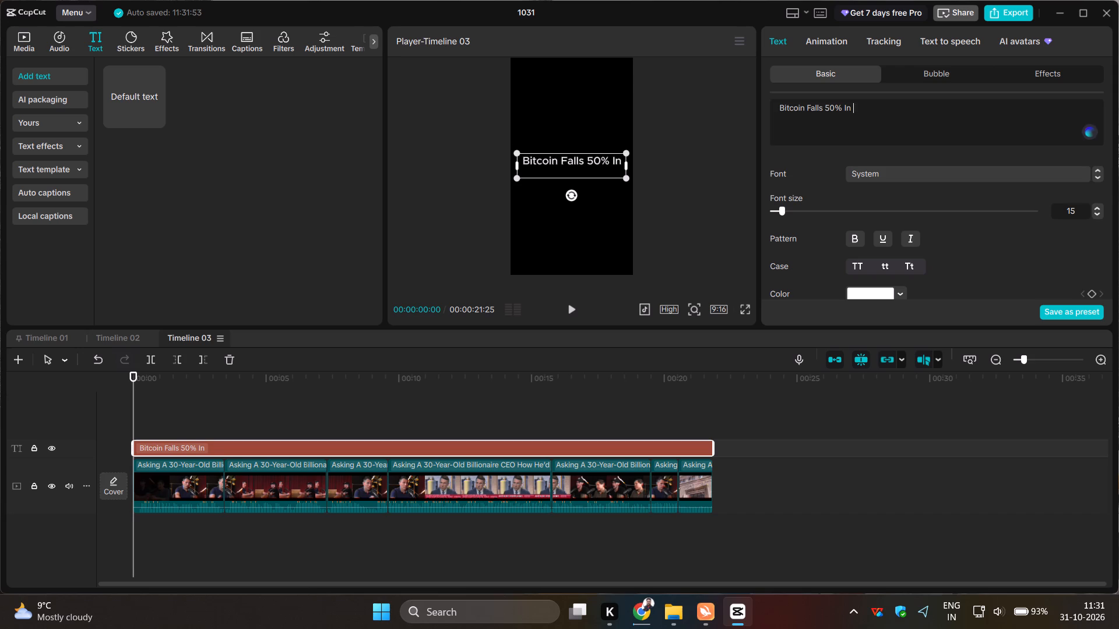
key("BackSpace")
key("BackSpace")
key("BackSpace")
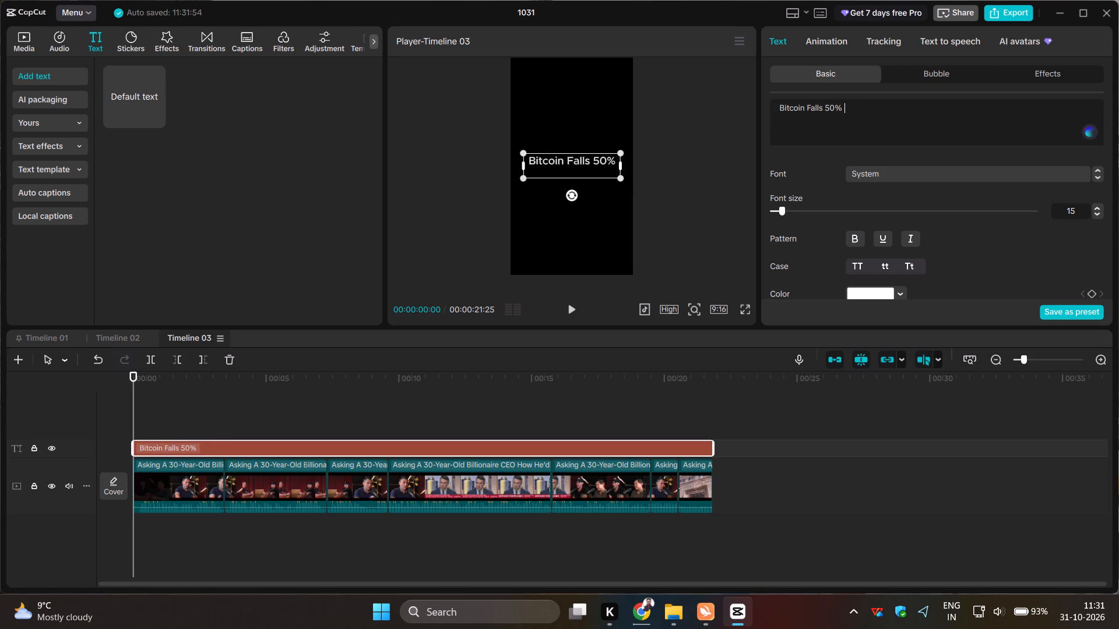
key("Return")
type("in")
key("space")
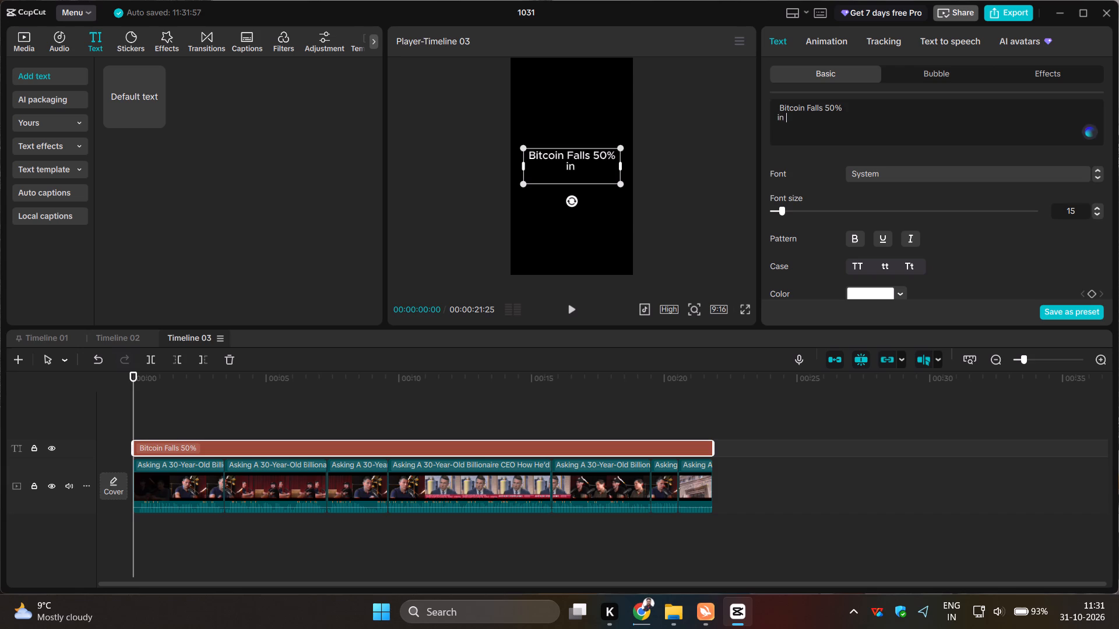
type("10 hours")
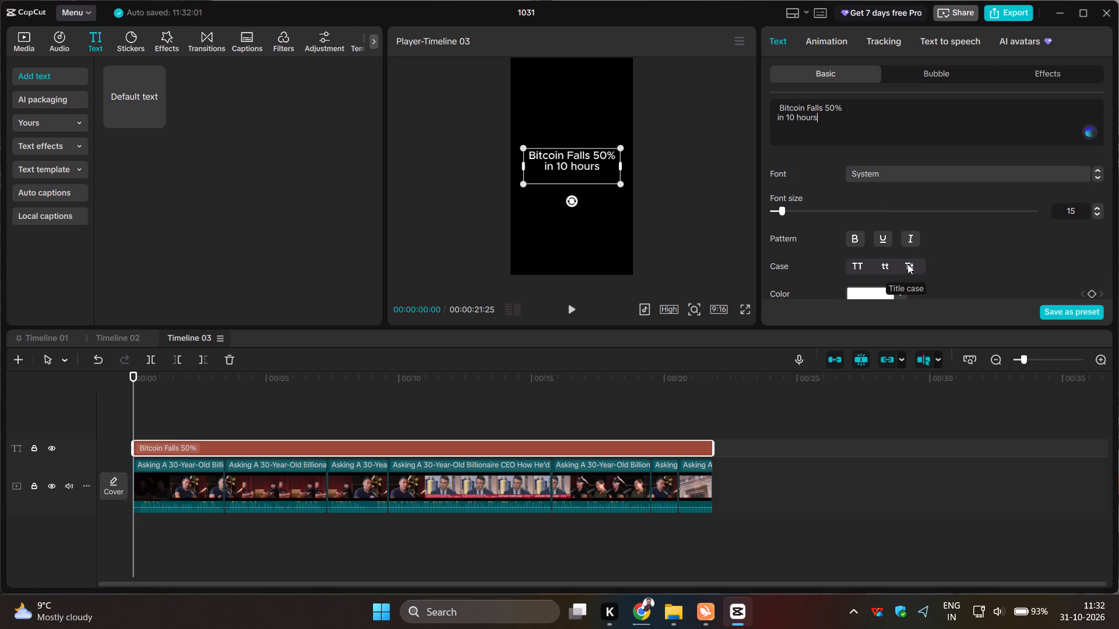
Move the title into the black band at the top of the frame, centred horizontally above the speaker.
left_click(178, 405)
left_click(572, 154)
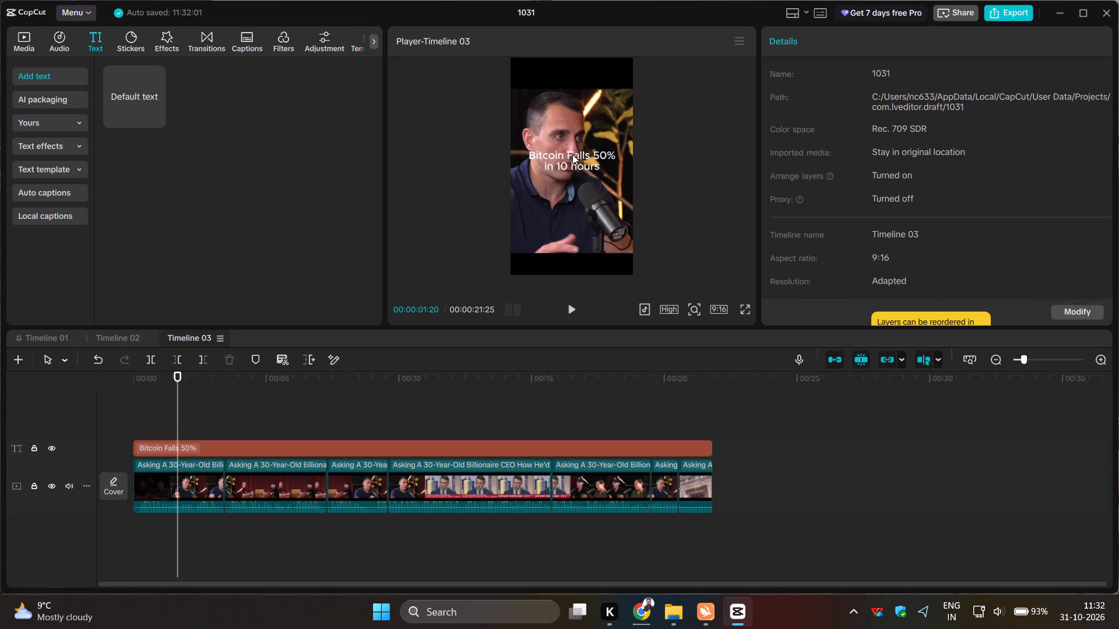
left_click_drag(575, 162, 577, 75)
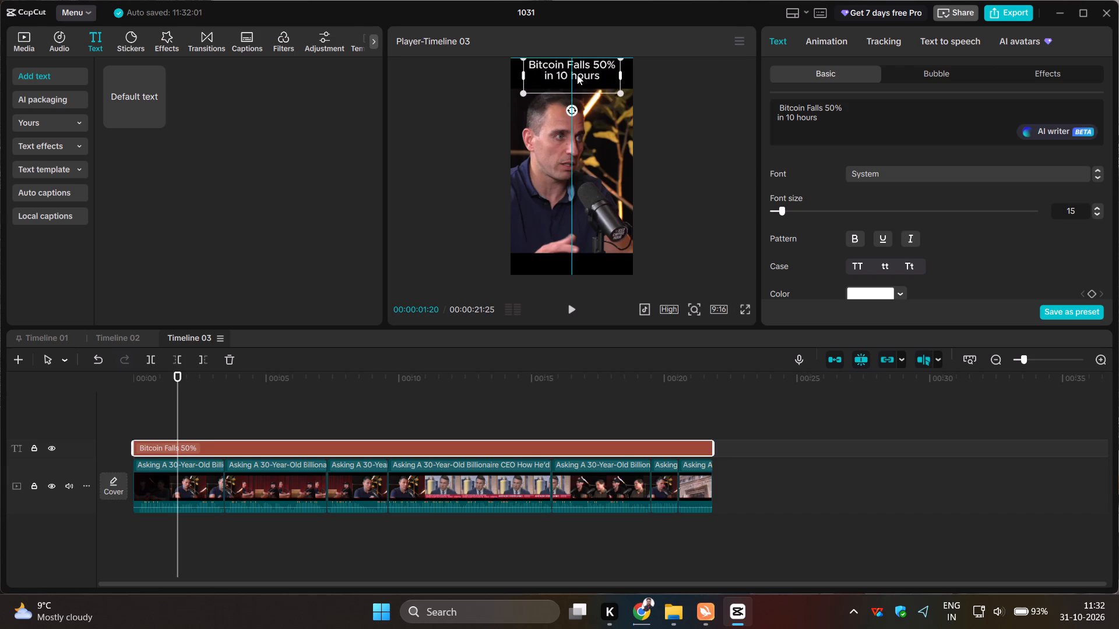
left_click_drag(577, 75, 576, 78)
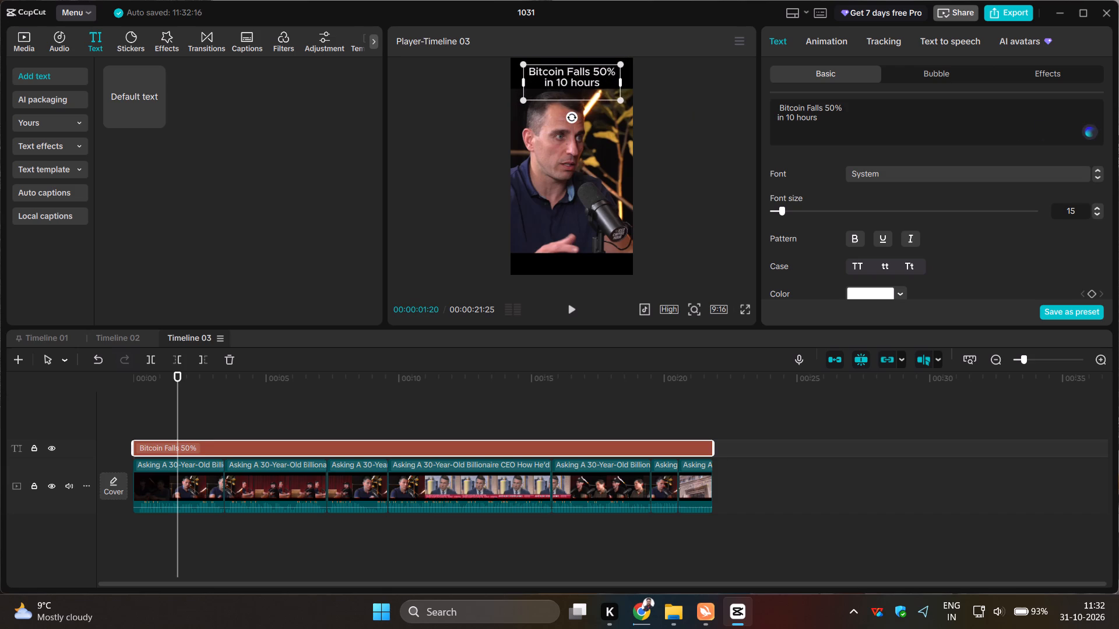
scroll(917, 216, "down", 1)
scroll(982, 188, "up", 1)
Change the title's font from the default to Rubik-Bold.
left_click(1096, 176)
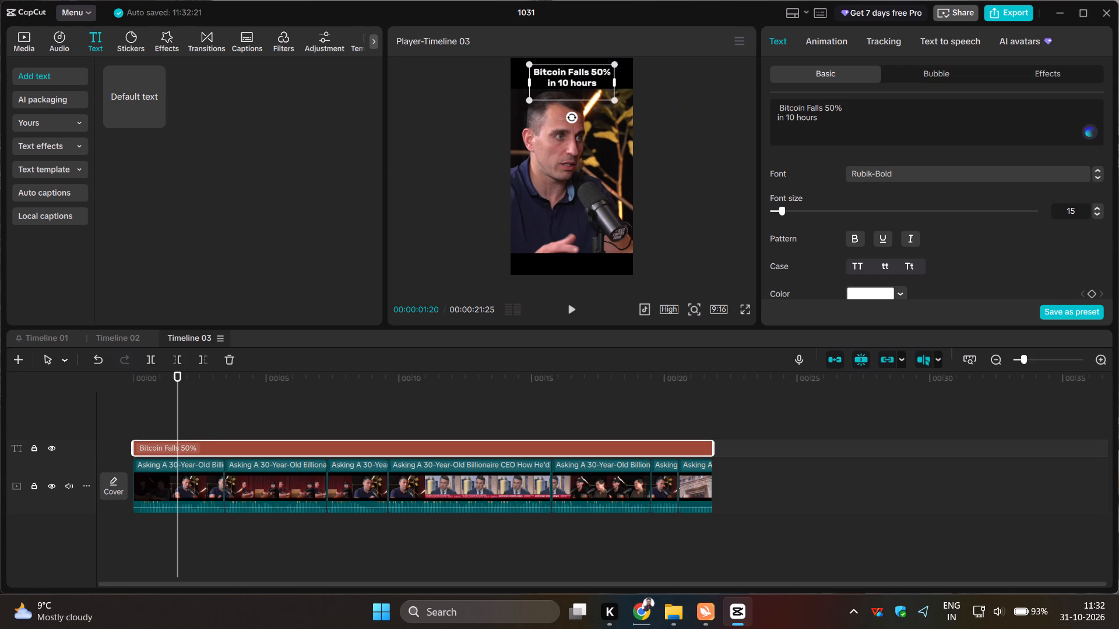
Colour only the word "Bitcoin" in the title yellow (F1FB5A).
left_click_drag(804, 109, 800, 110)
left_click_drag(800, 110, 770, 107)
scroll(919, 221, "down", 3)
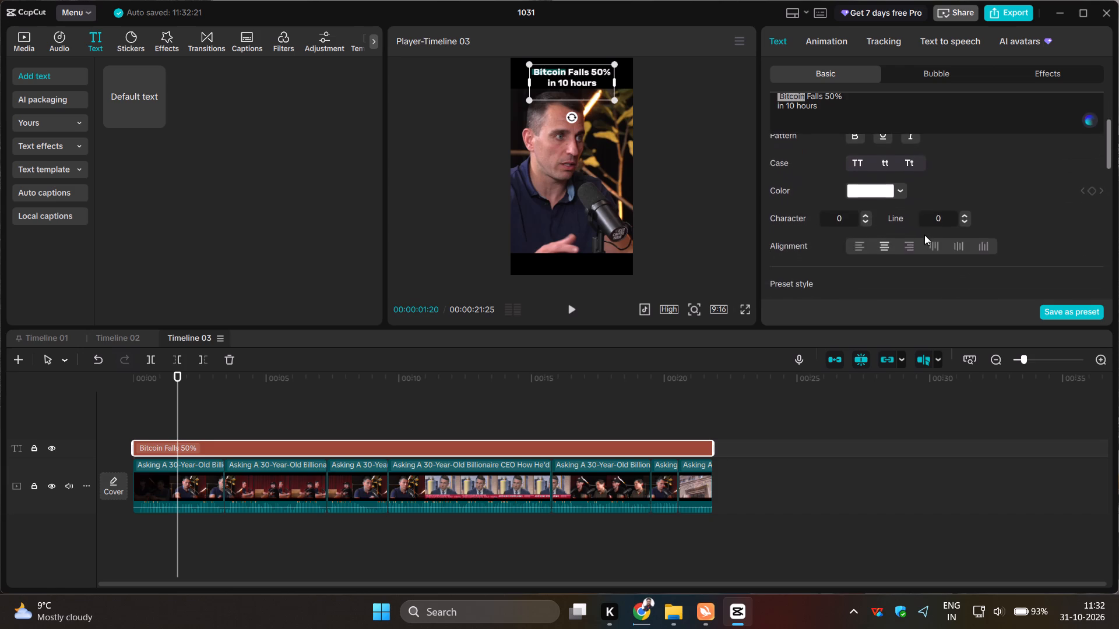
scroll(924, 235, "down", 1)
left_click(899, 138)
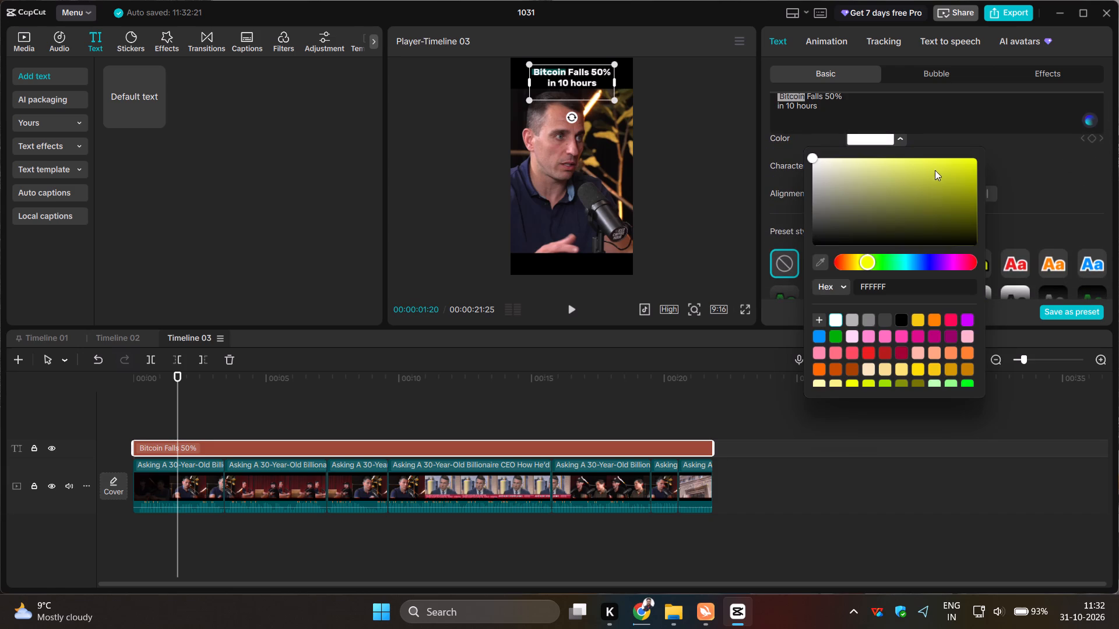
left_click(918, 160)
scroll(909, 119, "up", 4)
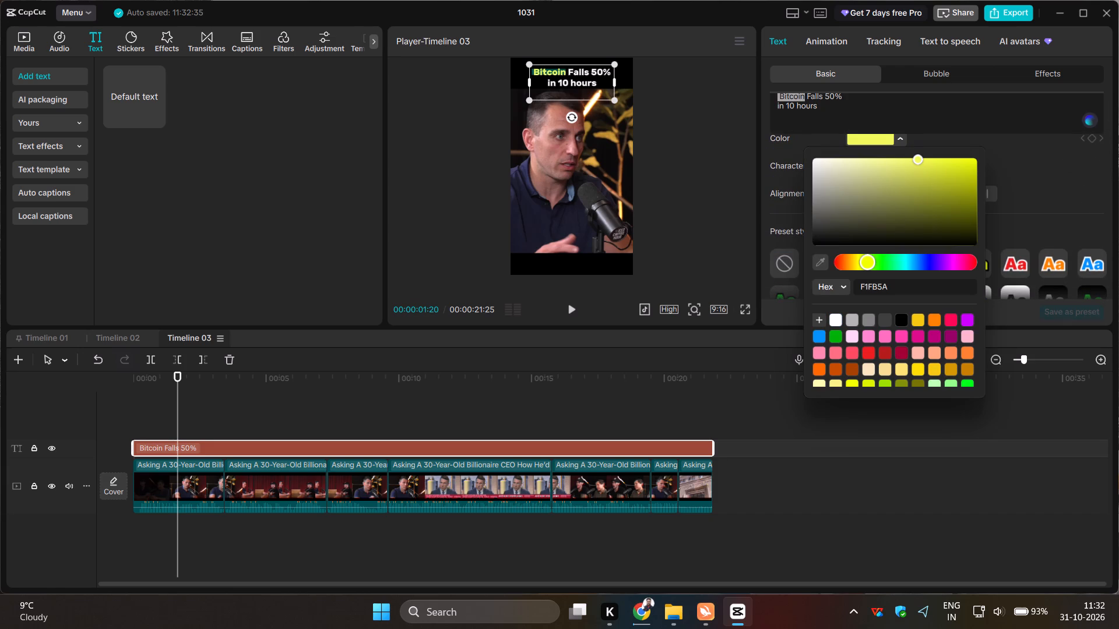
scroll(910, 119, "up", 8)
Delete the empty line at the end of the title text, below "in 10 hours".
left_click(910, 119)
scroll(878, 110, "up", 5)
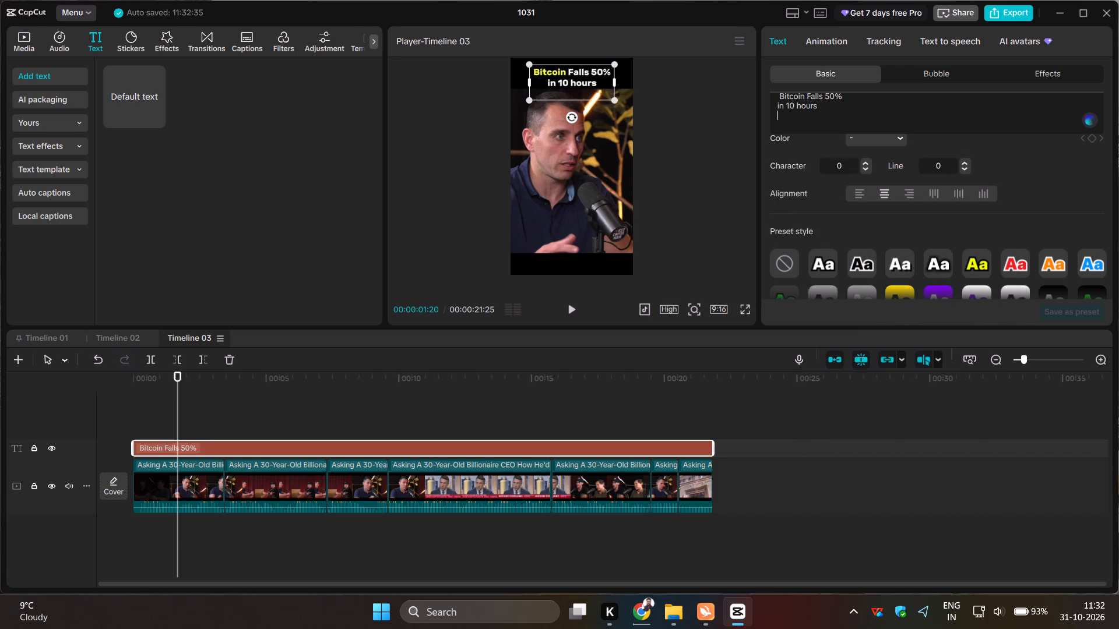
scroll(878, 110, "up", 7)
scroll(1008, 146, "up", 16)
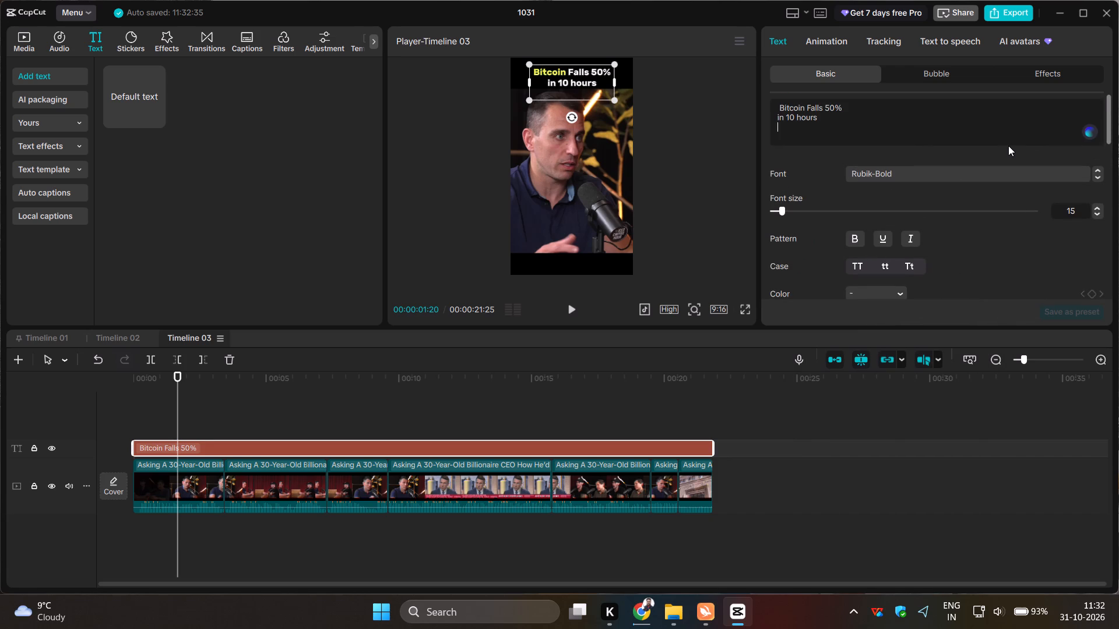
key("BackSpace")
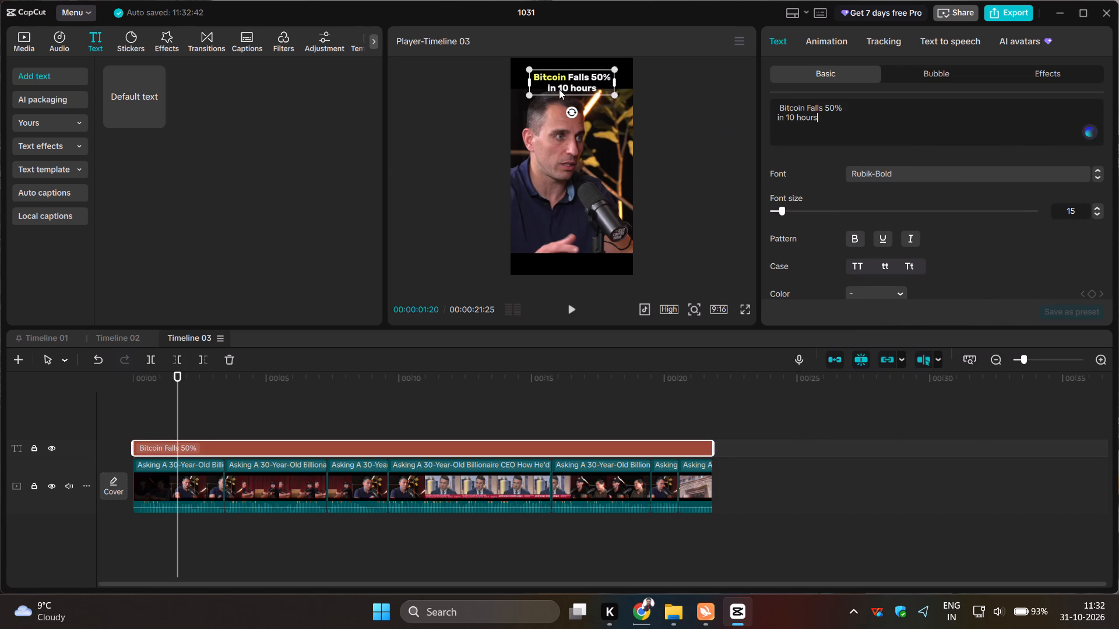
Move the two-line title slightly up within the top black band, keeping it centred horizontally above the speaker.
left_click_drag(564, 84, 566, 76)
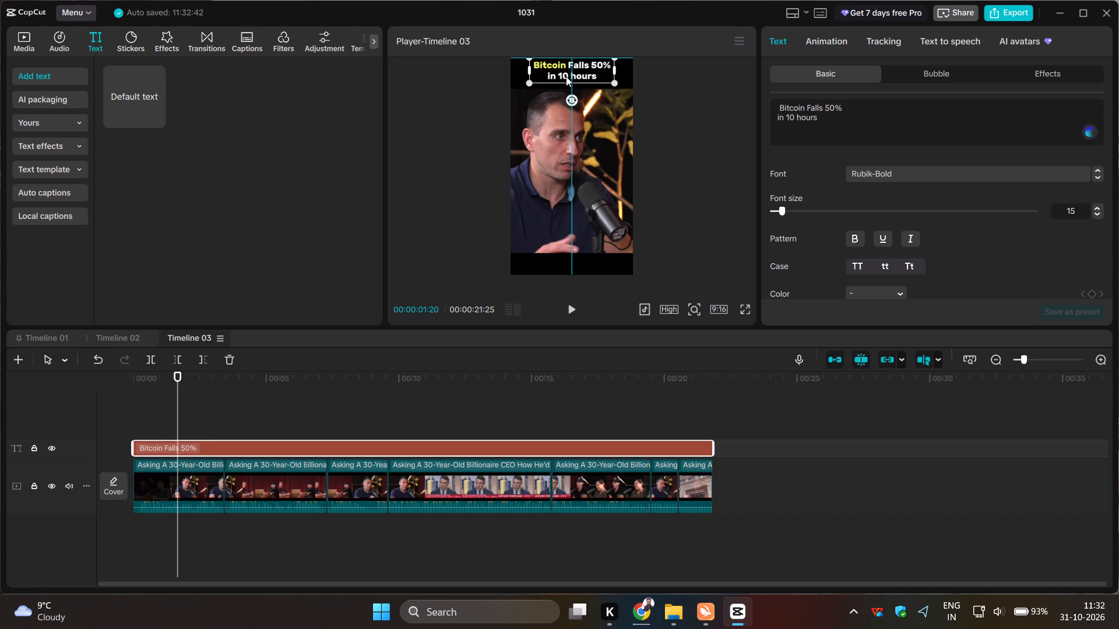
left_click_drag(566, 76, 565, 77)
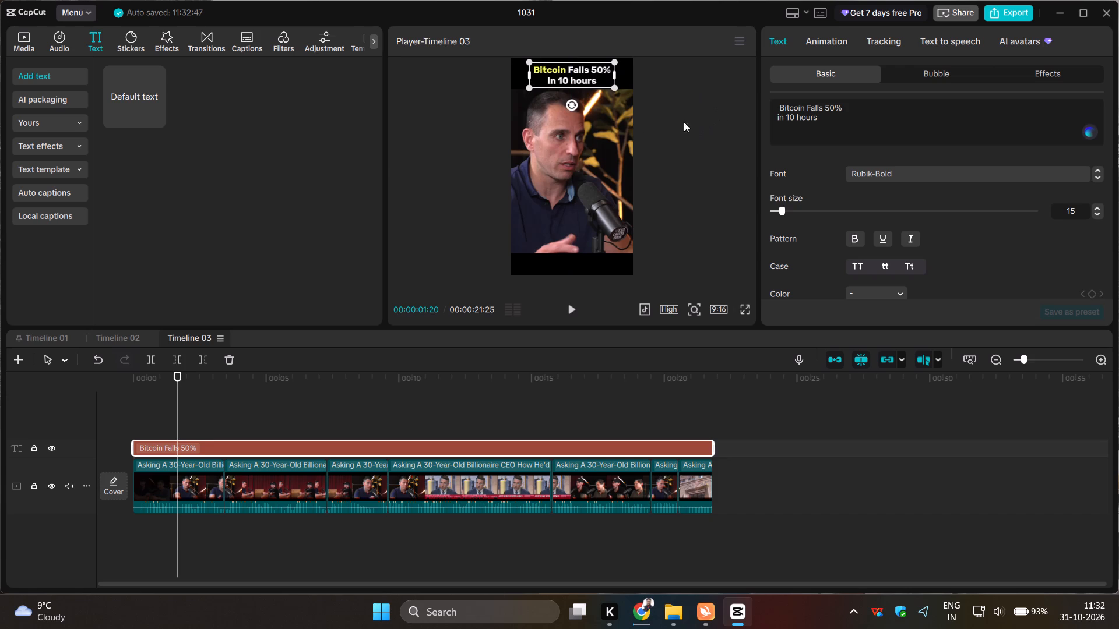
Colour only the number "10" in the title's second line light green (7ADC7D).
left_click_drag(795, 116, 784, 116)
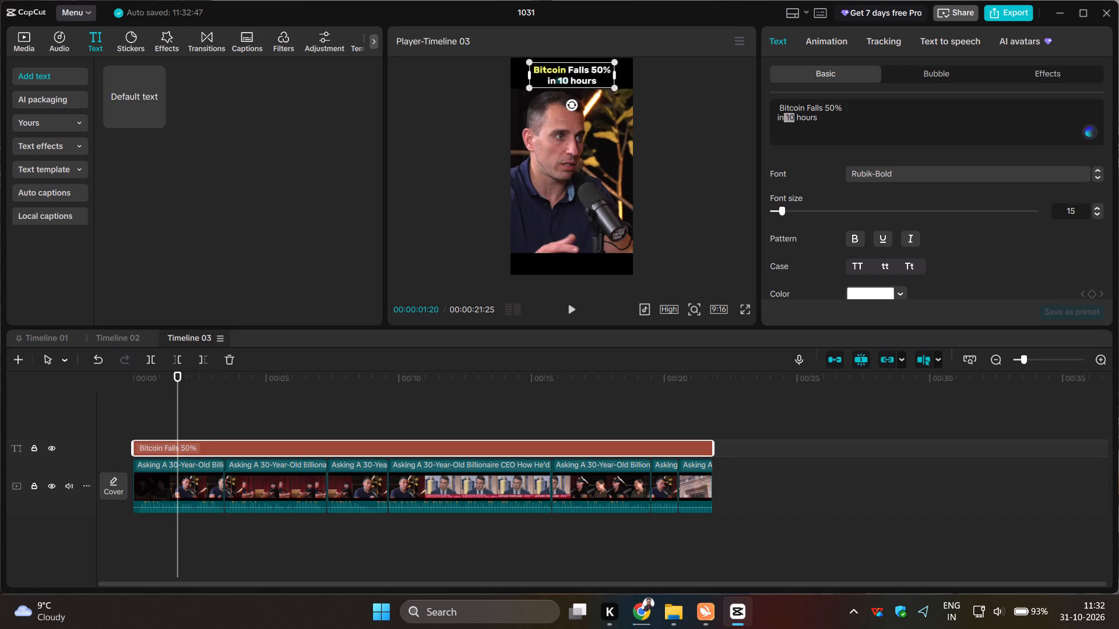
left_click_drag(784, 116, 787, 116)
scroll(966, 248, "down", 2)
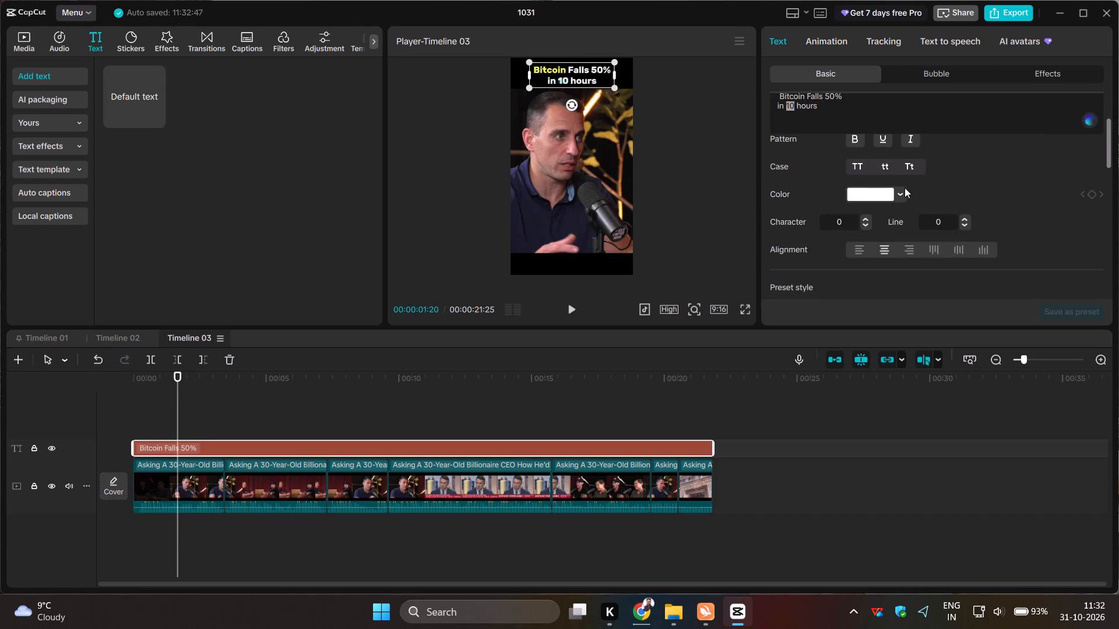
left_click(905, 188)
left_click(886, 226)
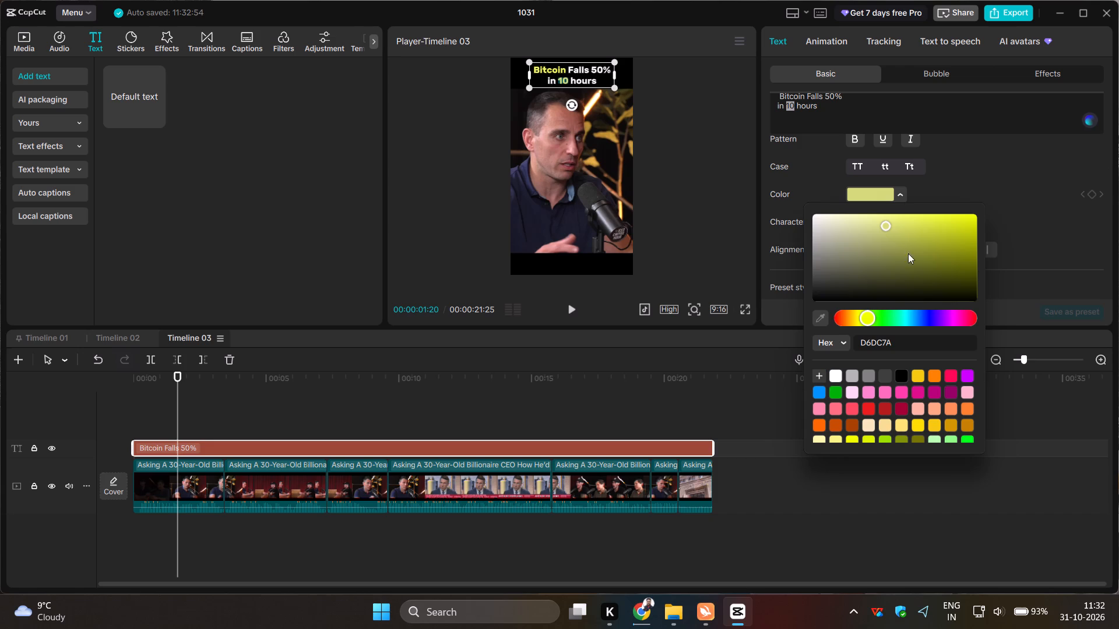
left_click(890, 318)
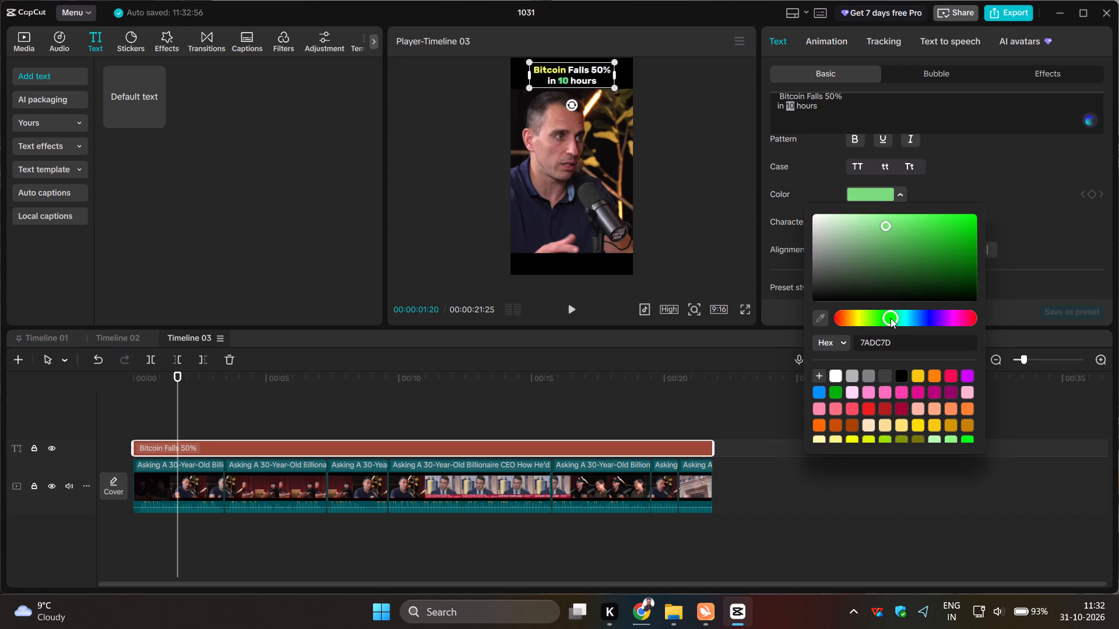
left_click(944, 169)
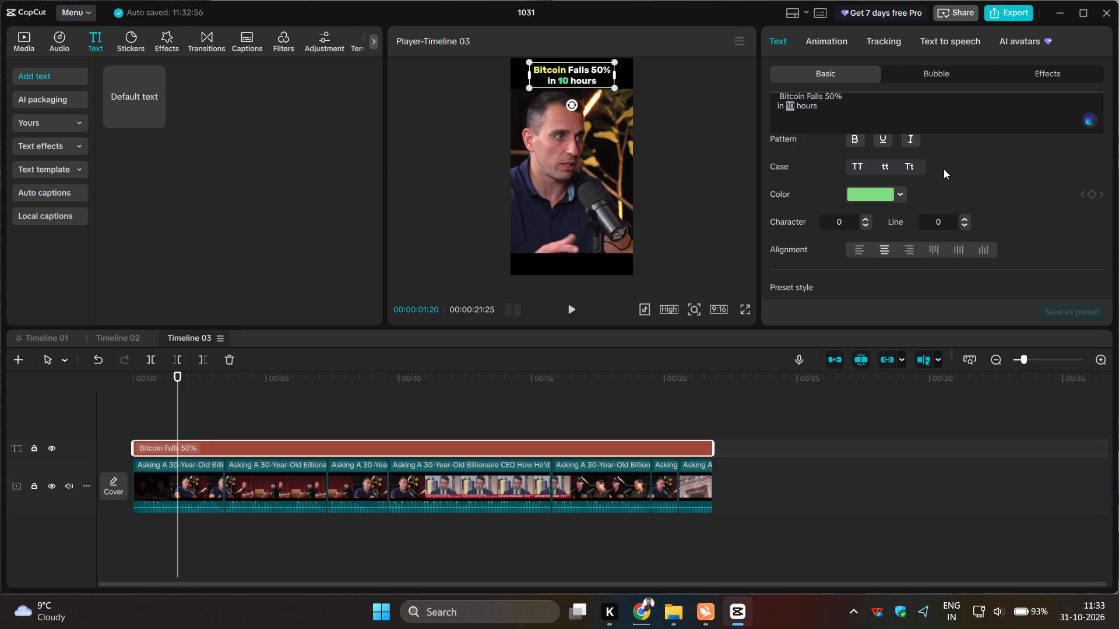
Colour only the number "50" in the title's first line red (D71919), leaving out the percent sign, and deselect the title.
scroll(855, 146, "up", 7)
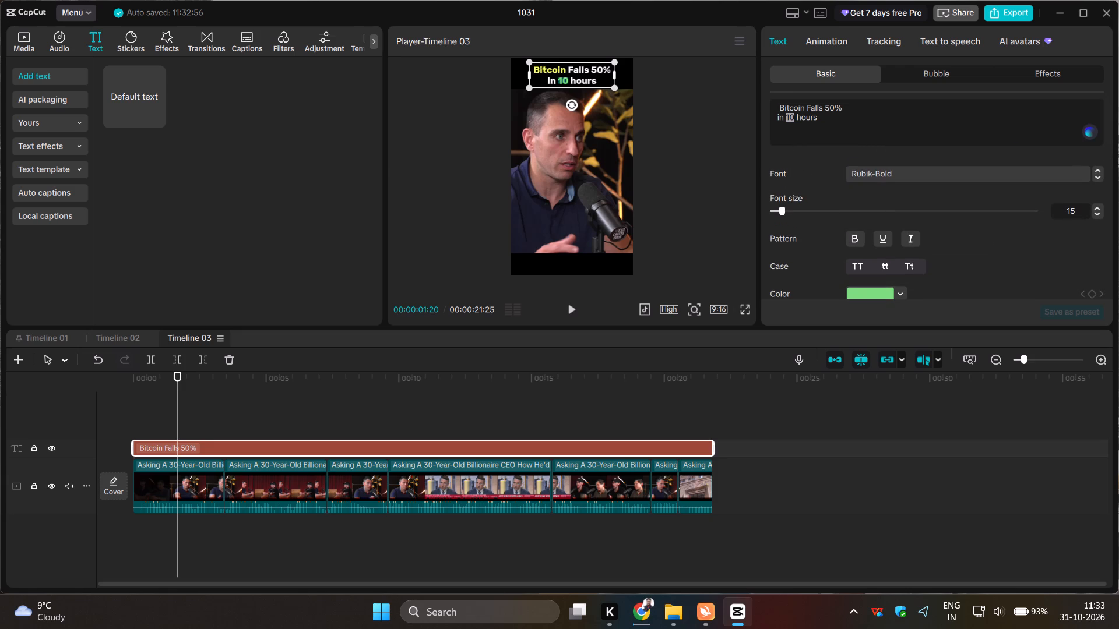
left_click(850, 114)
left_click_drag(845, 109, 825, 109)
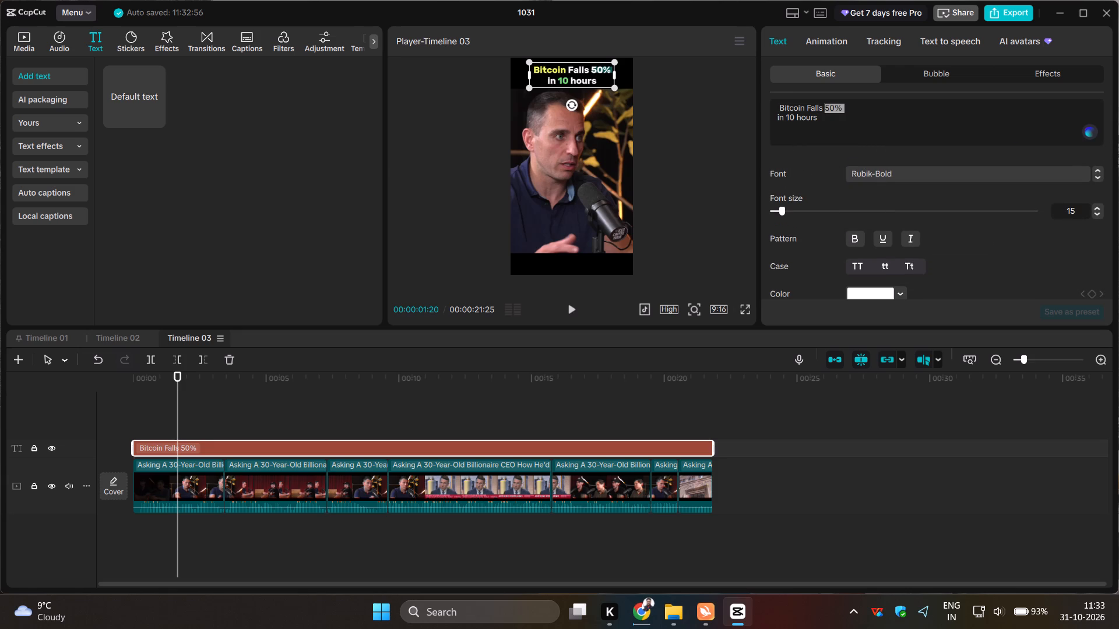
left_click_drag(825, 109, 826, 109)
left_click(895, 104)
left_click(833, 105)
left_click_drag(833, 105, 831, 105)
left_click_drag(831, 105, 825, 105)
left_click(899, 286)
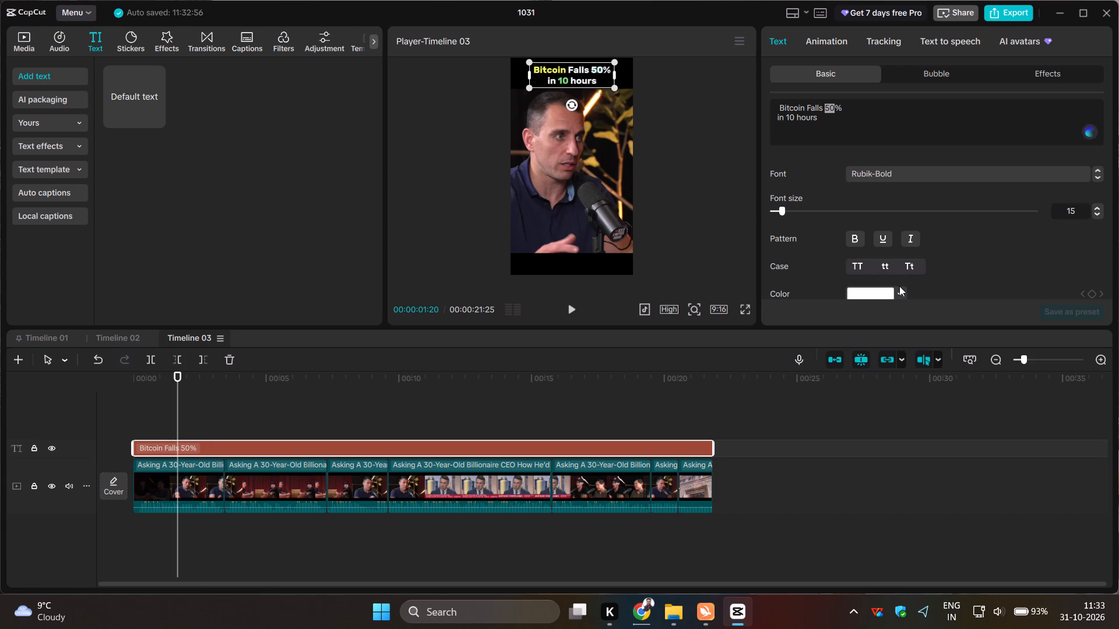
left_click(900, 291)
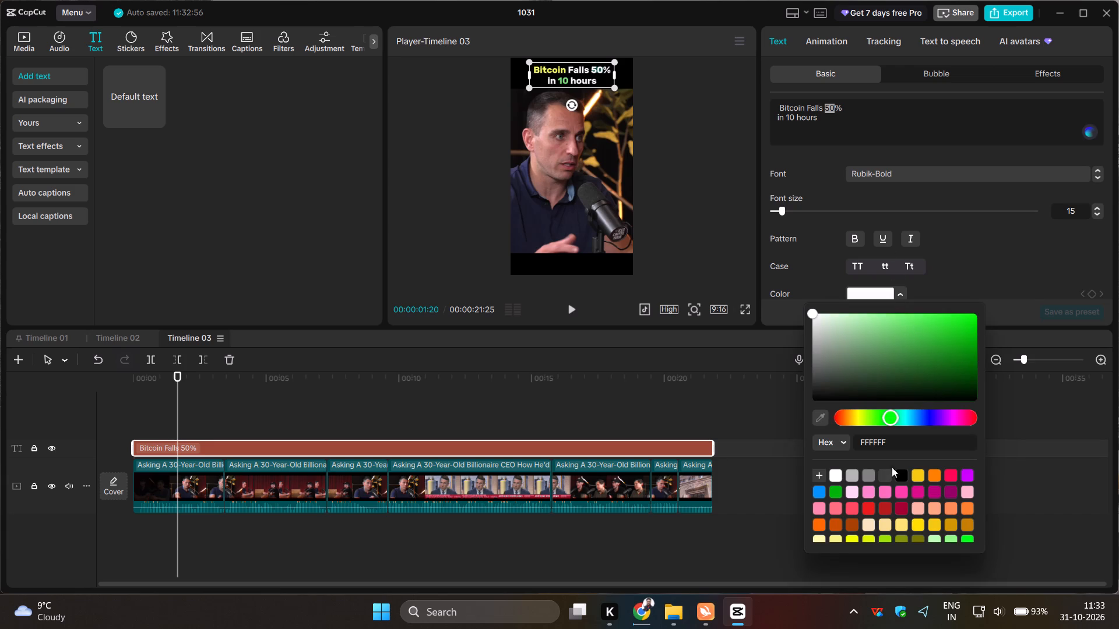
scroll(891, 500, "down", 4)
scroll(889, 500, "up", 2)
scroll(889, 500, "down", 1)
scroll(888, 521, "up", 2)
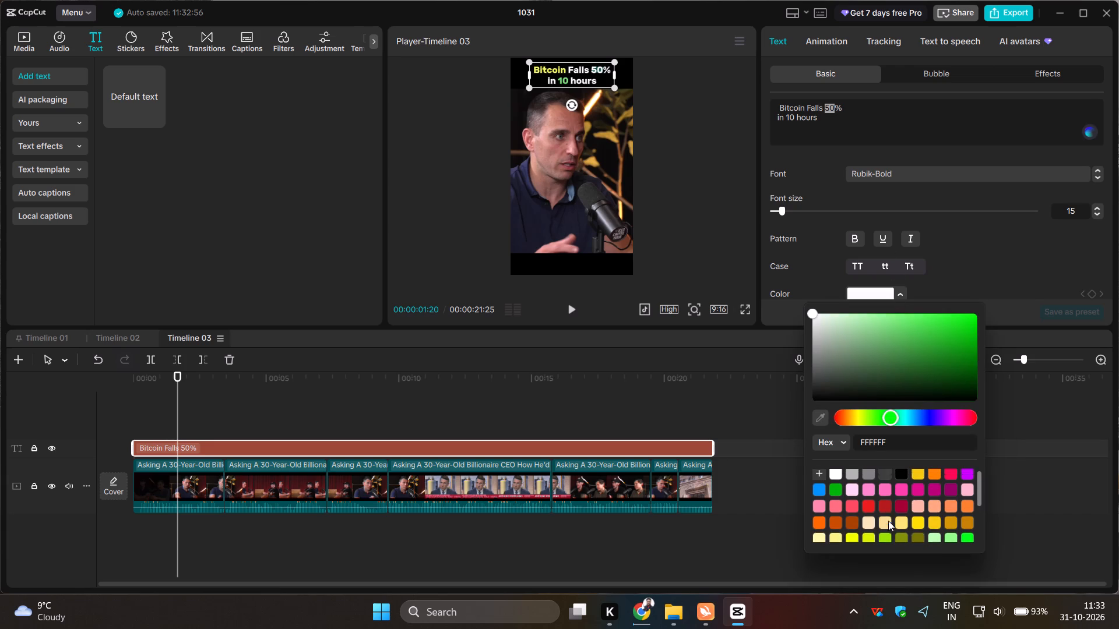
left_click(836, 416)
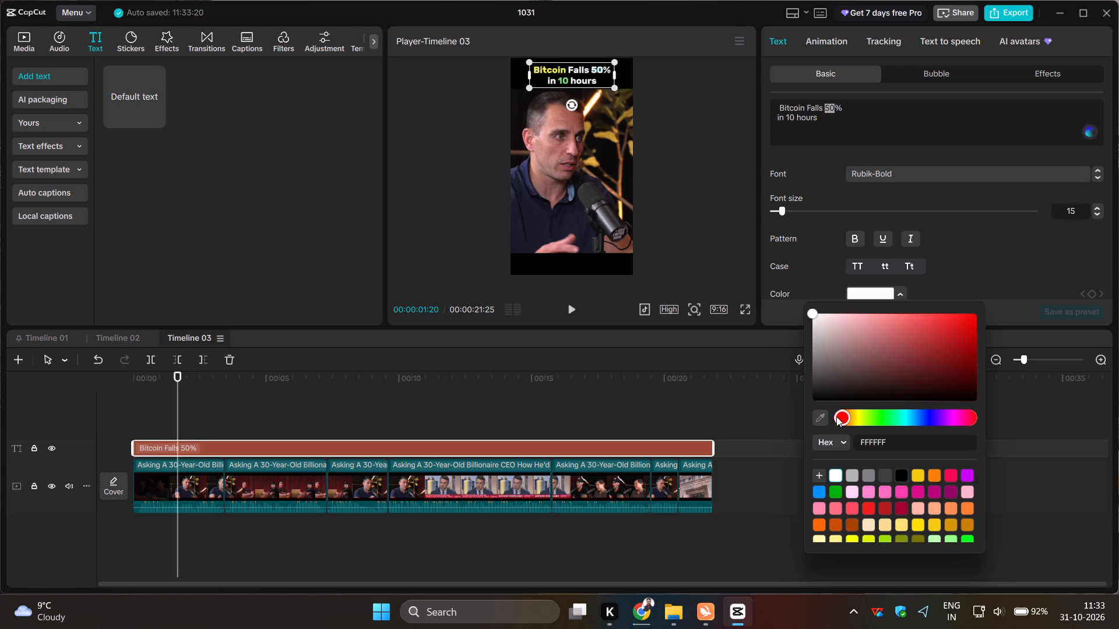
left_click(958, 327)
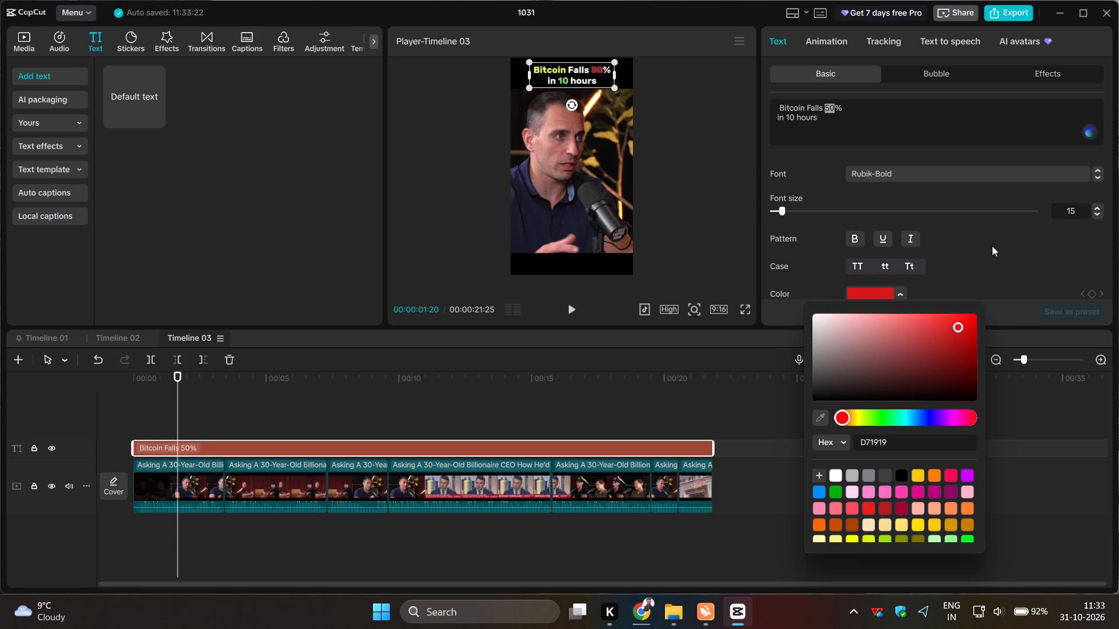
left_click(995, 249)
left_click(734, 271)
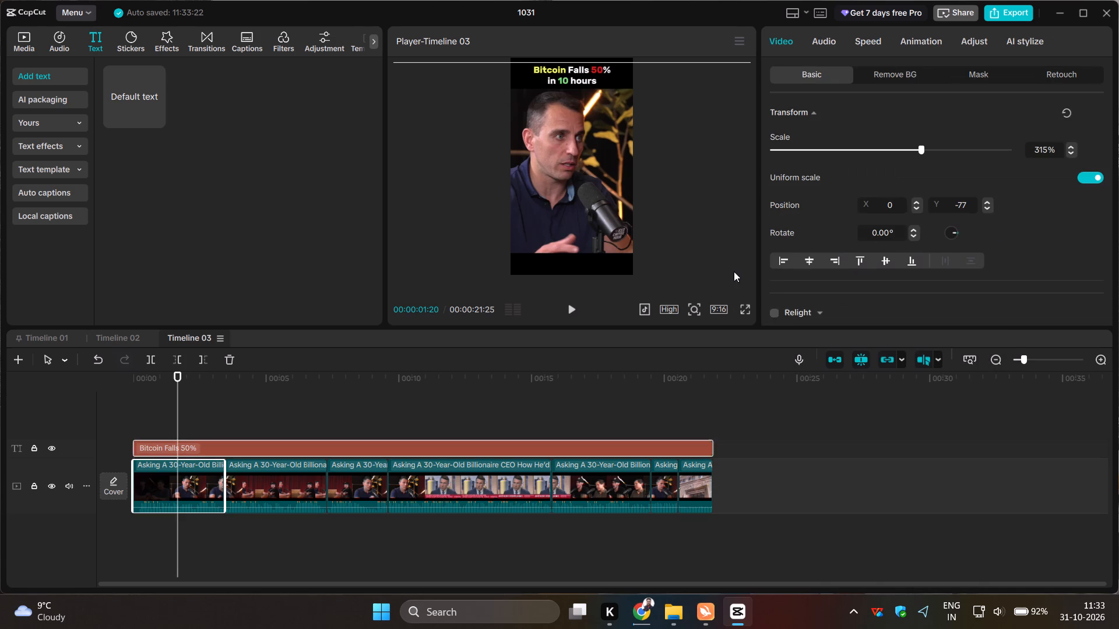
Play the whole short full screen from the start to check the reframed shots and the coloured title.
left_click(743, 312)
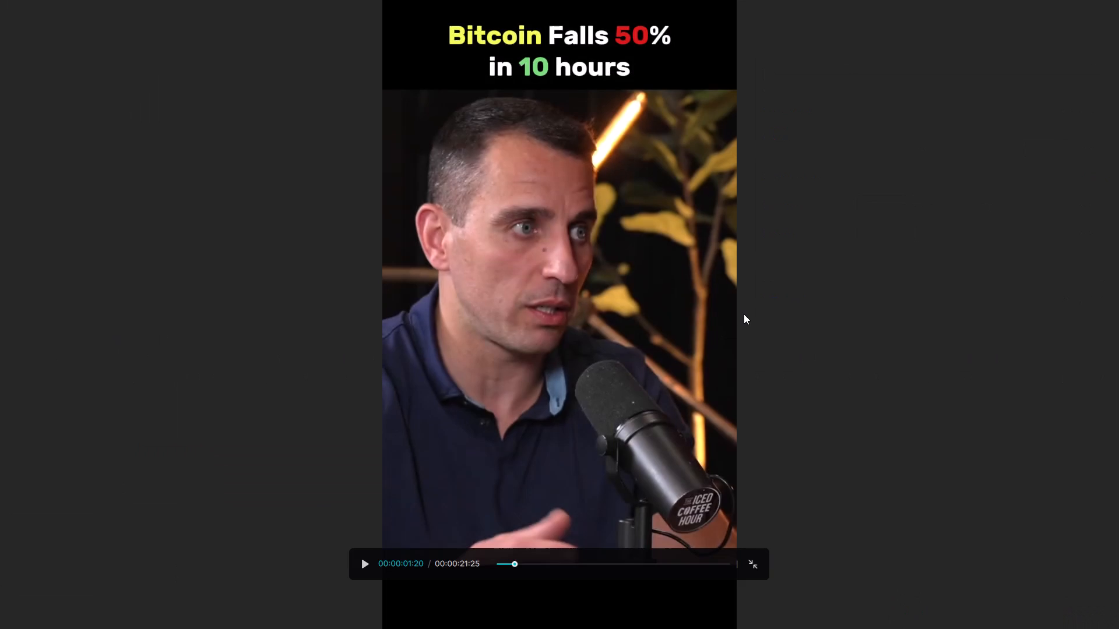
left_click(364, 564)
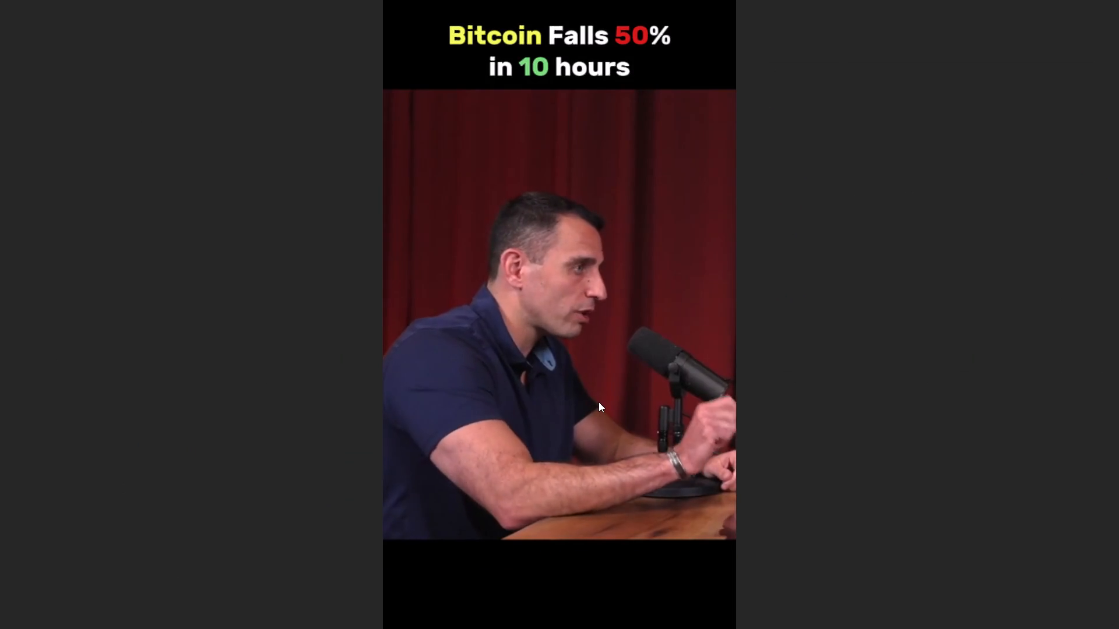
left_click(599, 402)
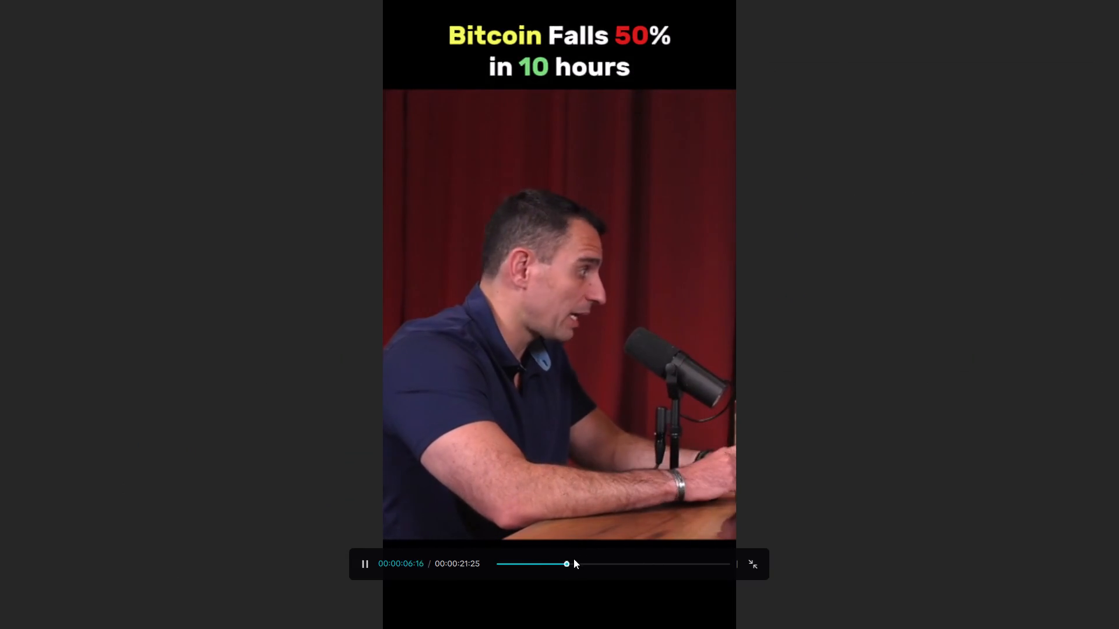
left_click_drag(567, 567, 477, 561)
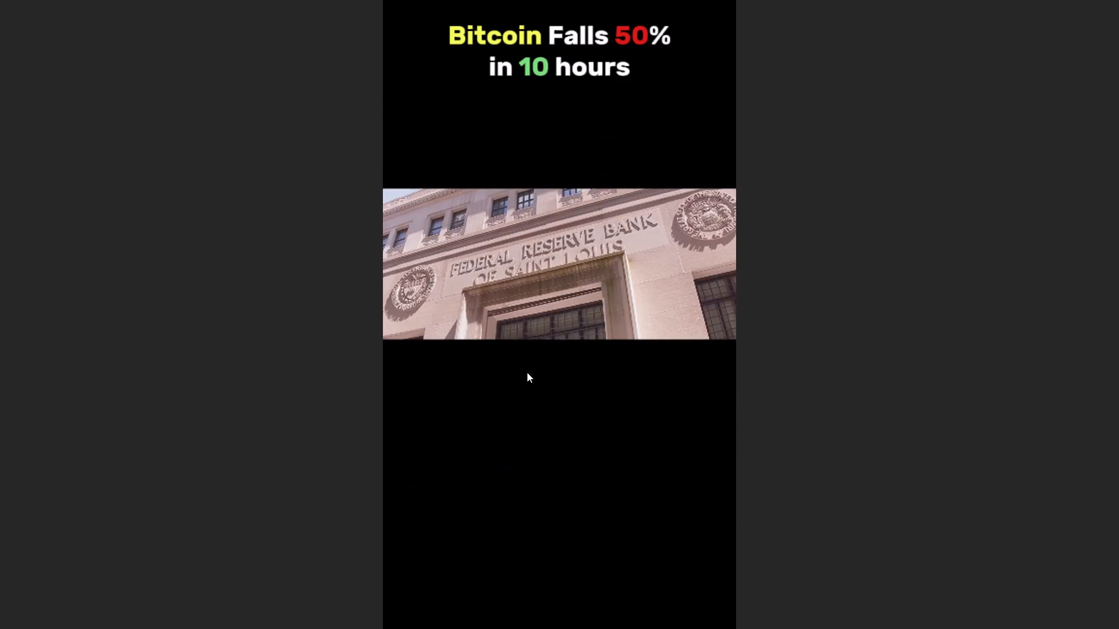
left_click(682, 454)
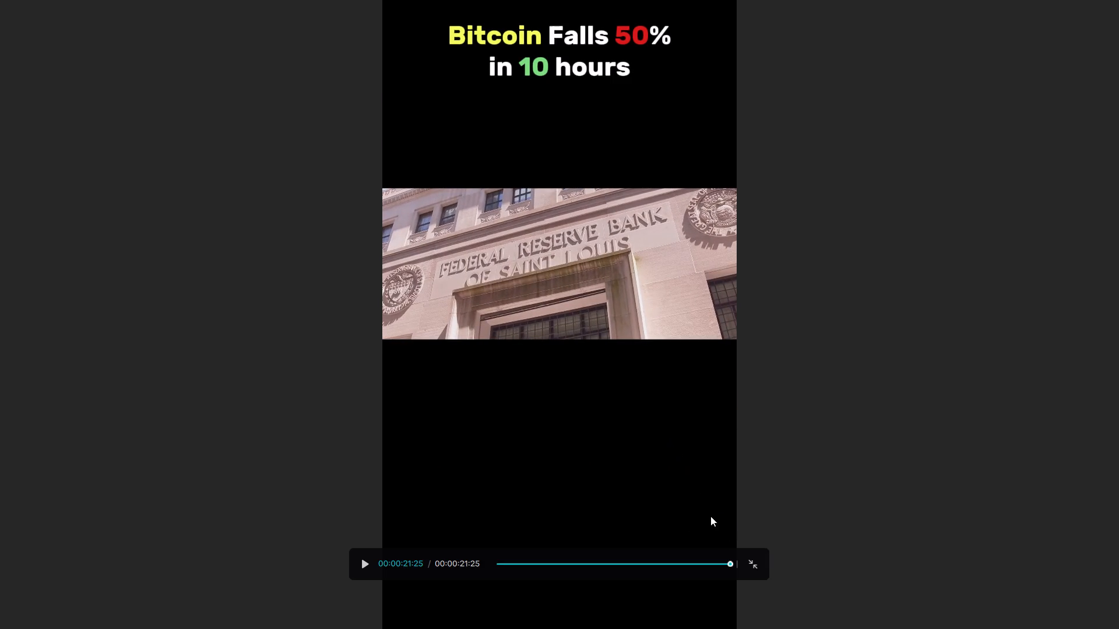
left_click(754, 566)
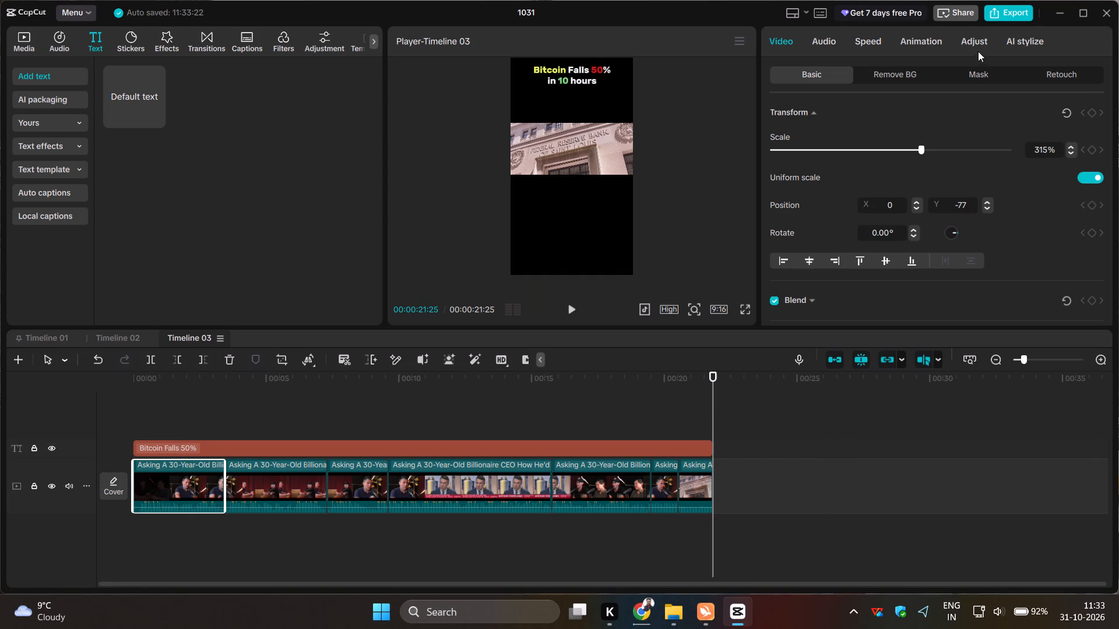
Export Timeline 03 as a video with the frame rate set to 60fps.
left_click(996, 18)
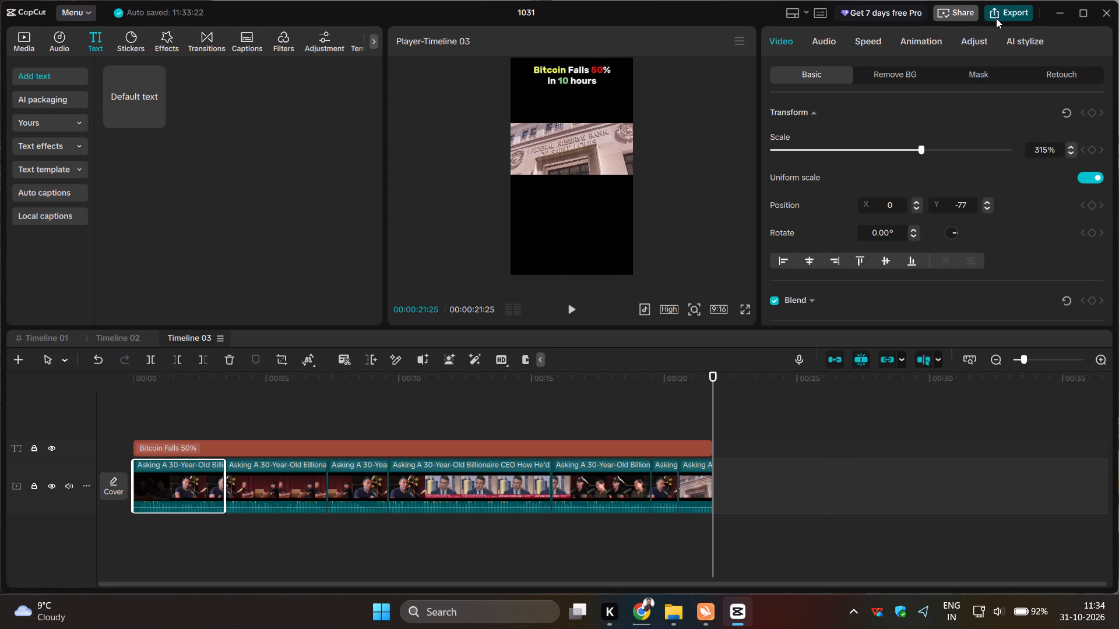
left_click(777, 362)
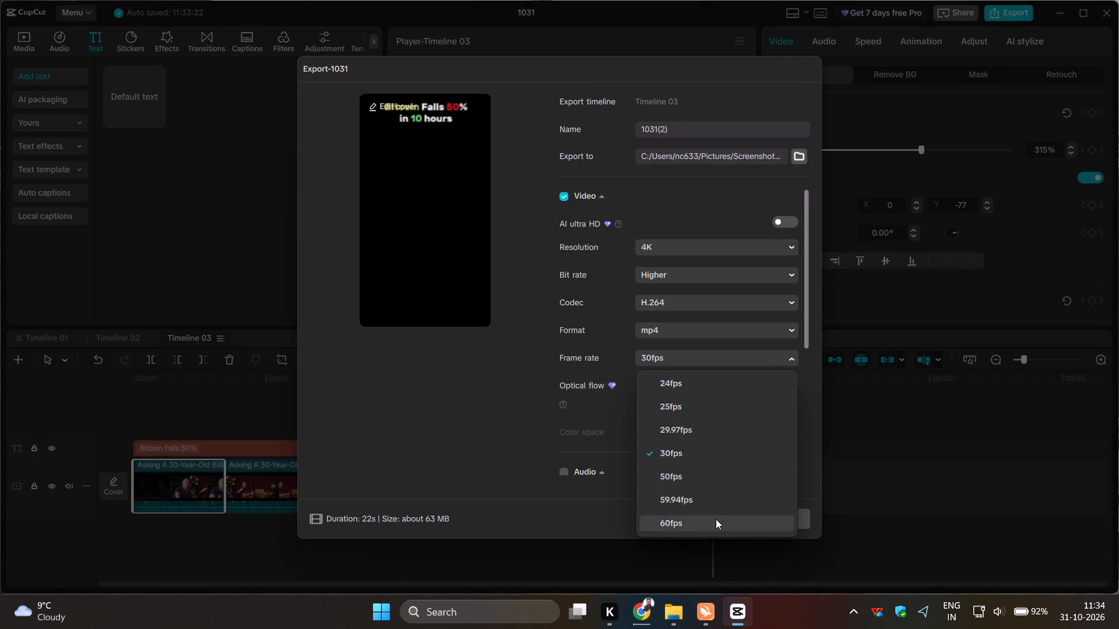
left_click(716, 519)
left_click(716, 519)
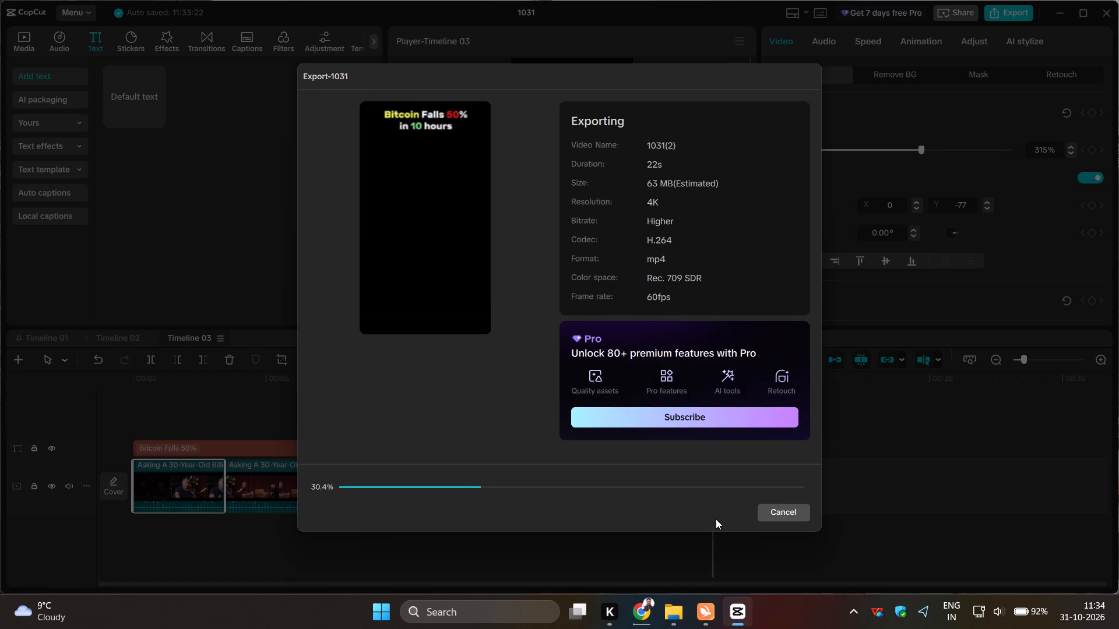
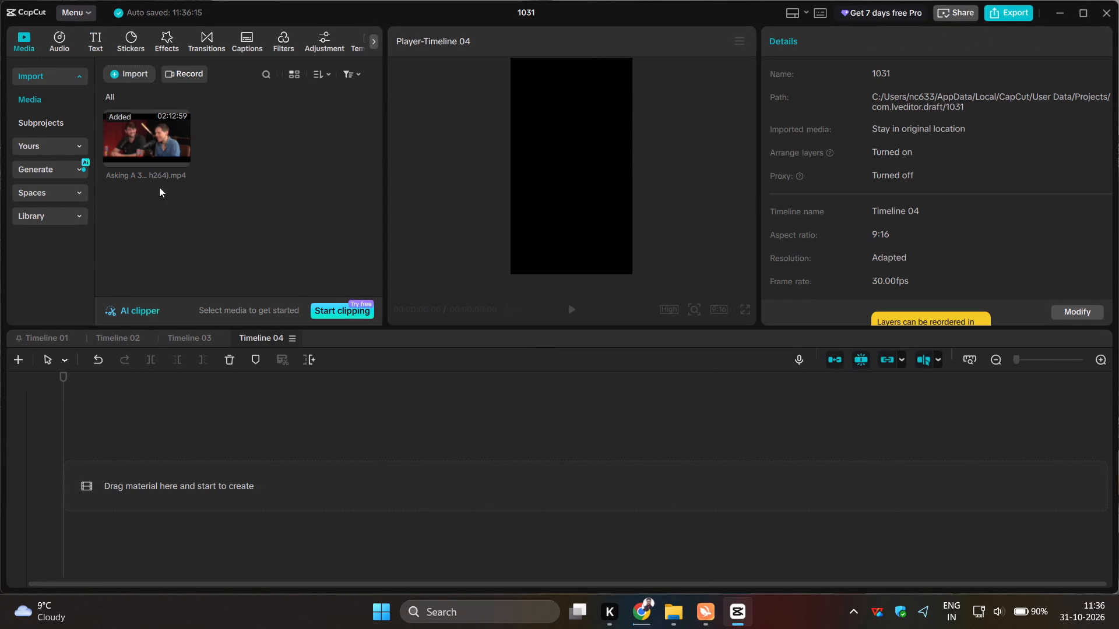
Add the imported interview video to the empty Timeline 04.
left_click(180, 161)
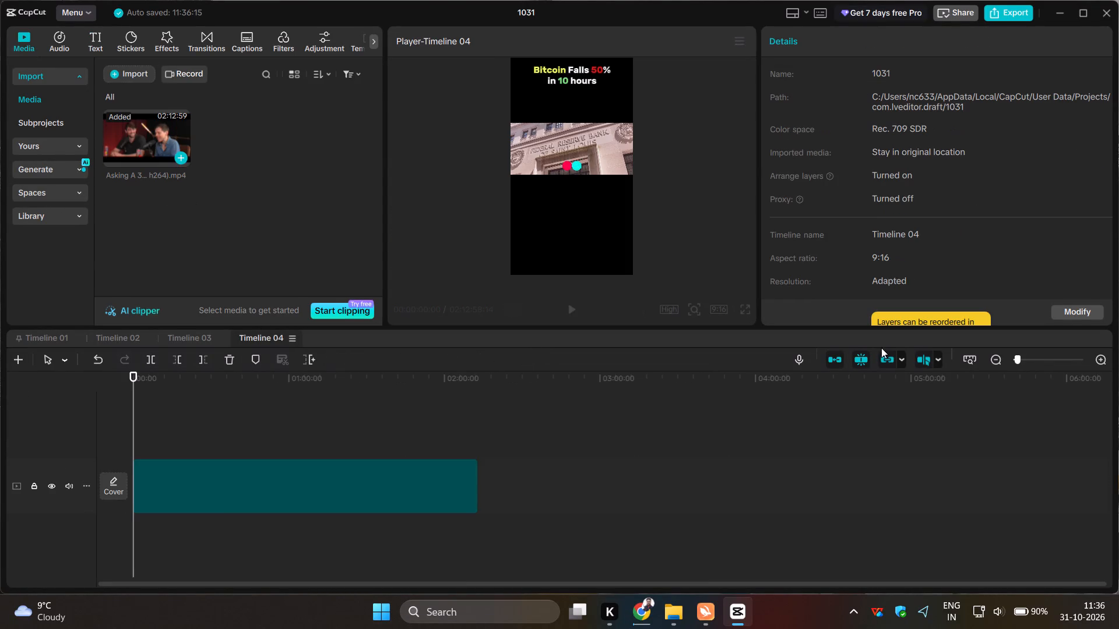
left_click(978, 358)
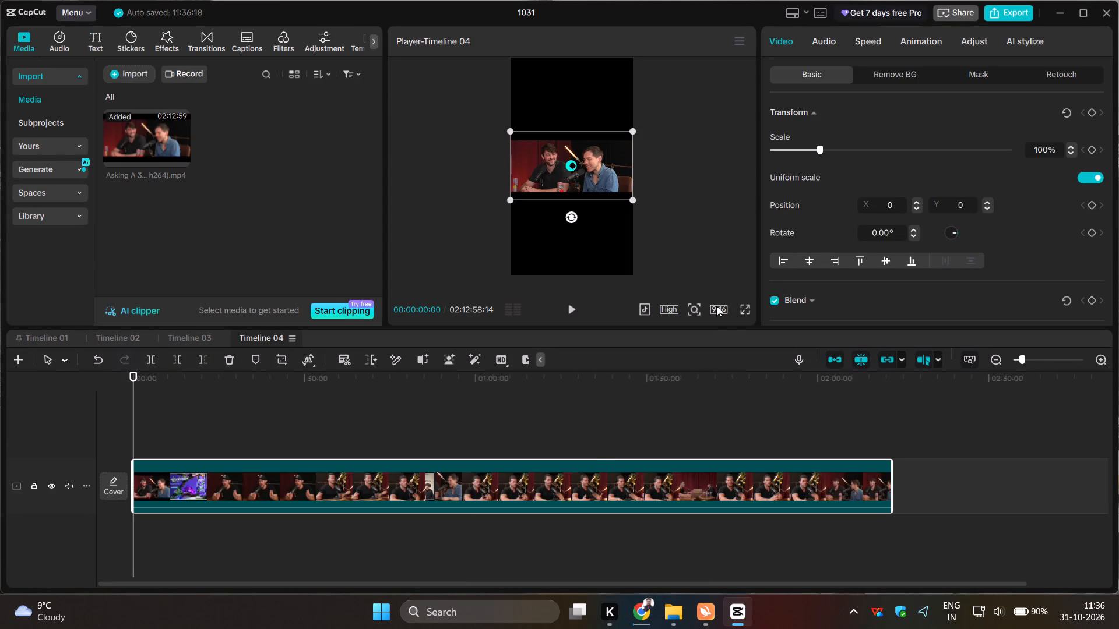
Change the aspect ratio of Timeline 04 to 16:9.
left_click(716, 305)
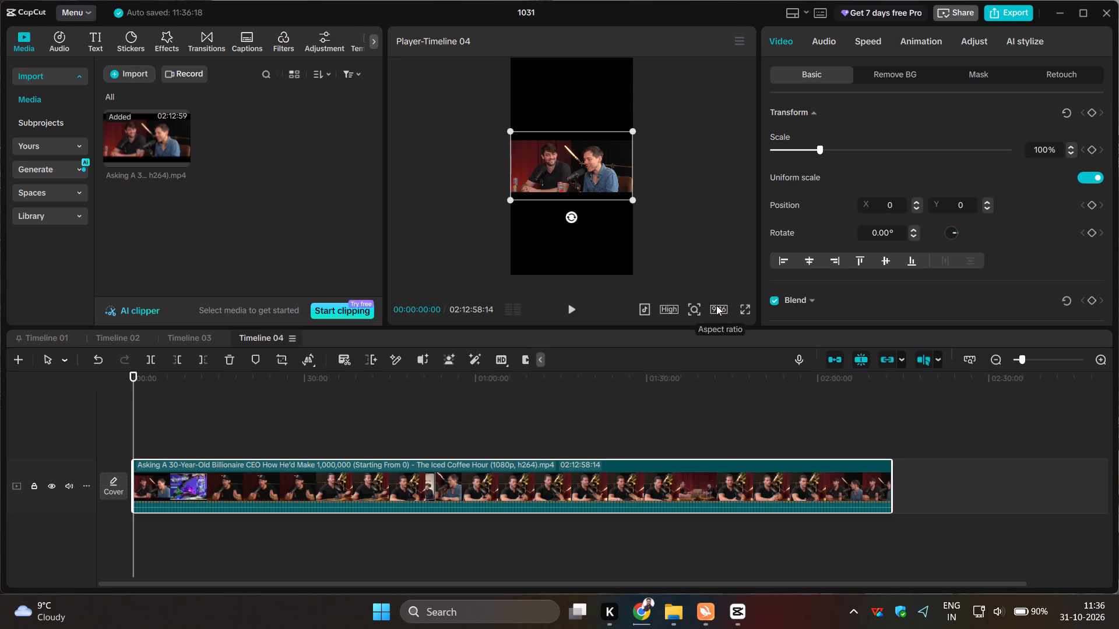
left_click(749, 359)
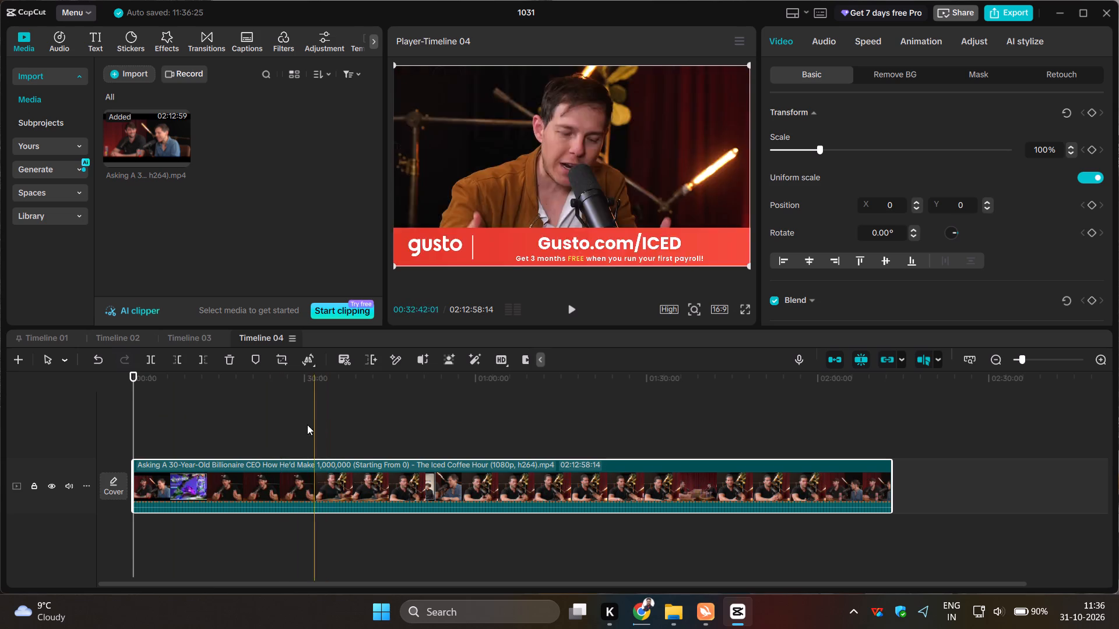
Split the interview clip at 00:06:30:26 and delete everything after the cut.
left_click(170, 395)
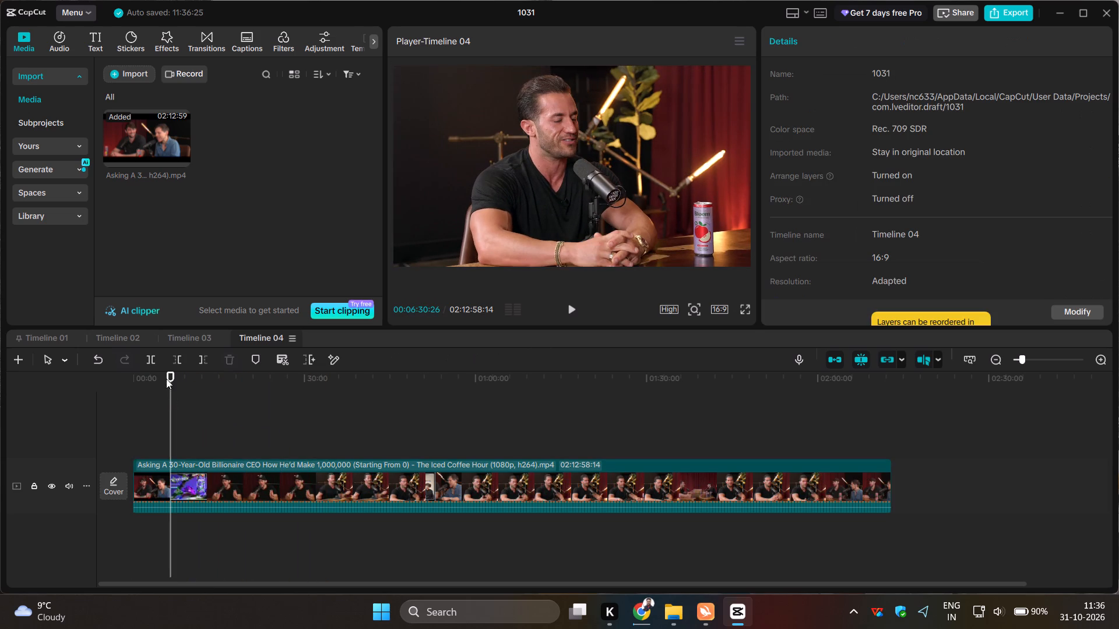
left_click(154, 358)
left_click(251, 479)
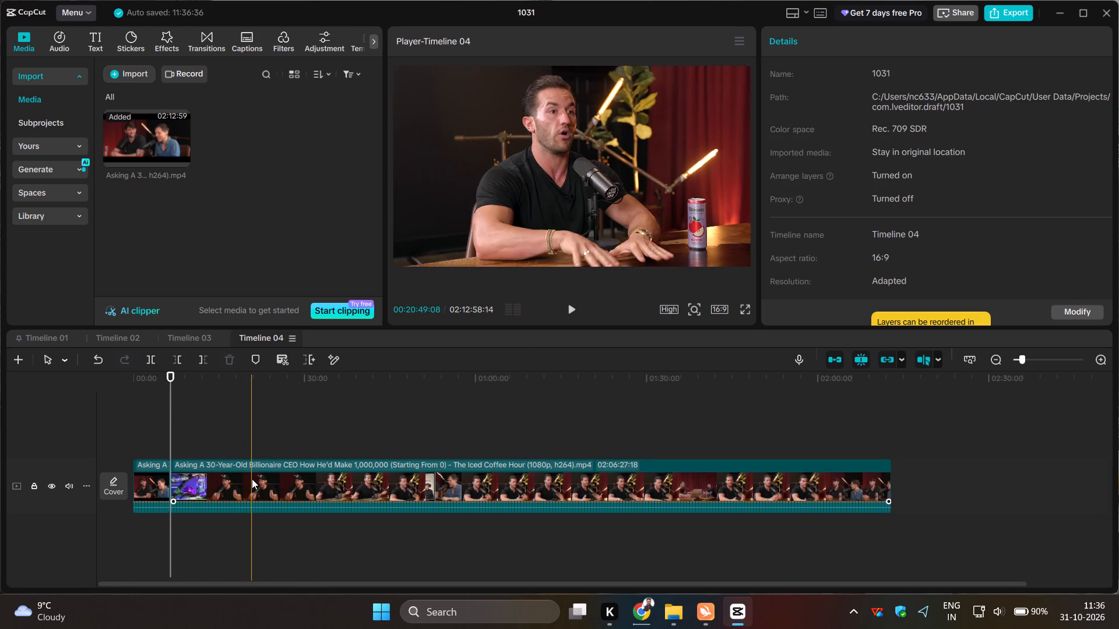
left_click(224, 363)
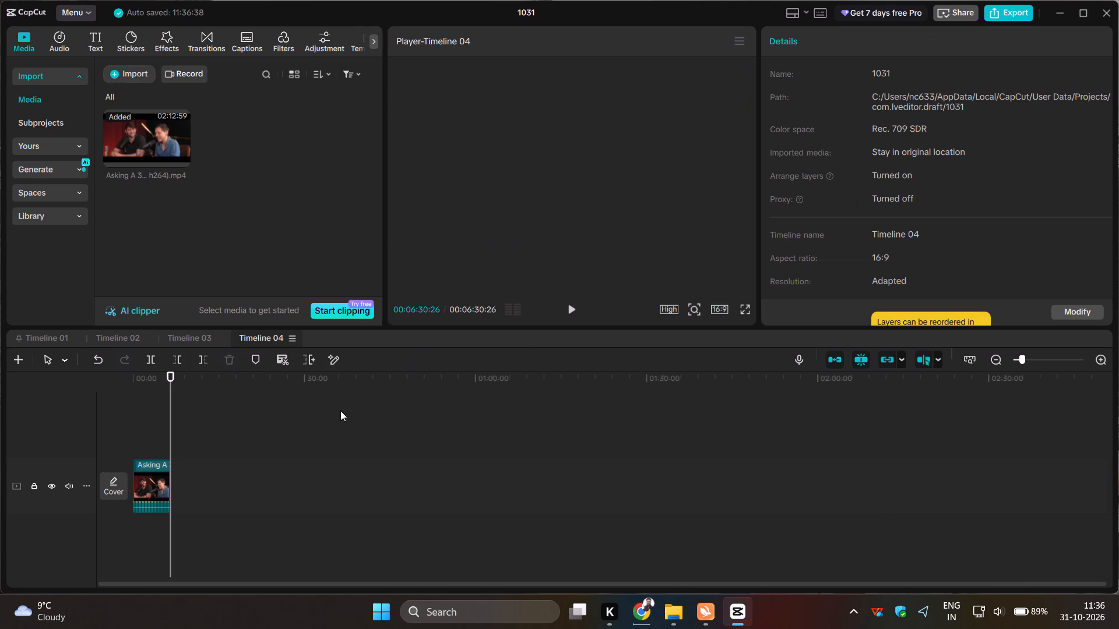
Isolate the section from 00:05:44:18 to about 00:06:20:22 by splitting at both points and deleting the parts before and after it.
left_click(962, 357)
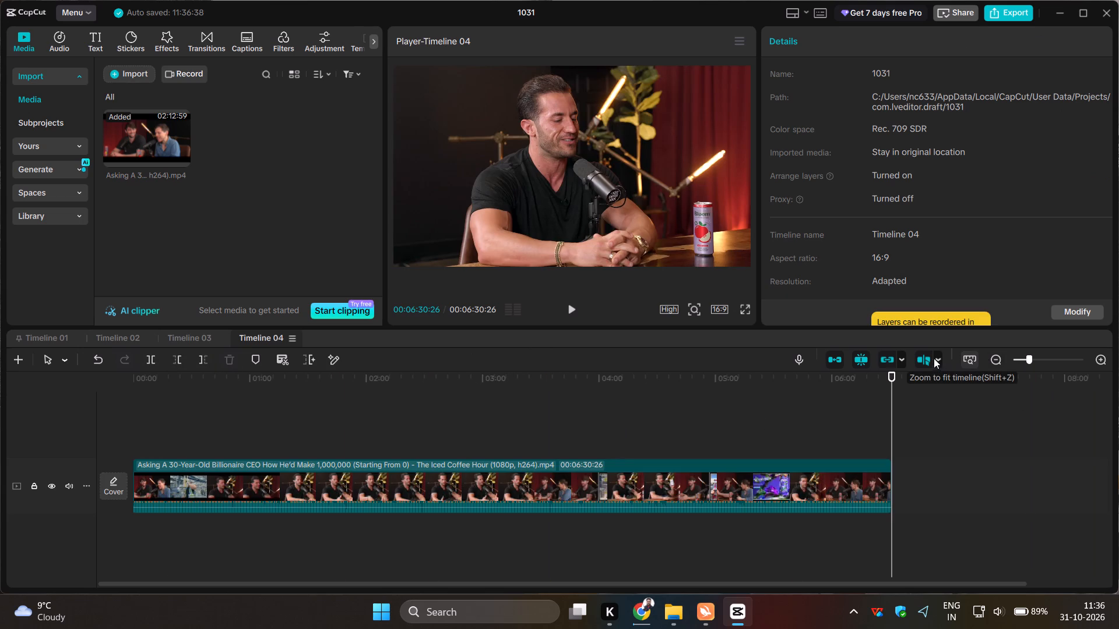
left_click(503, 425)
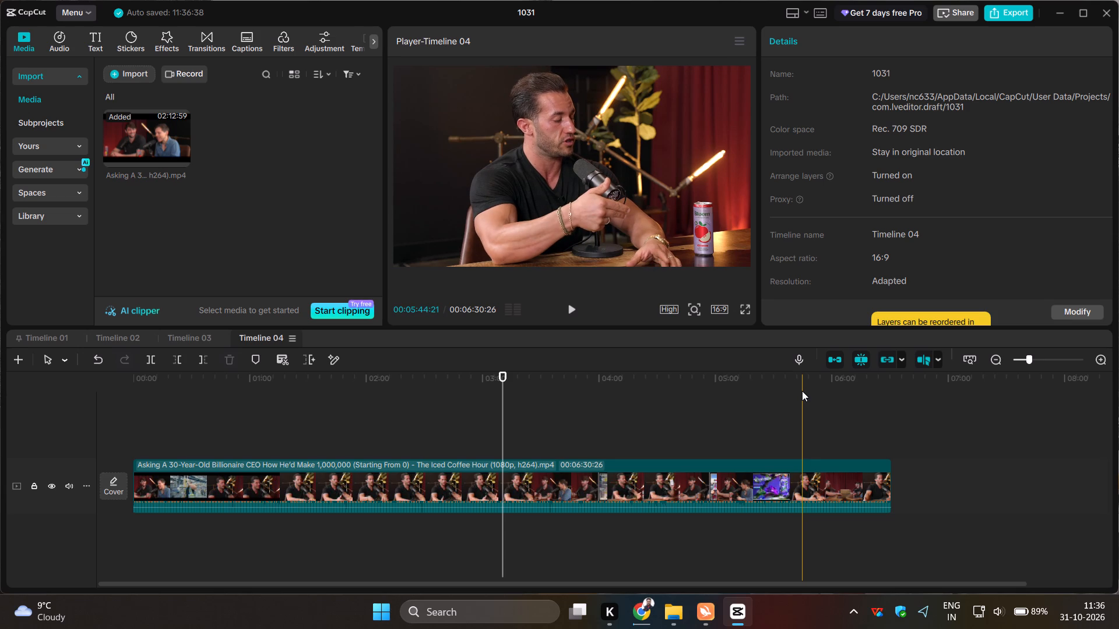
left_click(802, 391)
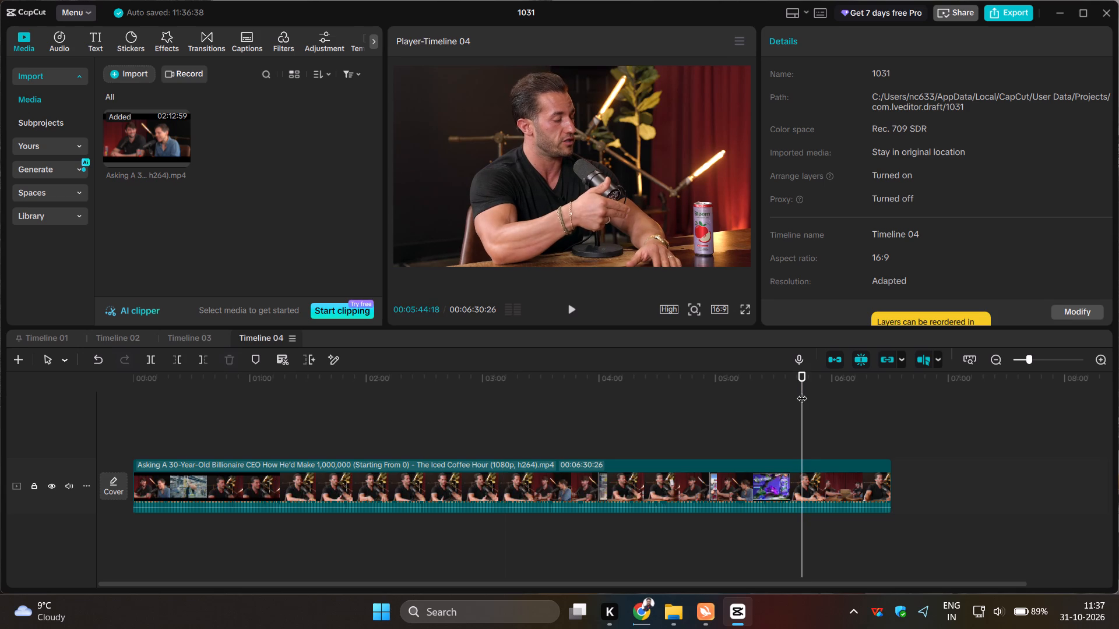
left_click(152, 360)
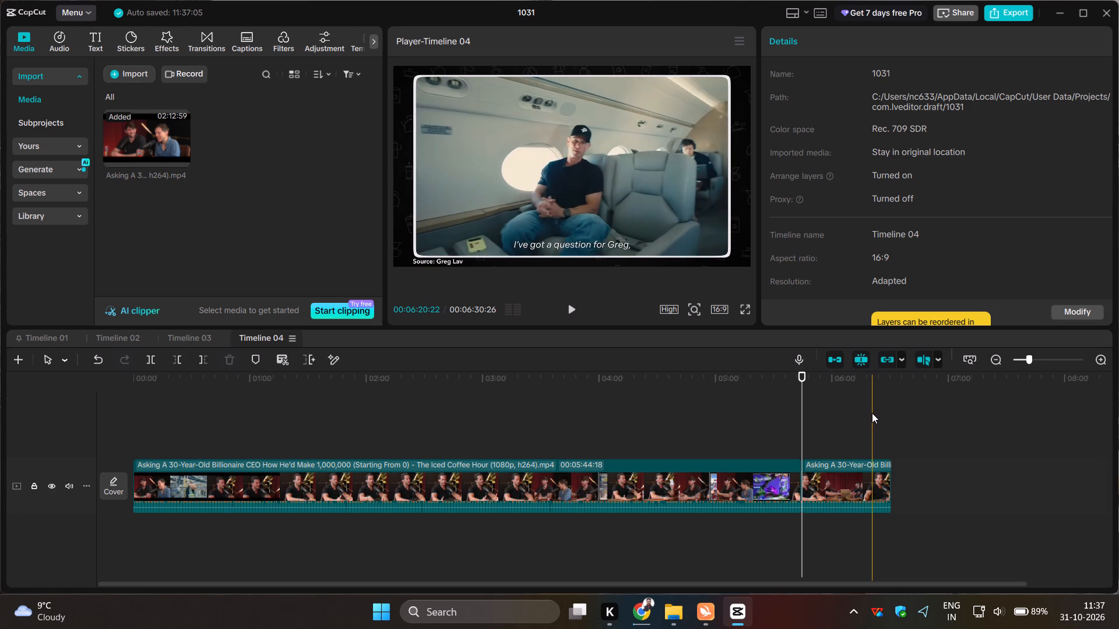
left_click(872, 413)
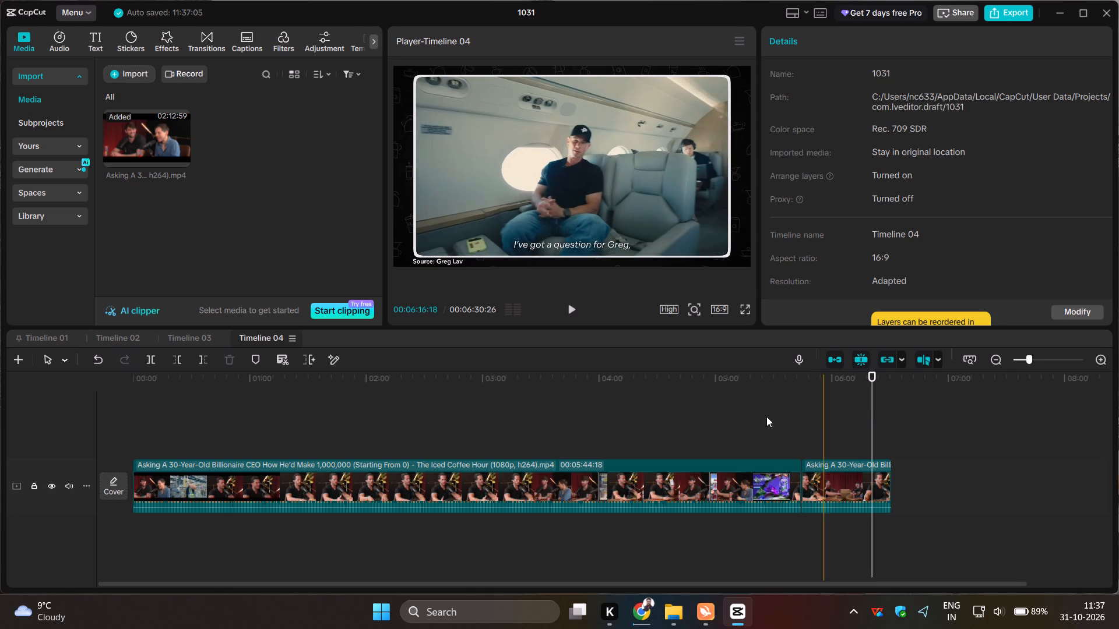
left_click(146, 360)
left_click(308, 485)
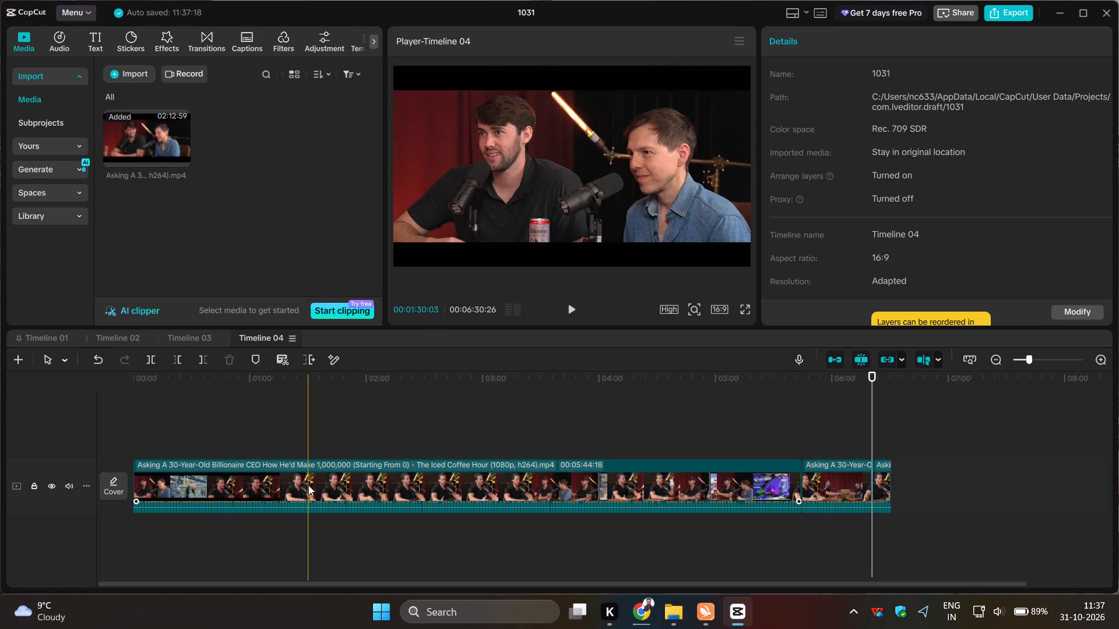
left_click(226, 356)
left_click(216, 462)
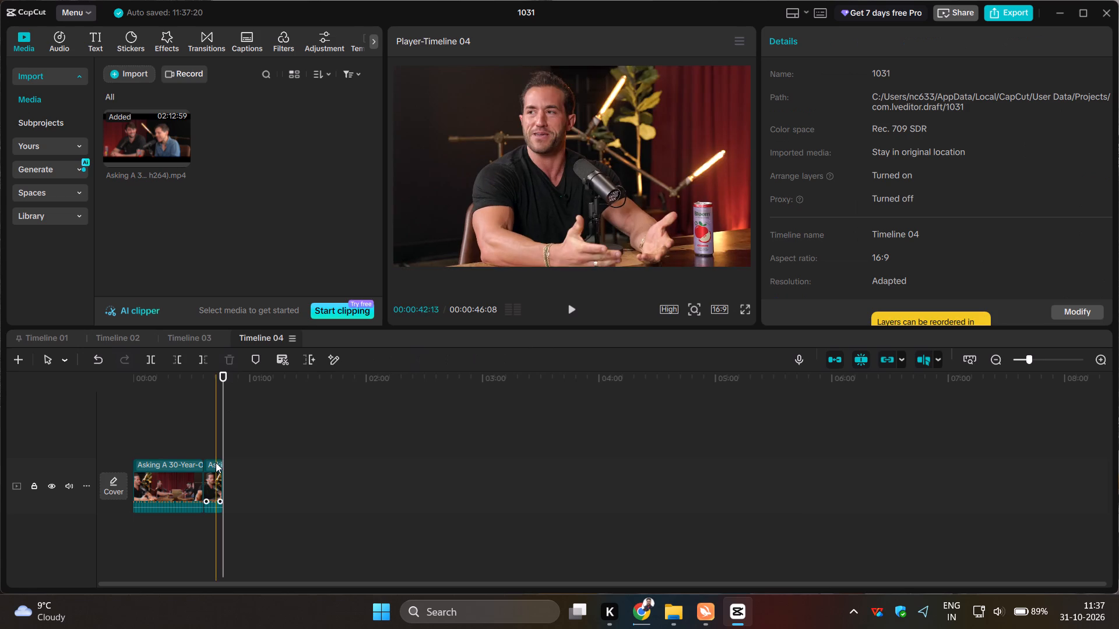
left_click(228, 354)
Play the trimmed interview clip from its start to review the whole section.
left_click(190, 421)
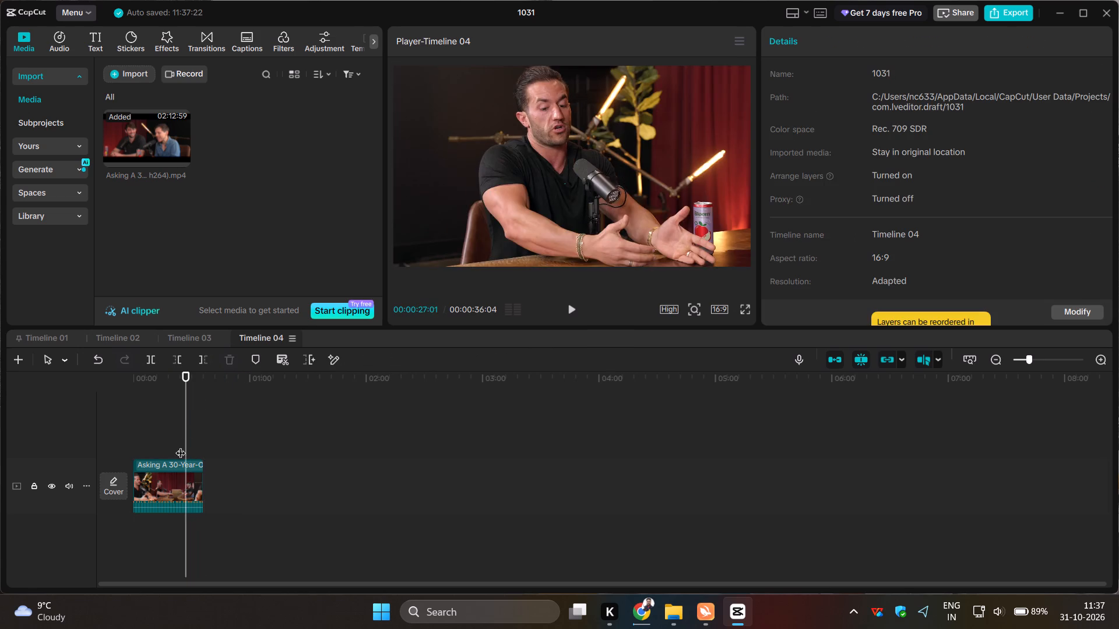
left_click(175, 465)
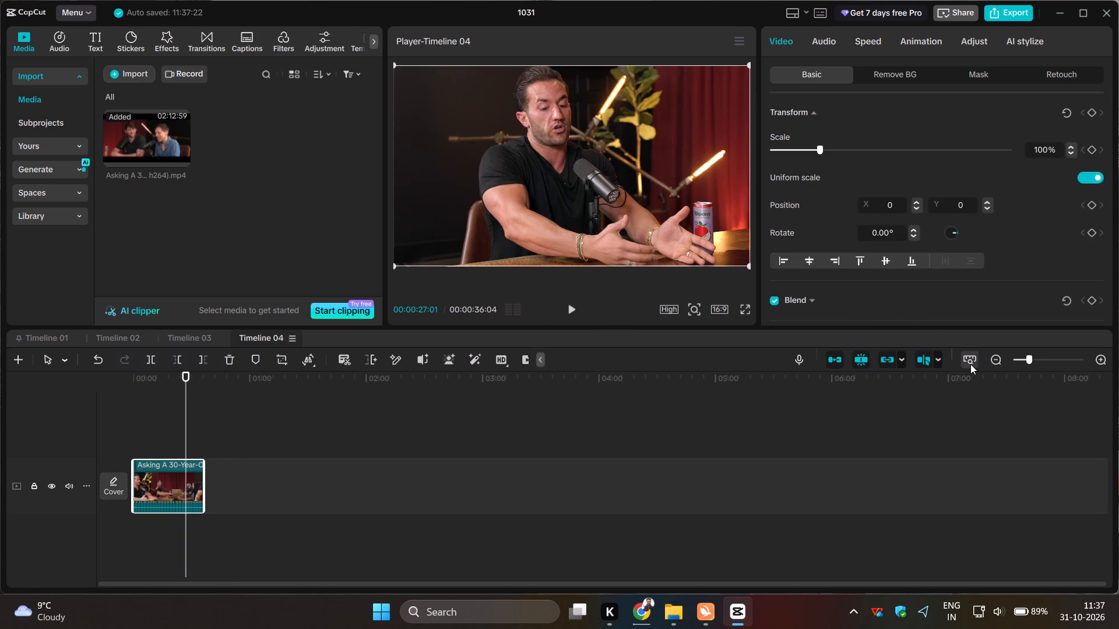
left_click(969, 363)
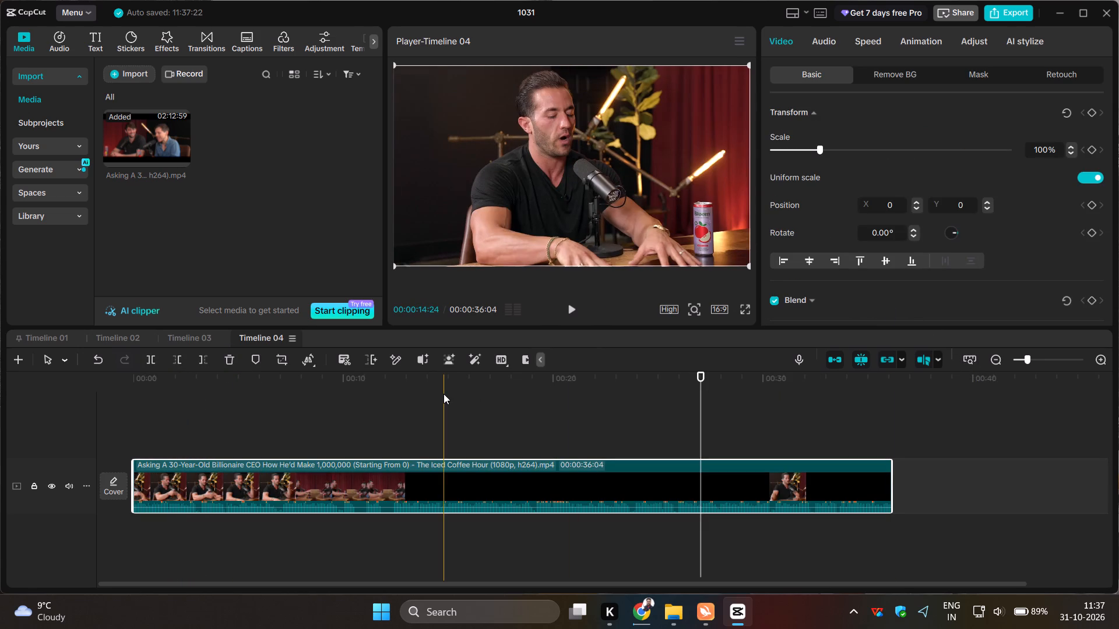
left_click(444, 394)
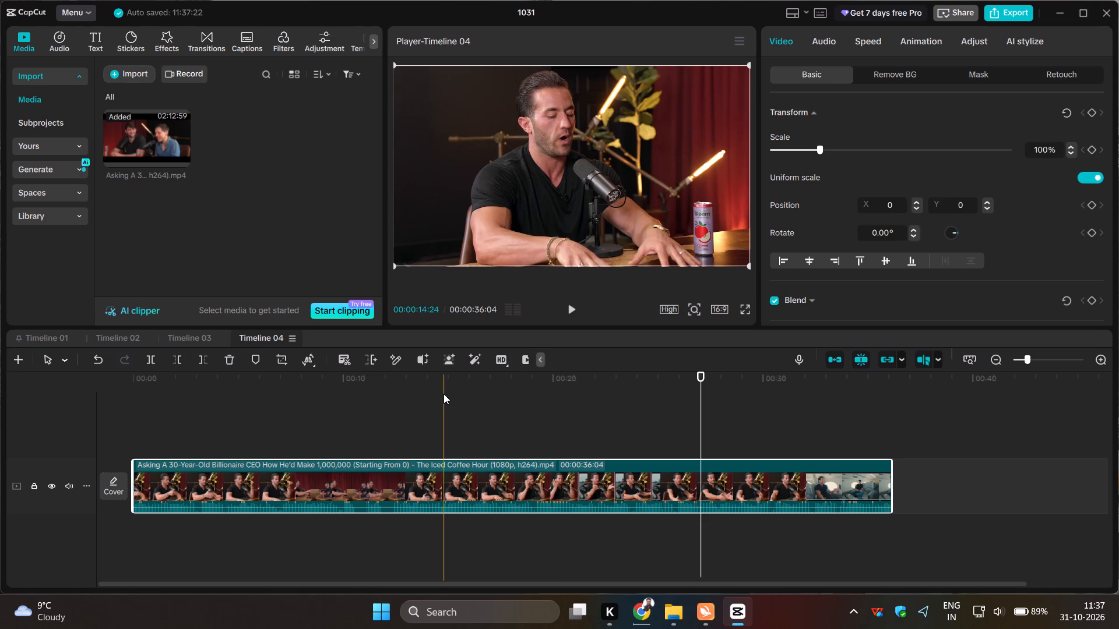
left_click_drag(444, 394, 105, 432)
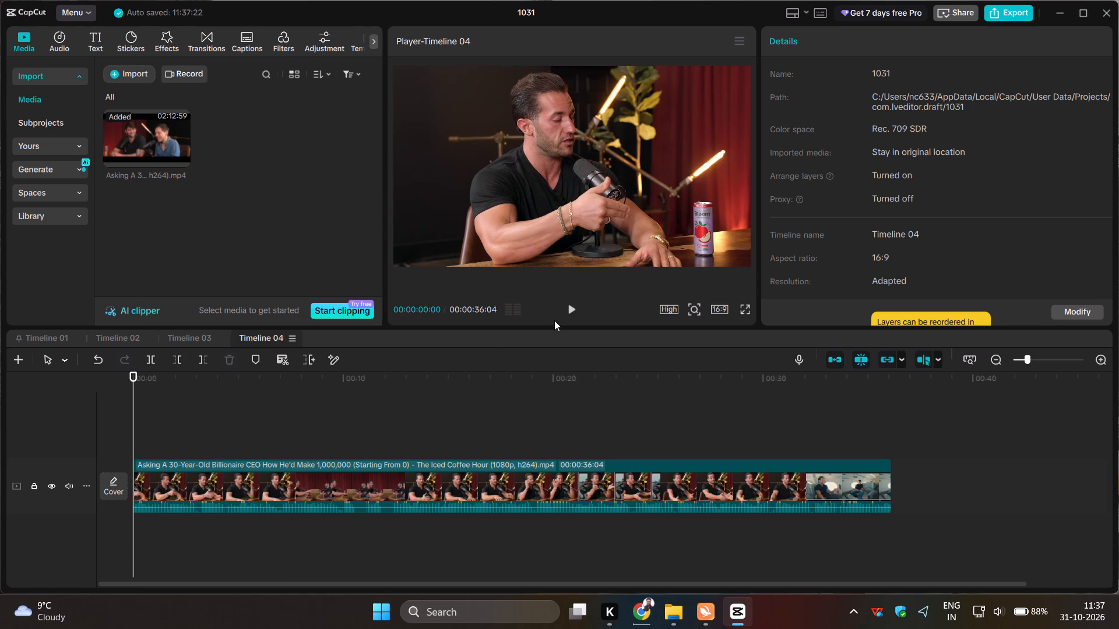
left_click(573, 310)
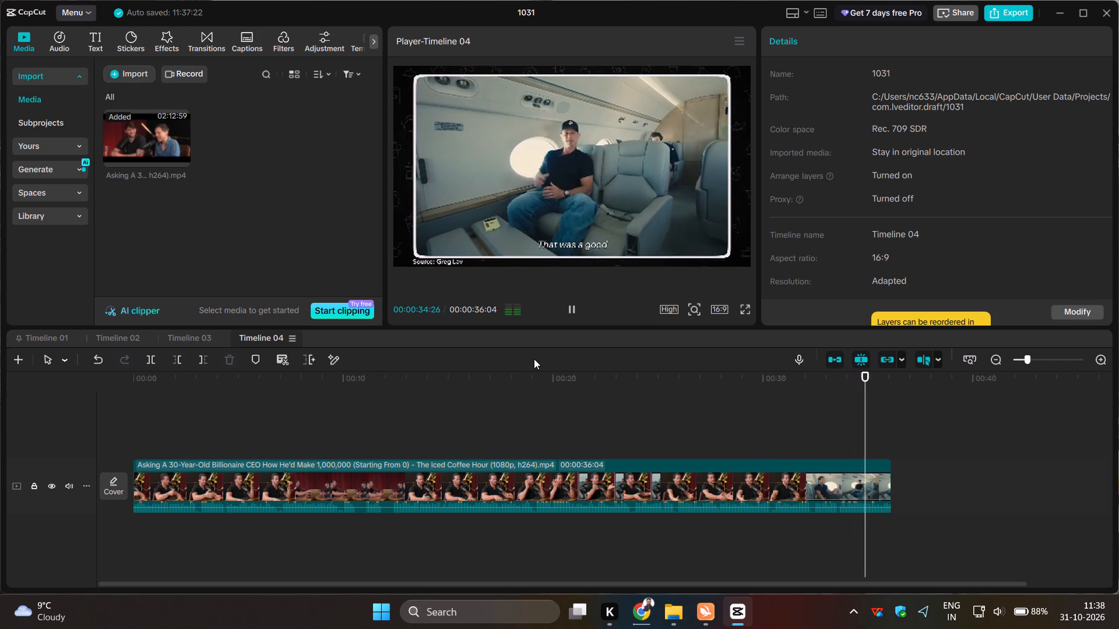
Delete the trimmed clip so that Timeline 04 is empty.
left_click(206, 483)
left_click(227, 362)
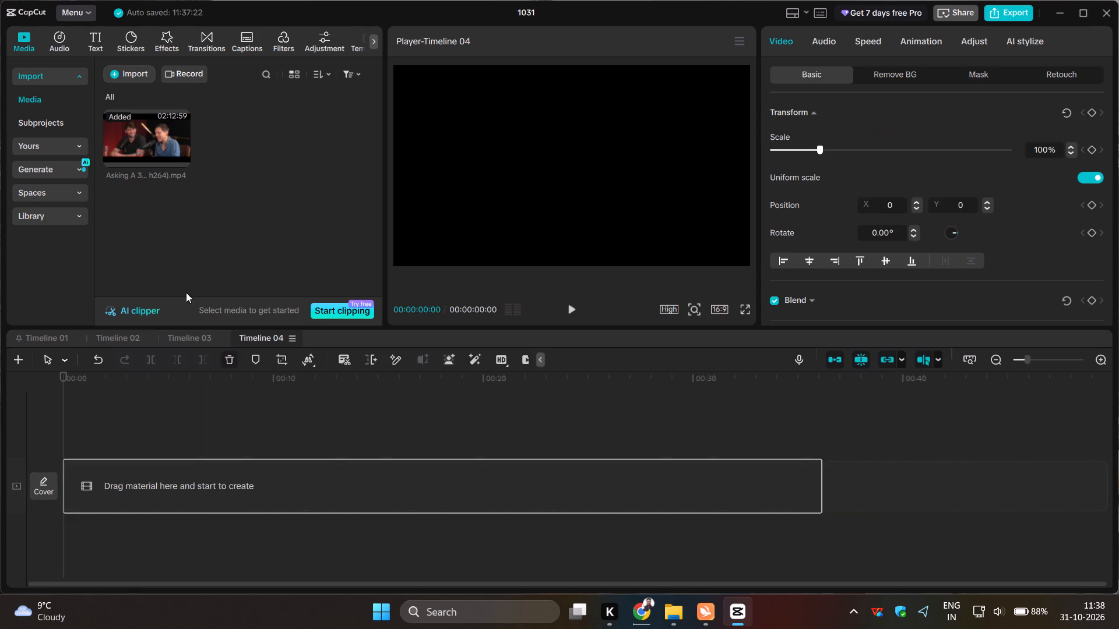
Add the full-length interview video to Timeline 04 again and fit it in the timeline view.
left_click(182, 159)
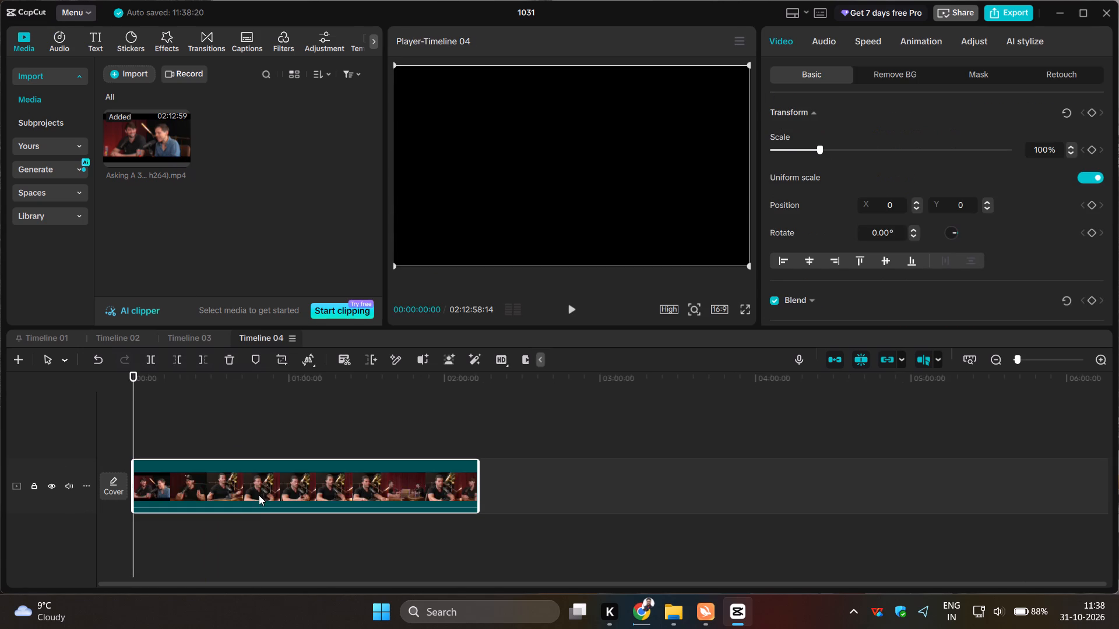
left_click(969, 353)
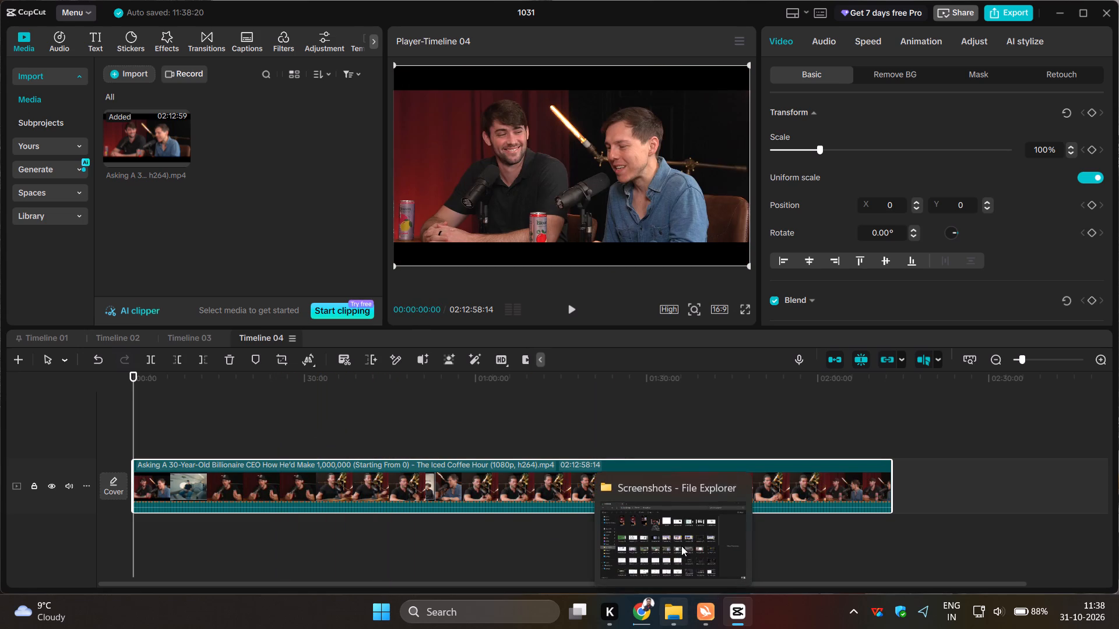
Close the Screenshots File Explorer window running in the background.
left_click(743, 483)
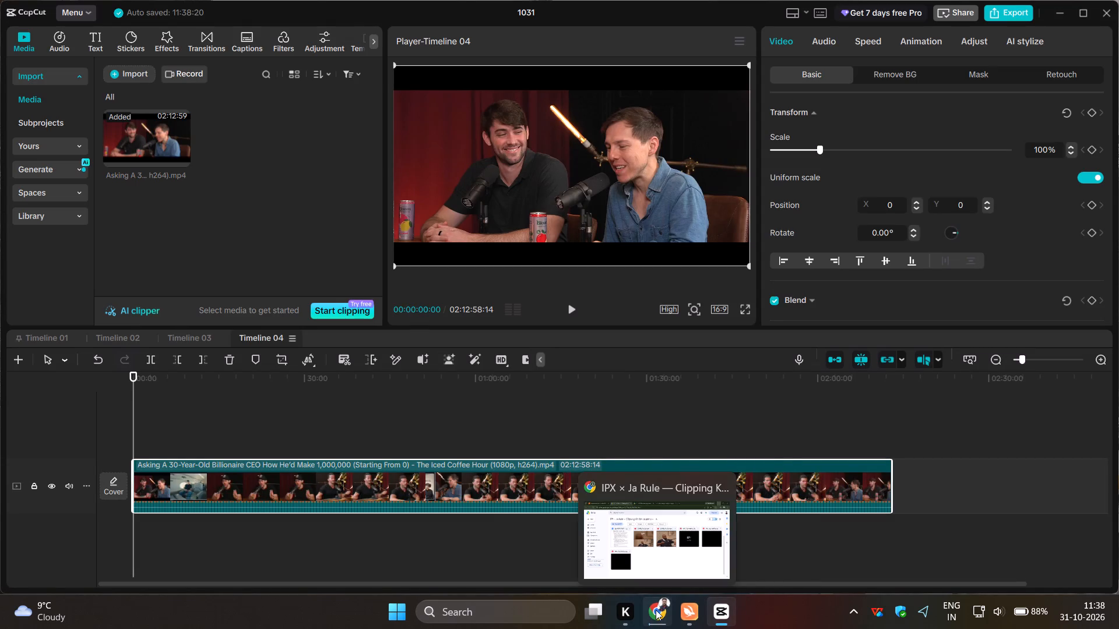
Switch to Chrome and exit the browser, abandoning its running download.
left_click(691, 522)
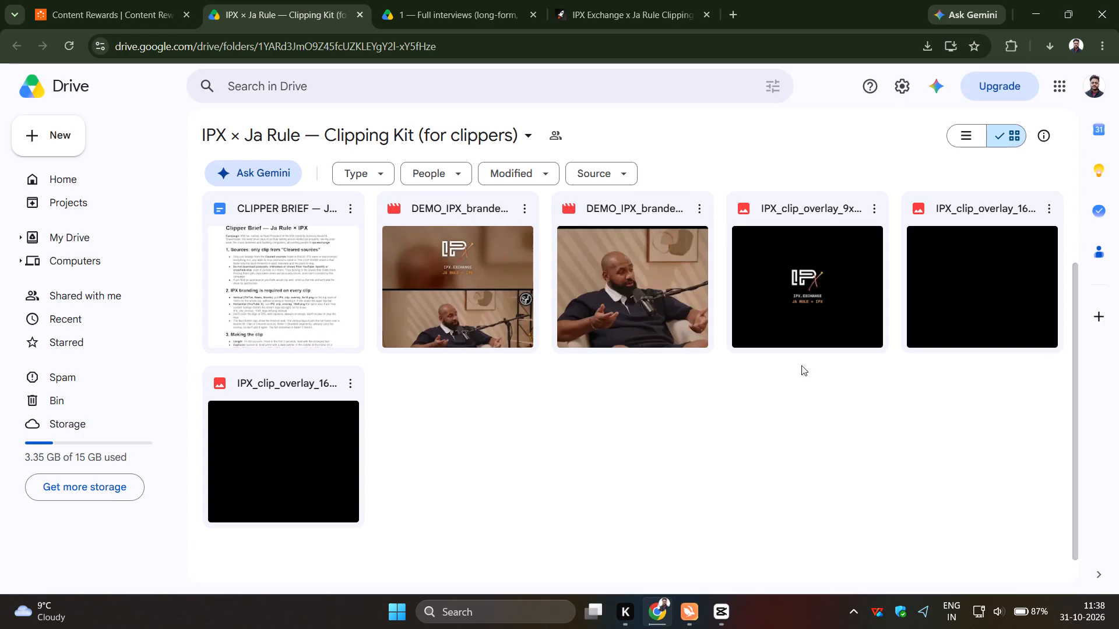
left_click(1100, 14)
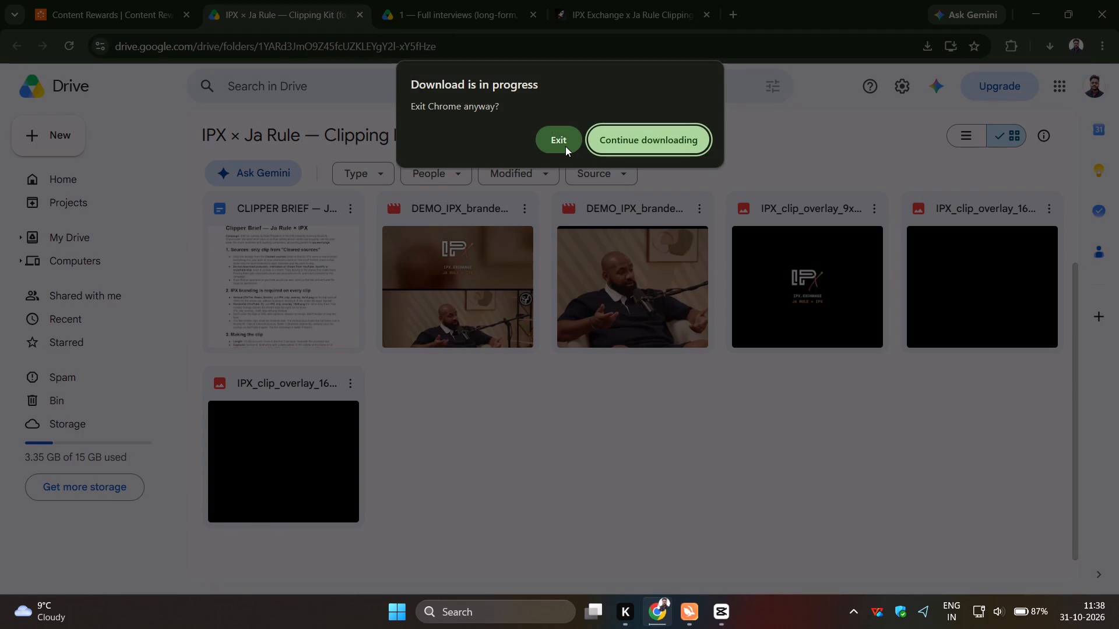
left_click(565, 146)
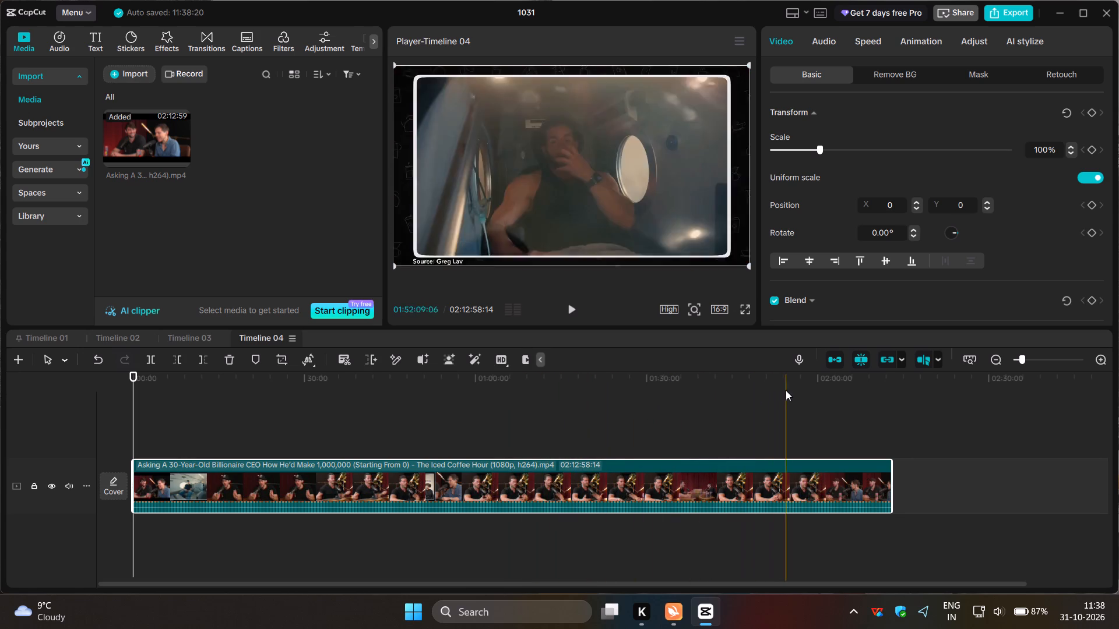
Split the interview clip at 01:47:01:03 on Timeline 04.
left_click(744, 392)
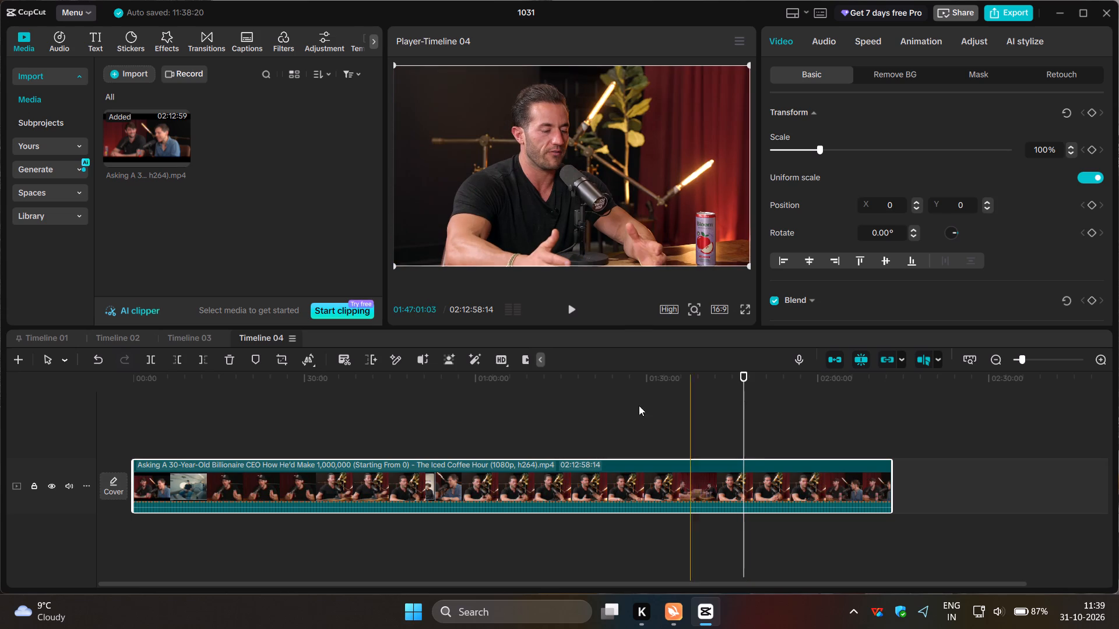
left_click(153, 363)
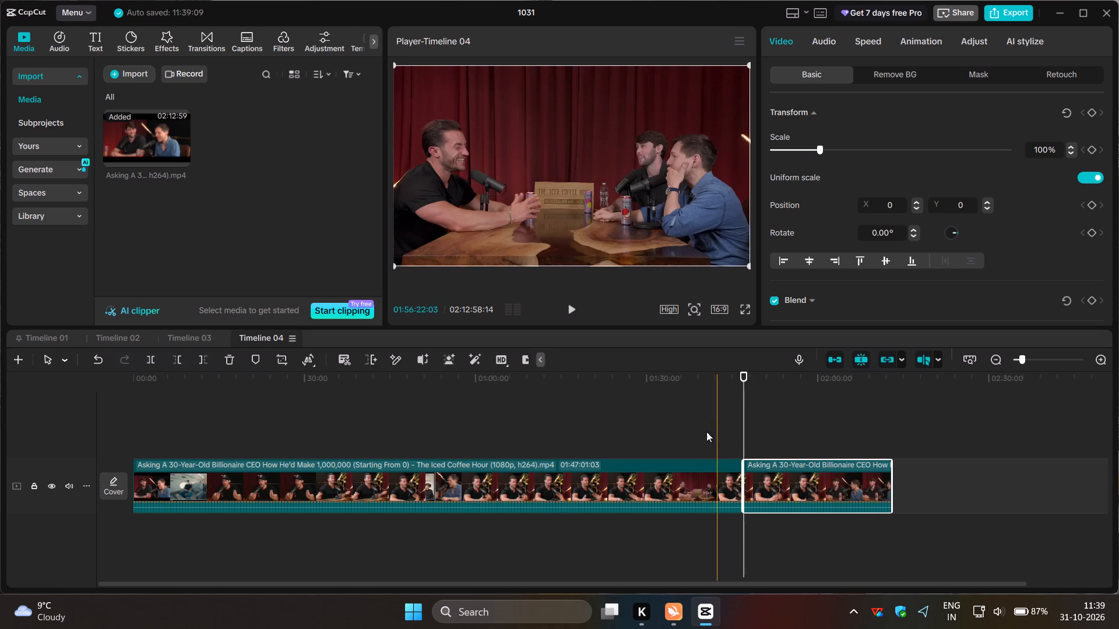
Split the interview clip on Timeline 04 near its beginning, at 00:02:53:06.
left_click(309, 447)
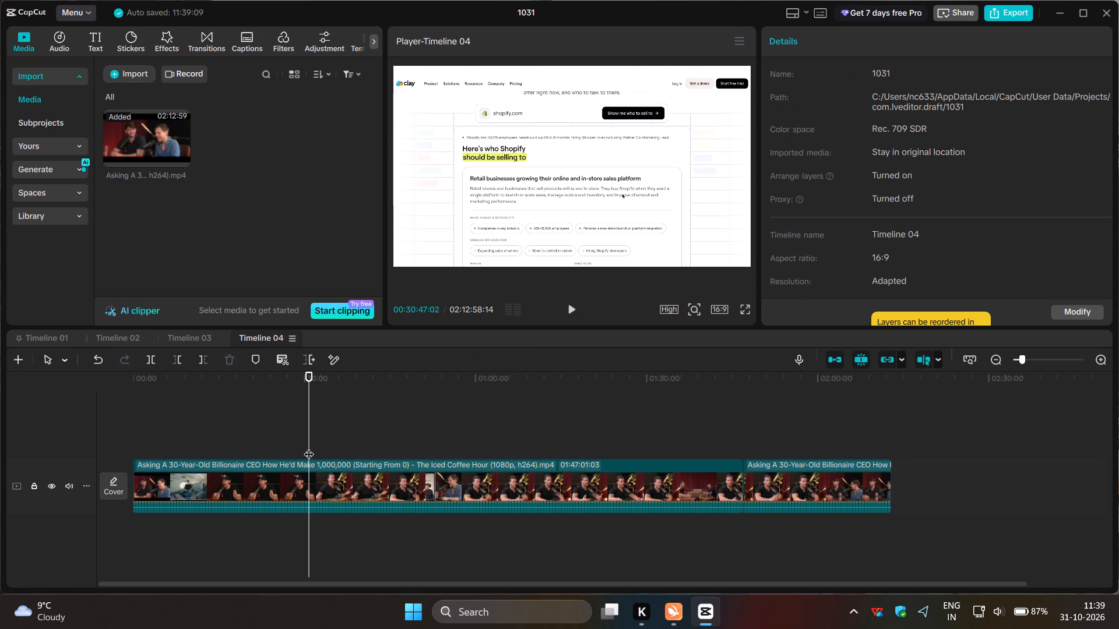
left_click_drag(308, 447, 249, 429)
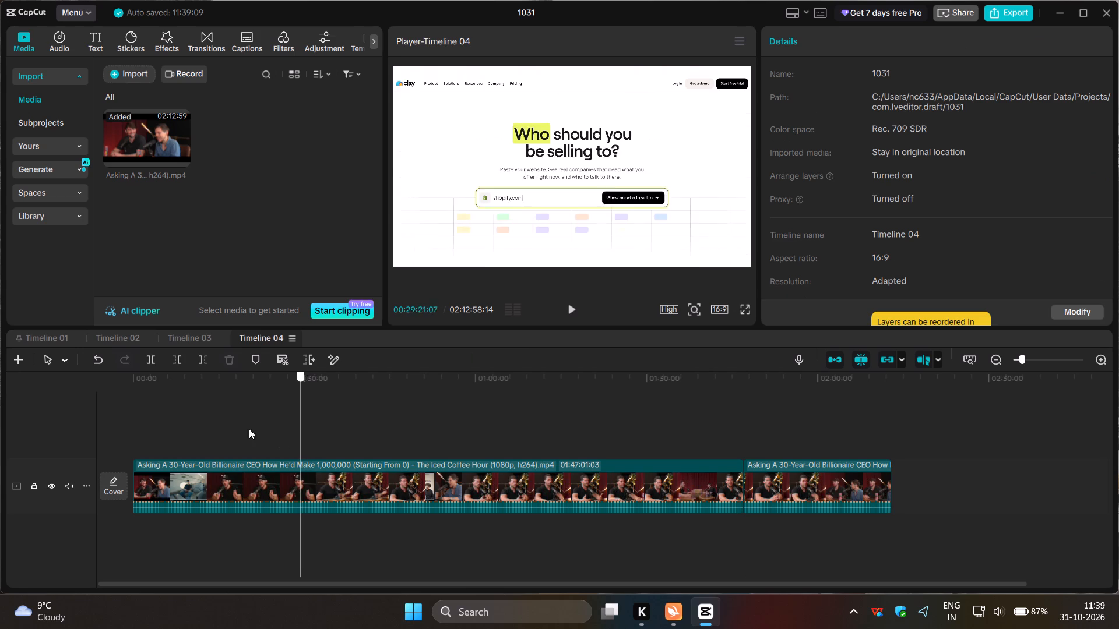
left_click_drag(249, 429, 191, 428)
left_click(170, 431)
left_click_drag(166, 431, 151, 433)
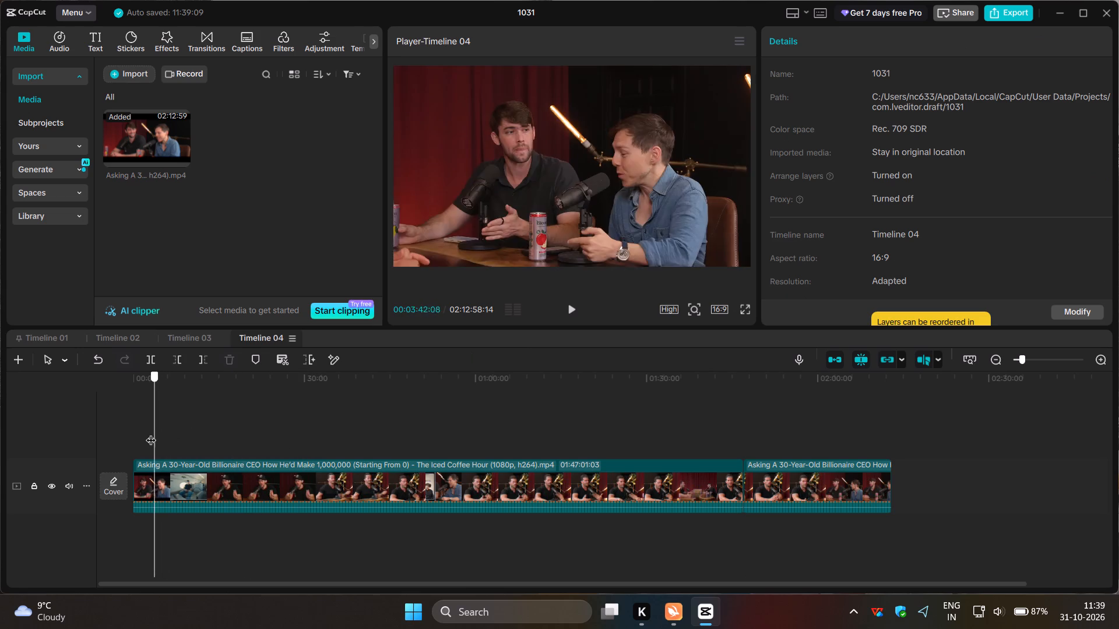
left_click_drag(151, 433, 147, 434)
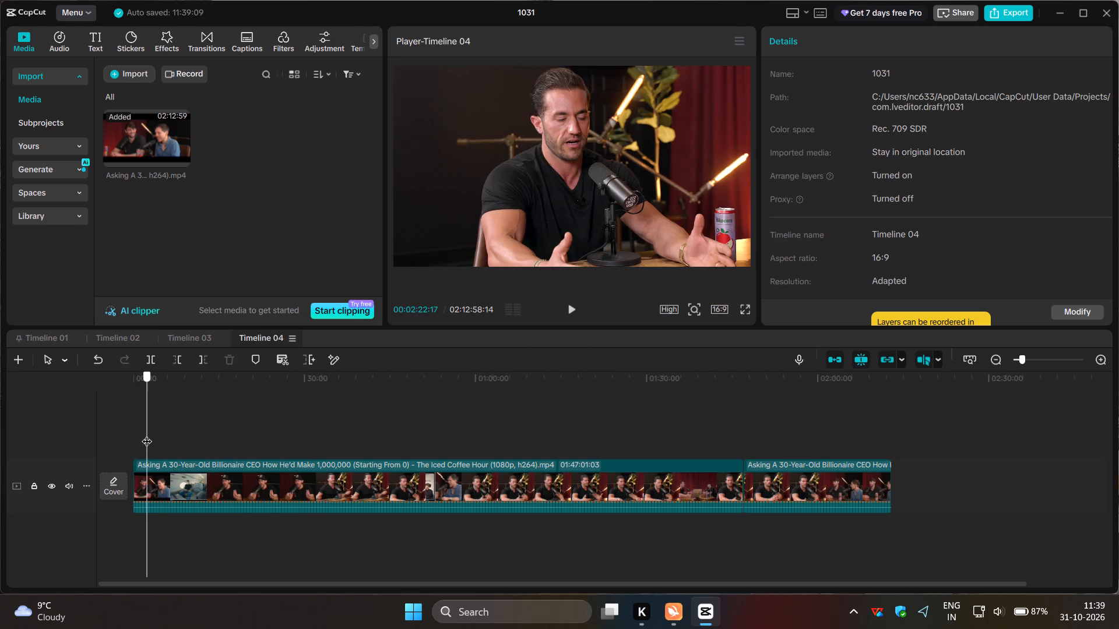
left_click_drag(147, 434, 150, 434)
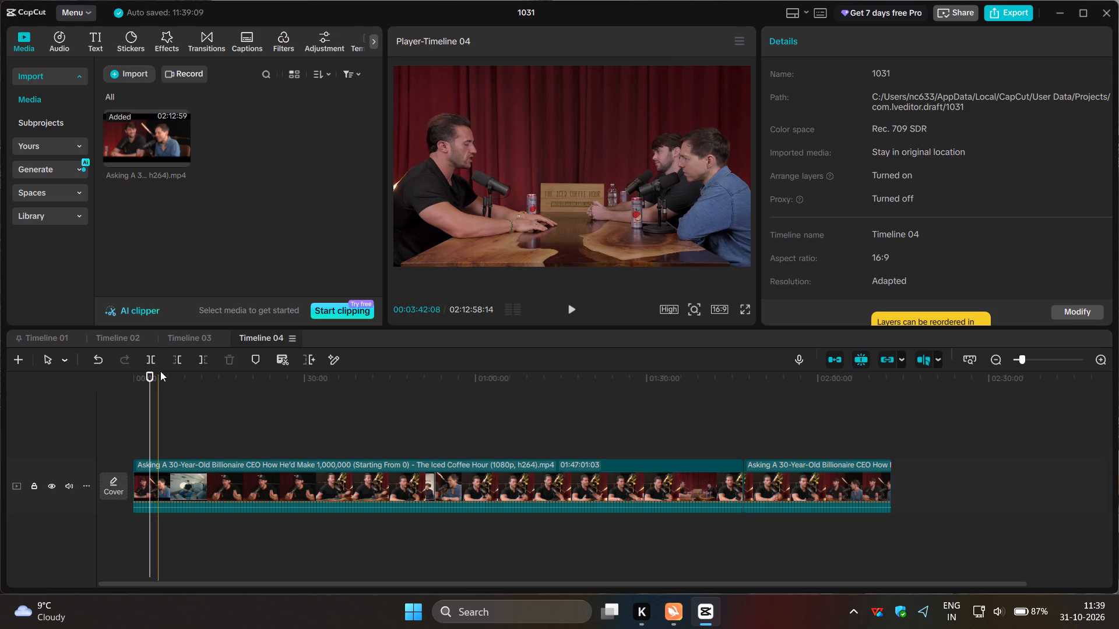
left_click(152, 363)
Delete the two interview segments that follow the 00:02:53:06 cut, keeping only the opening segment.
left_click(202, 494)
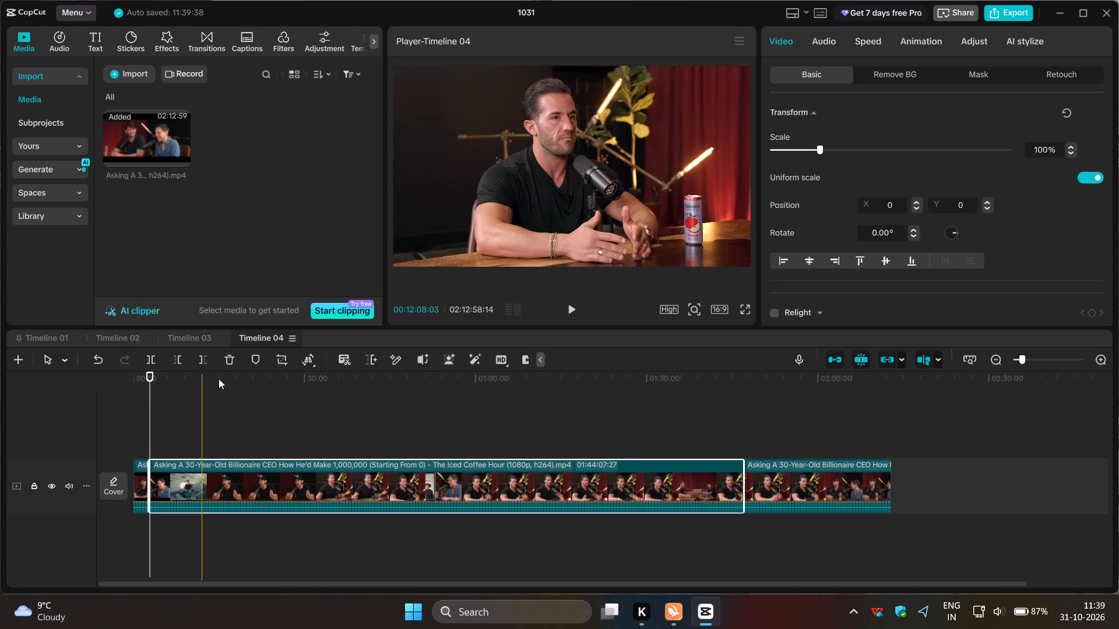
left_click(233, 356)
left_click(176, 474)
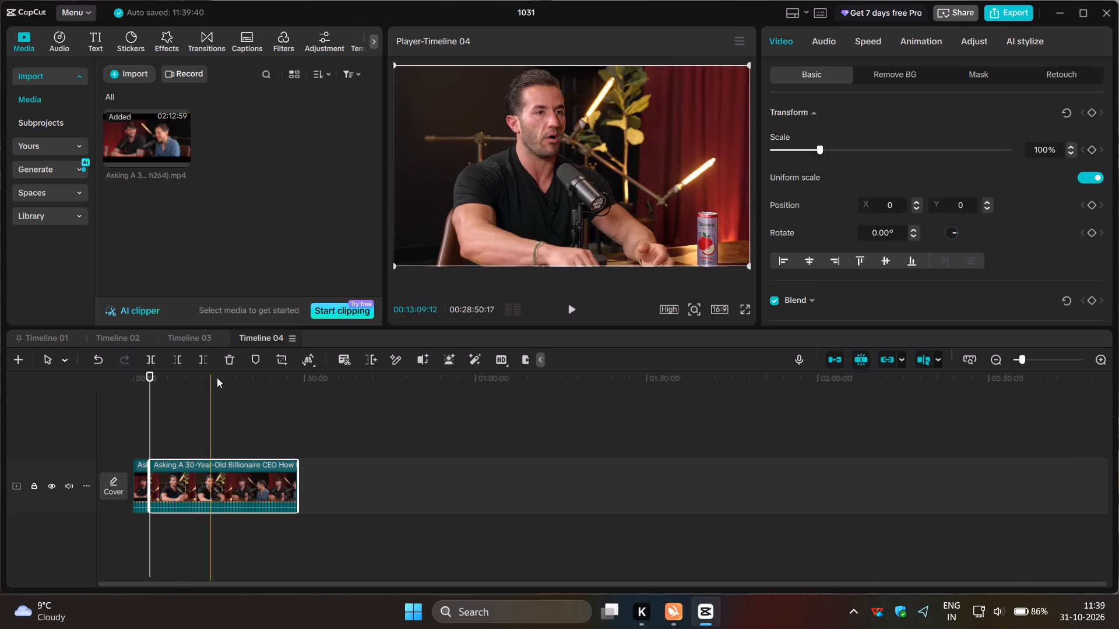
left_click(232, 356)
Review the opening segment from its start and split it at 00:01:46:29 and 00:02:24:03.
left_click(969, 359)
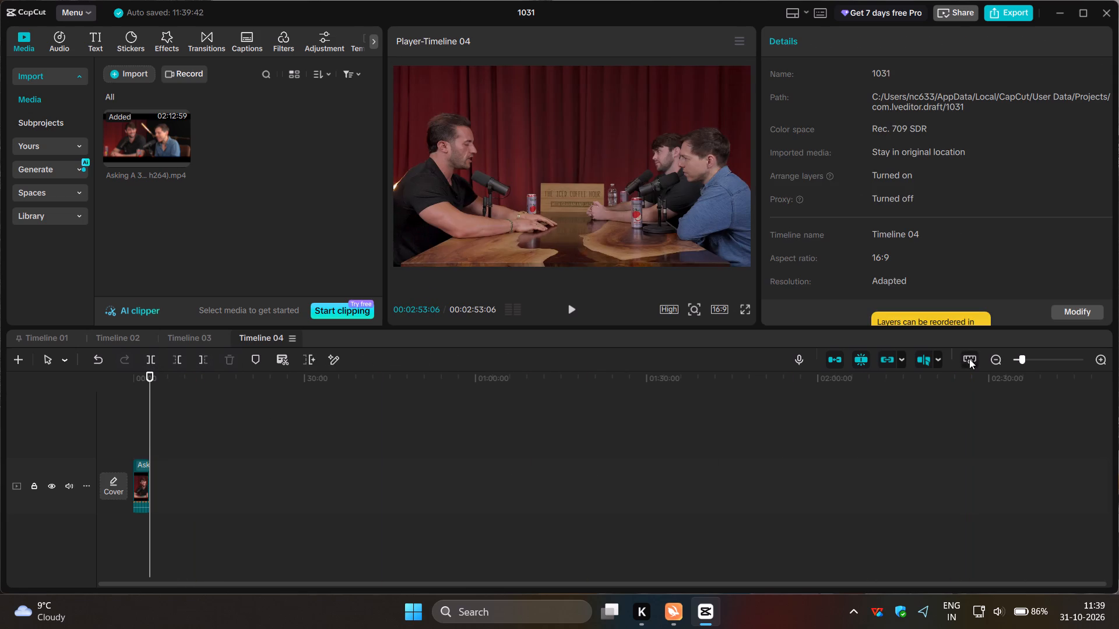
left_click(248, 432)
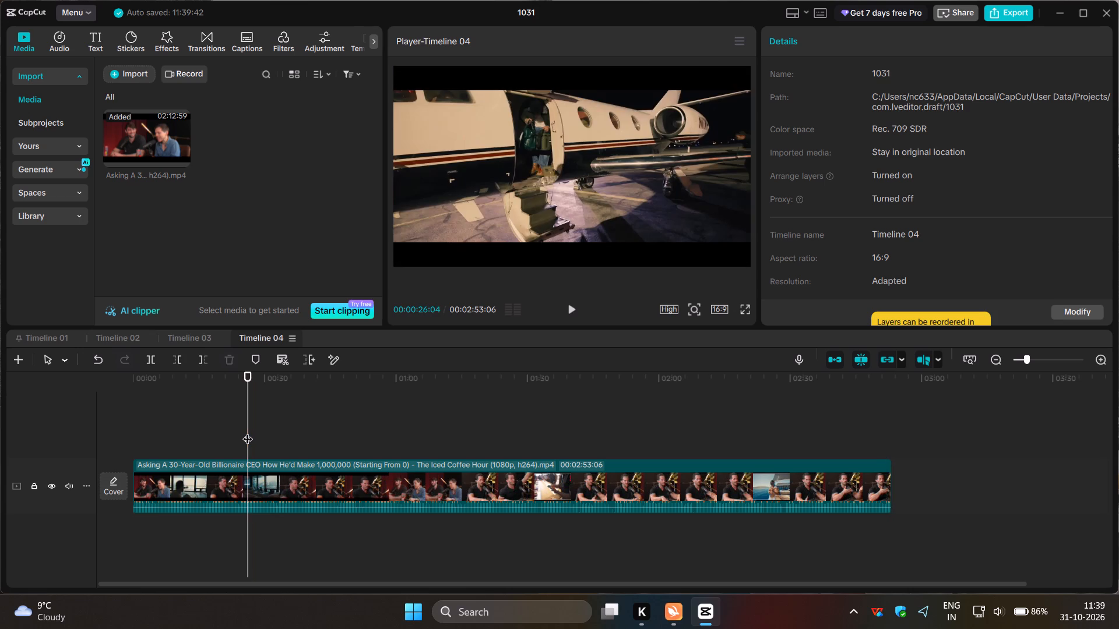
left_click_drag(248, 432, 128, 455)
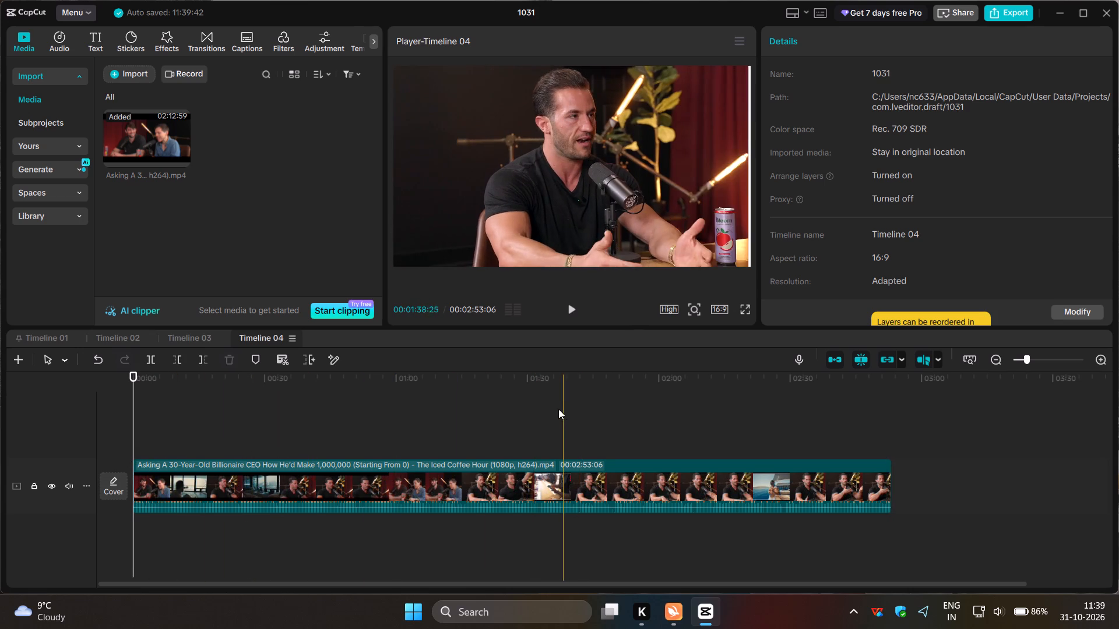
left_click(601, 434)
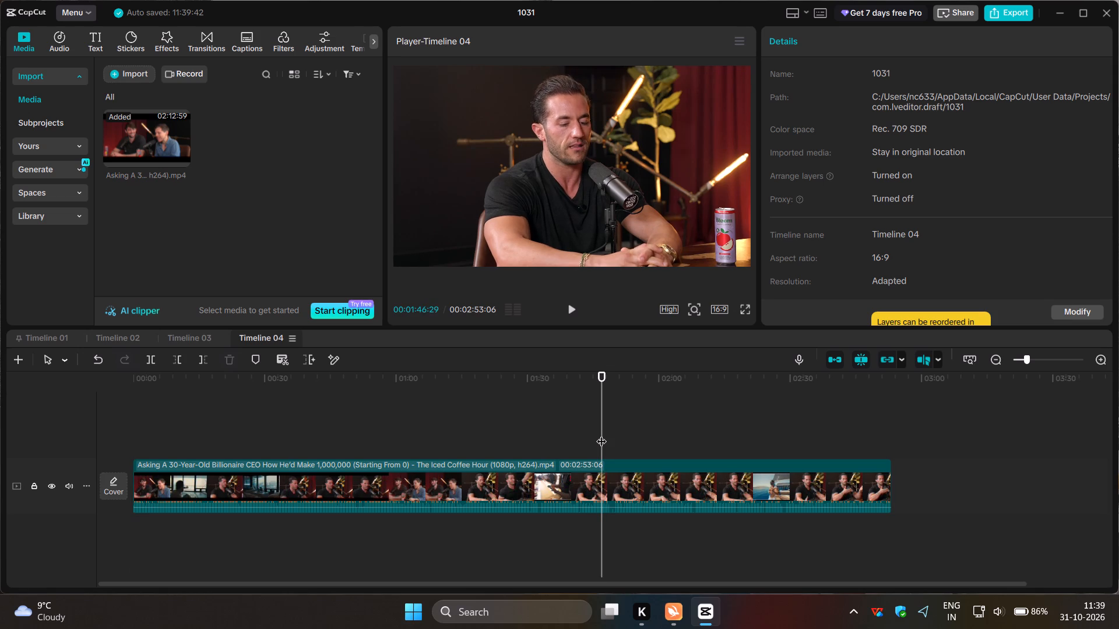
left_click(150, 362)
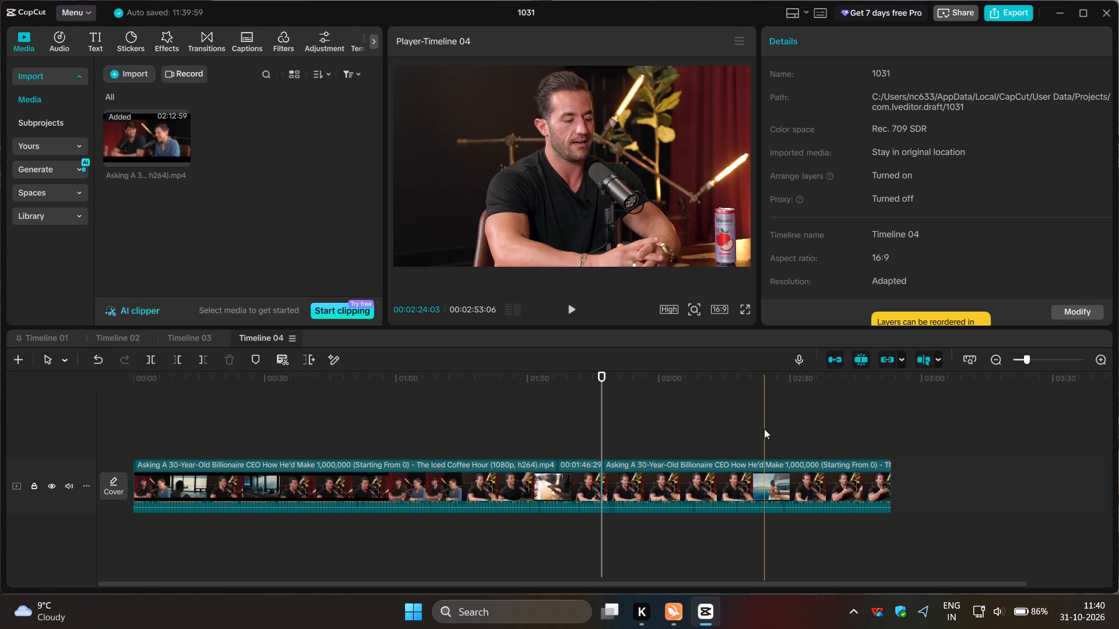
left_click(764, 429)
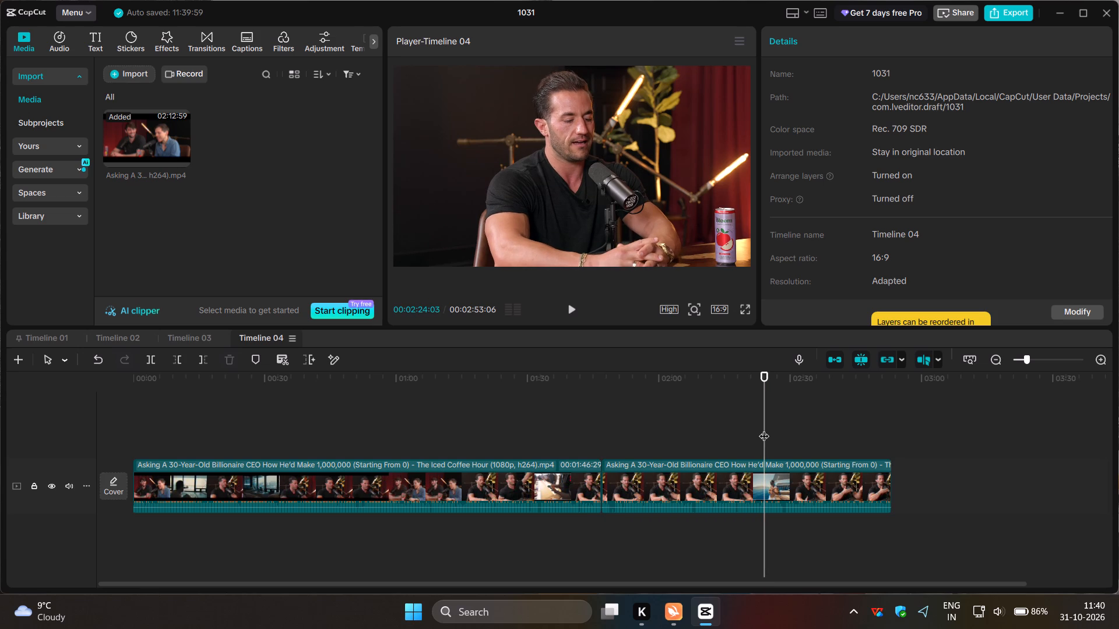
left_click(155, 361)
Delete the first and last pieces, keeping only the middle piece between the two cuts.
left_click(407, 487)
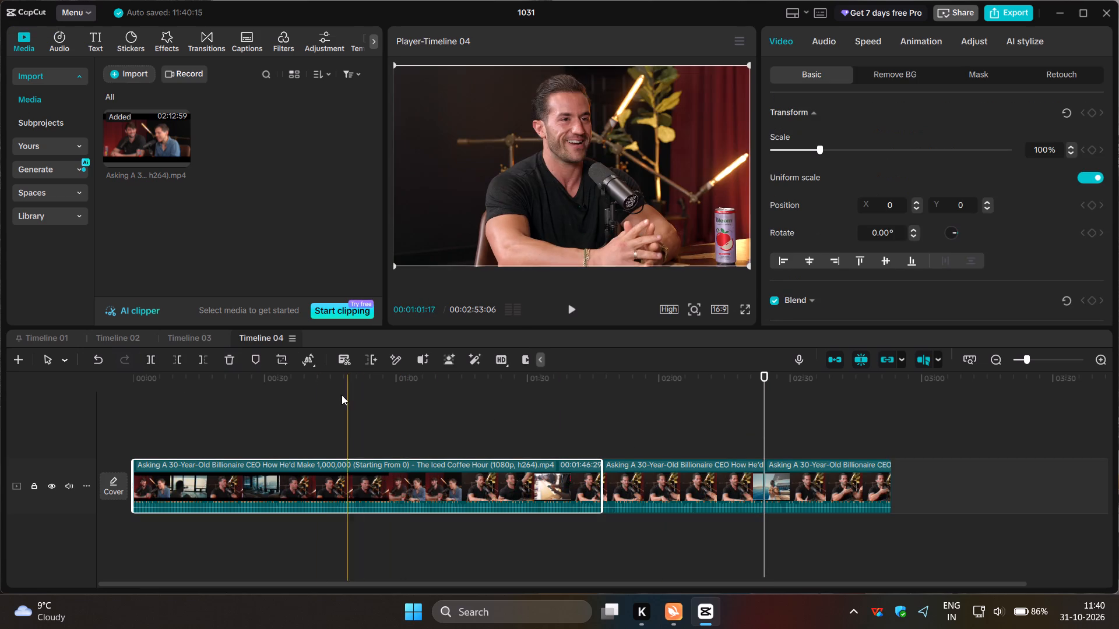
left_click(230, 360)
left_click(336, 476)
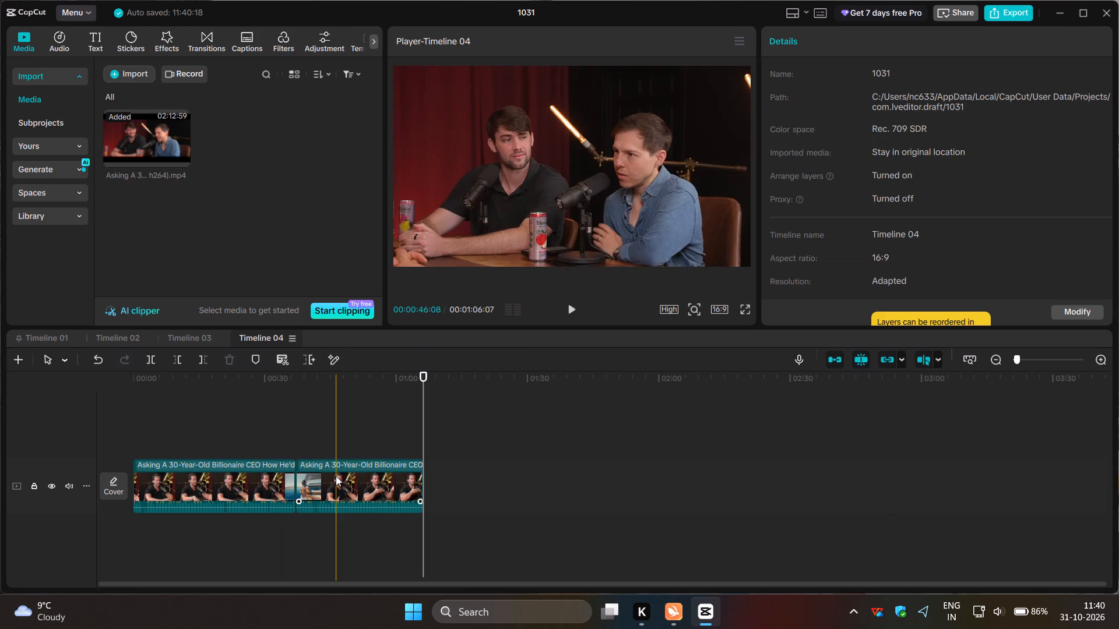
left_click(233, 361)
Fit the trimmed clip in the timeline view and review it from its beginning.
left_click(218, 428)
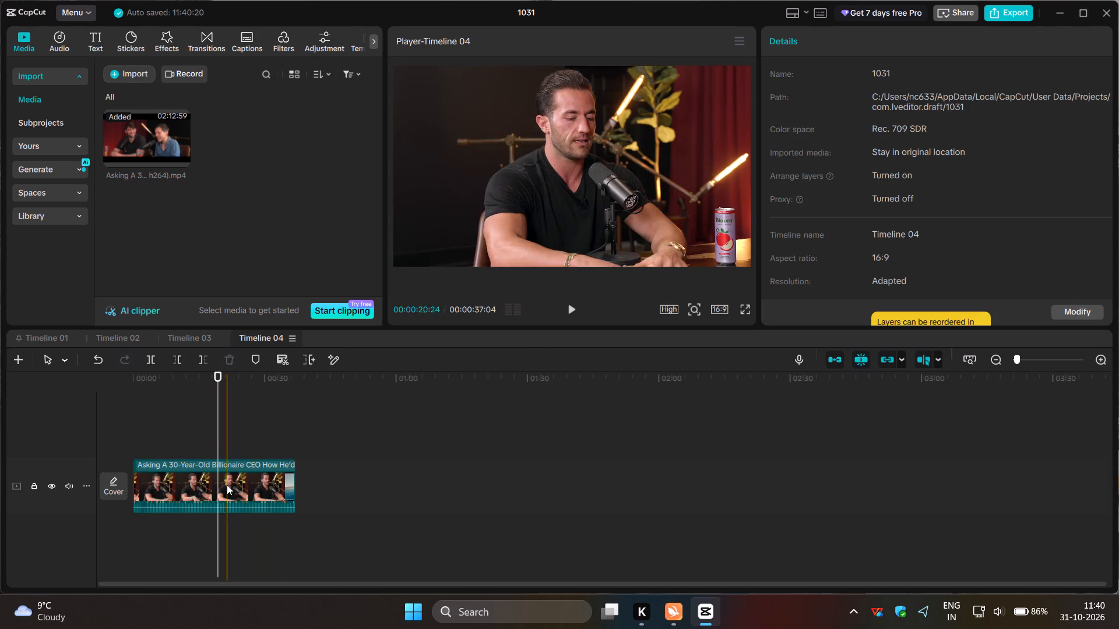
left_click(227, 485)
left_click(963, 351)
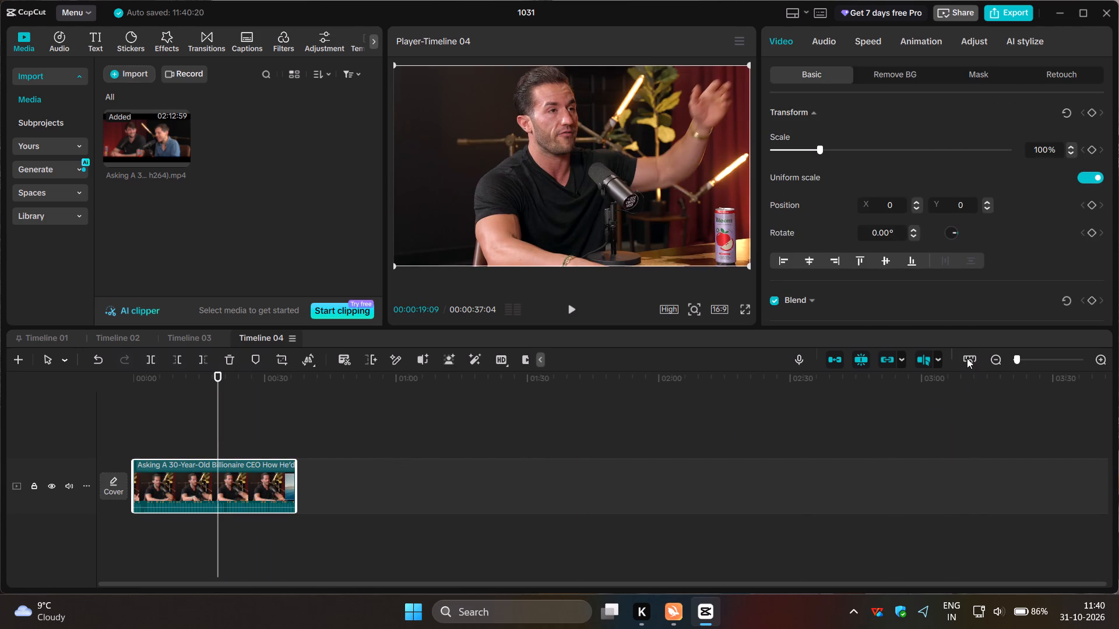
left_click(968, 360)
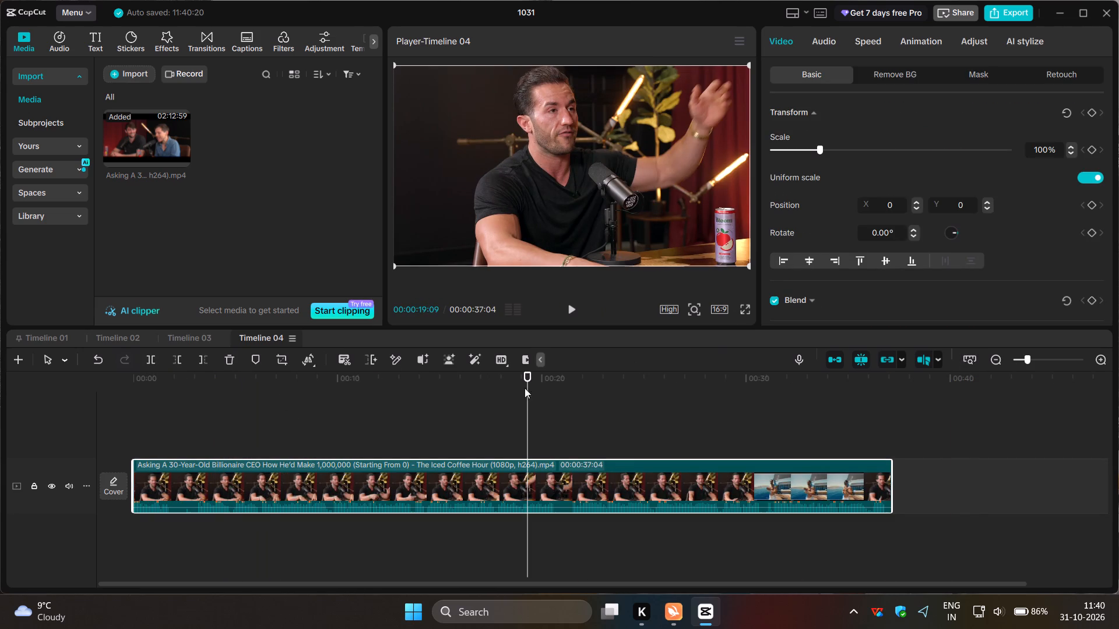
left_click(230, 403)
left_click_drag(227, 403, 118, 423)
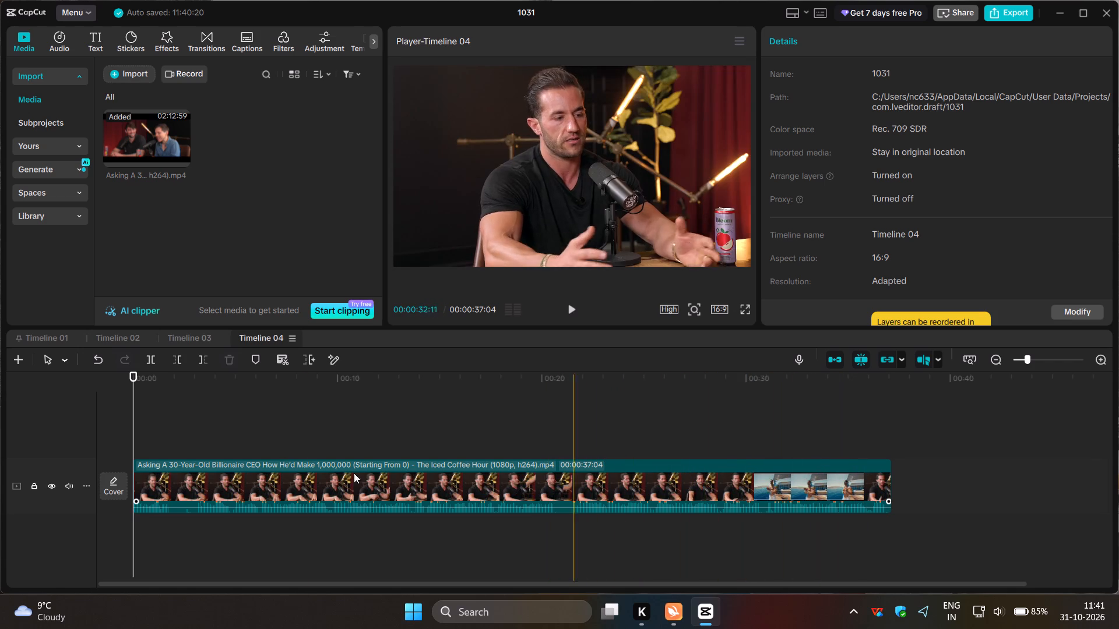
Delete the trimmed clip from Timeline 04 and add the full-length interview video to the track again.
left_click(217, 485)
left_click(223, 363)
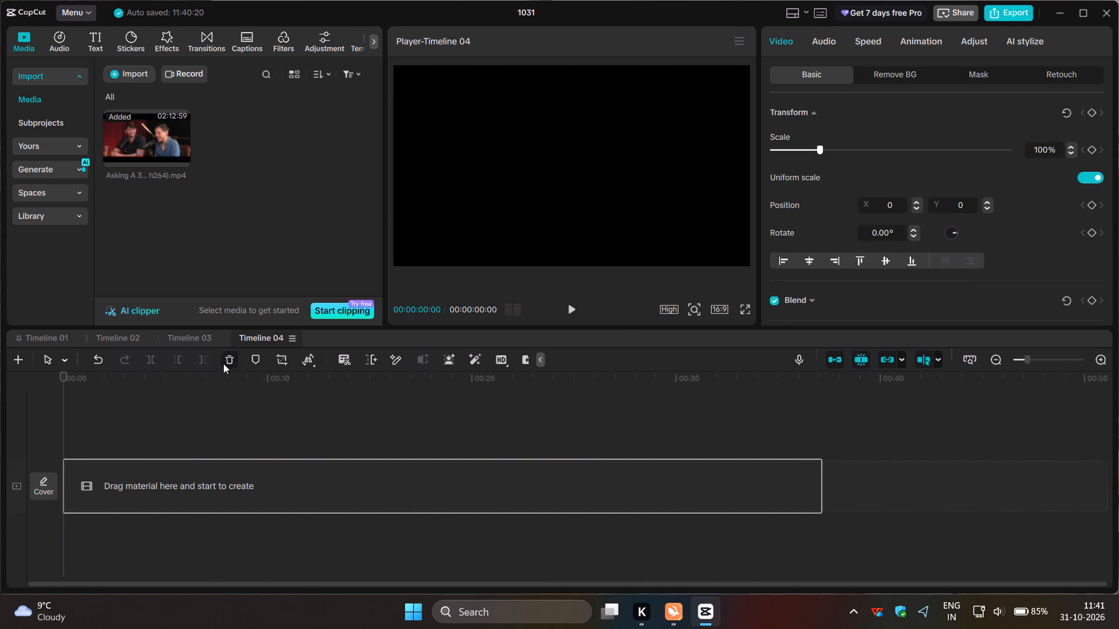
left_click(184, 158)
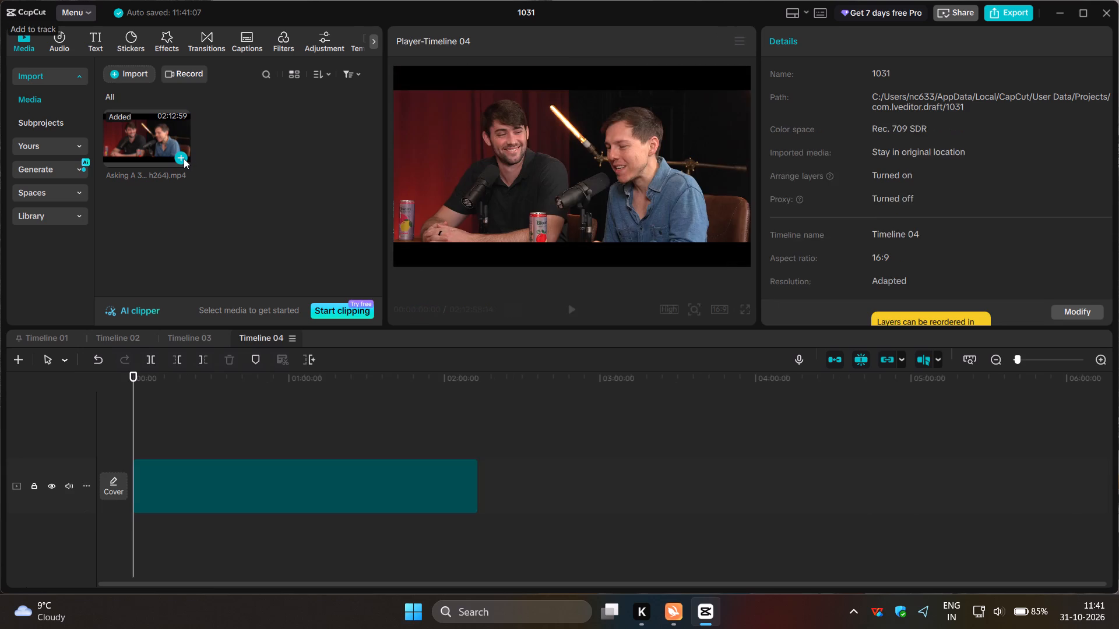
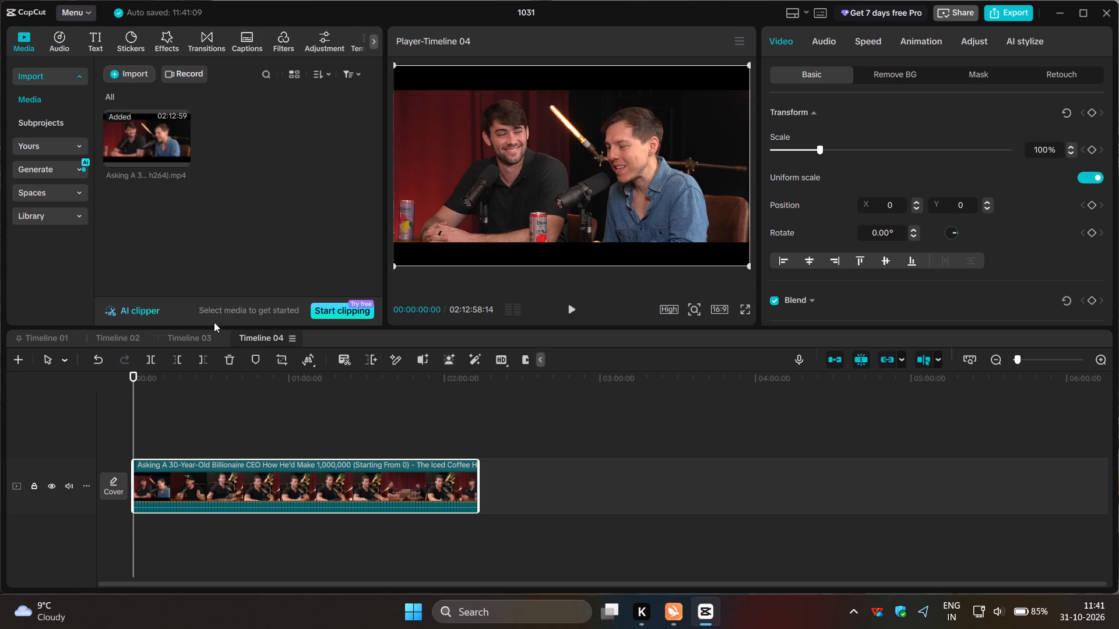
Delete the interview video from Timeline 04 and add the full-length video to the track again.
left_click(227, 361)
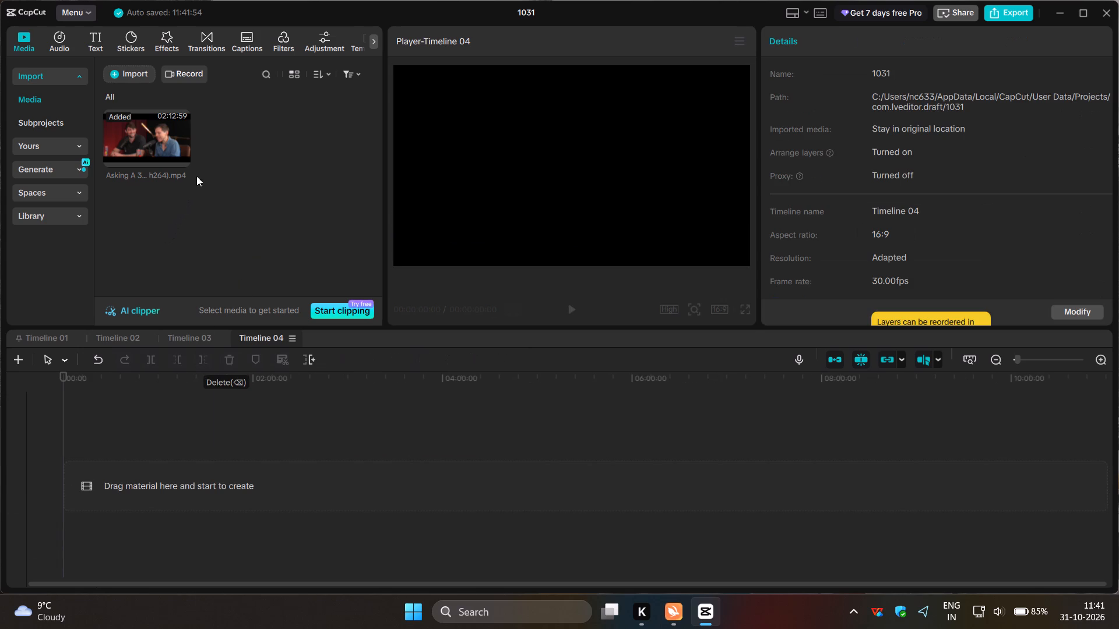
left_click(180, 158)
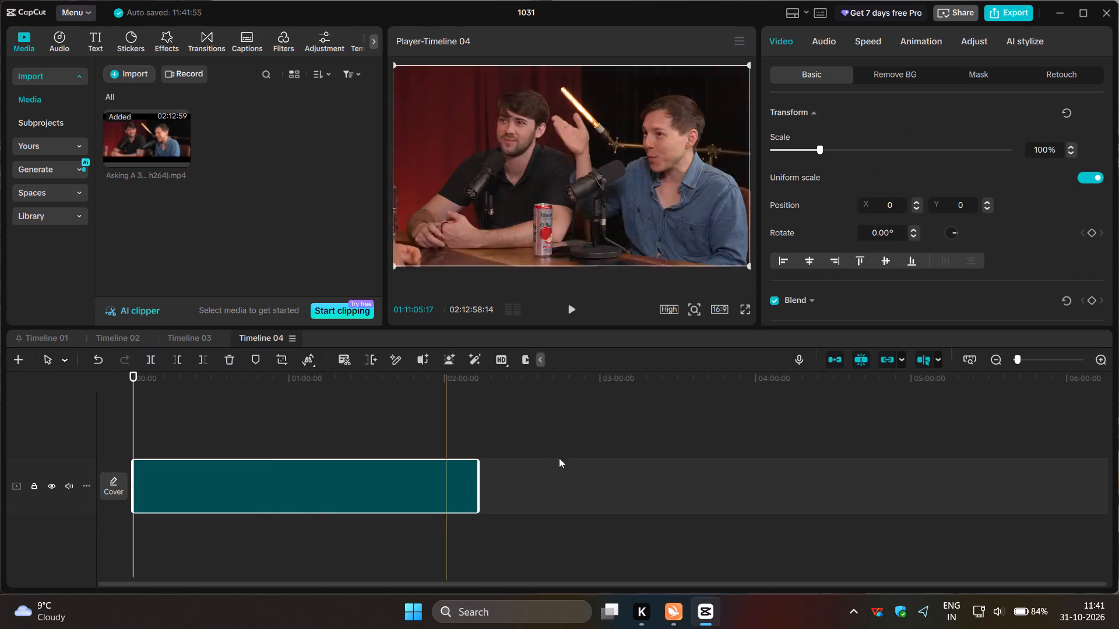
Split the full-length video at 00:02:02:19 and delete everything after the cut.
left_click(970, 356)
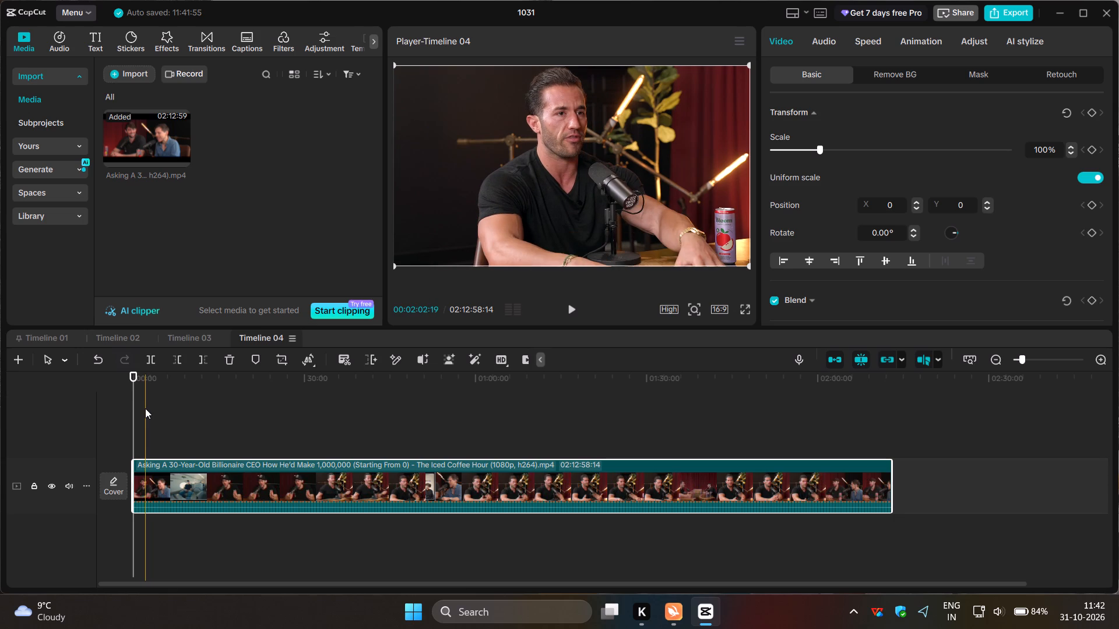
left_click(145, 408)
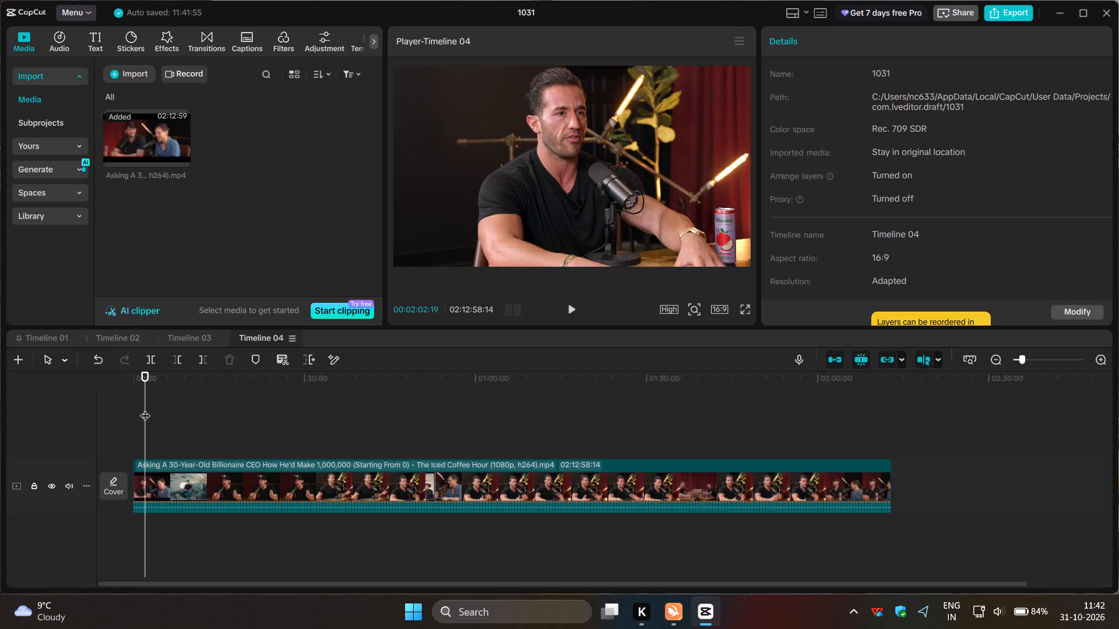
left_click(149, 357)
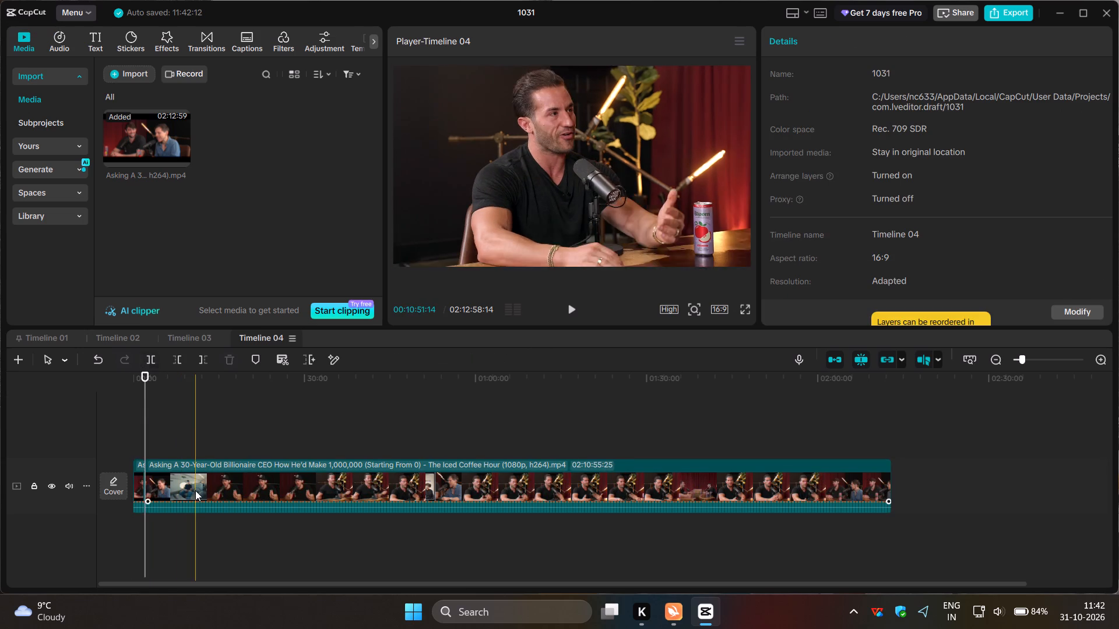
left_click(195, 490)
left_click(231, 359)
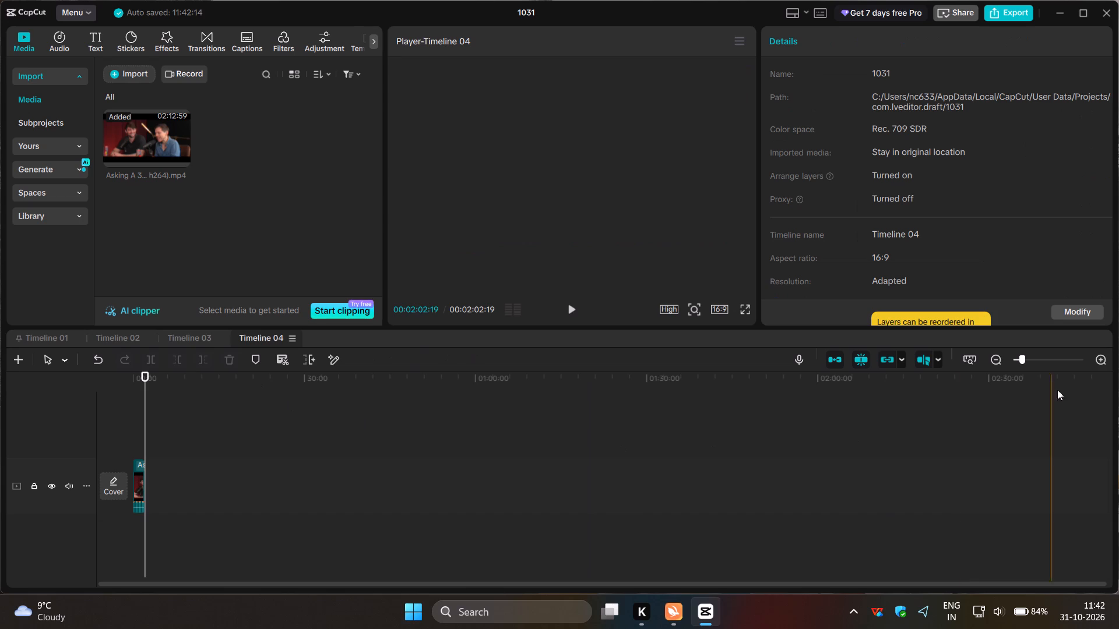
Review the remaining opening segment from its start and split it at 00:01:09:29 and 00:01:46:22.
left_click(963, 364)
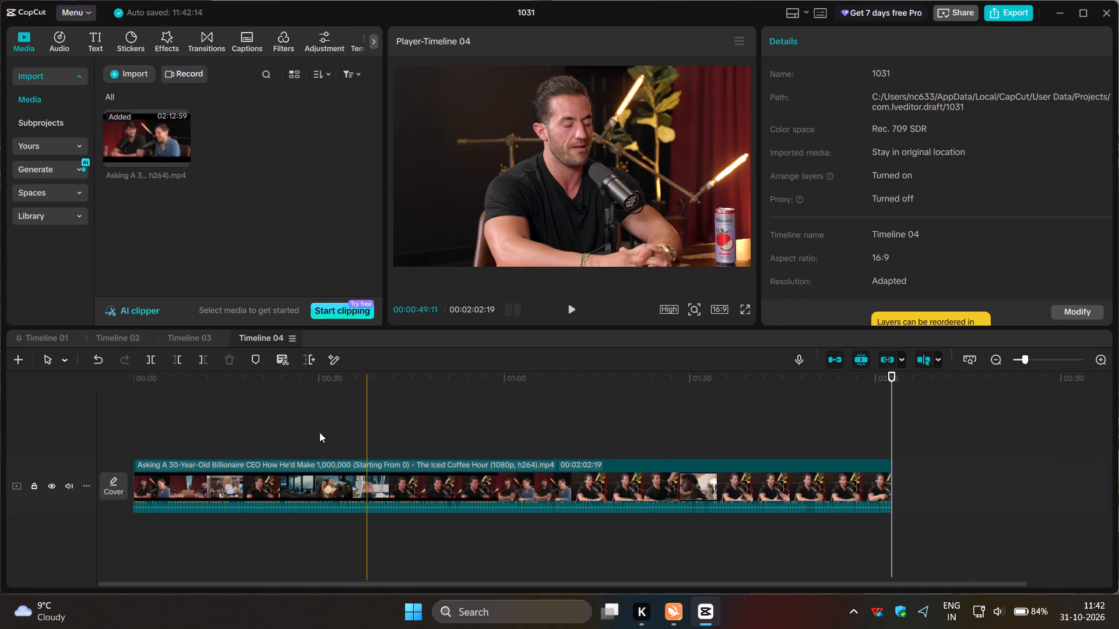
left_click(265, 435)
left_click_drag(265, 435, 121, 455)
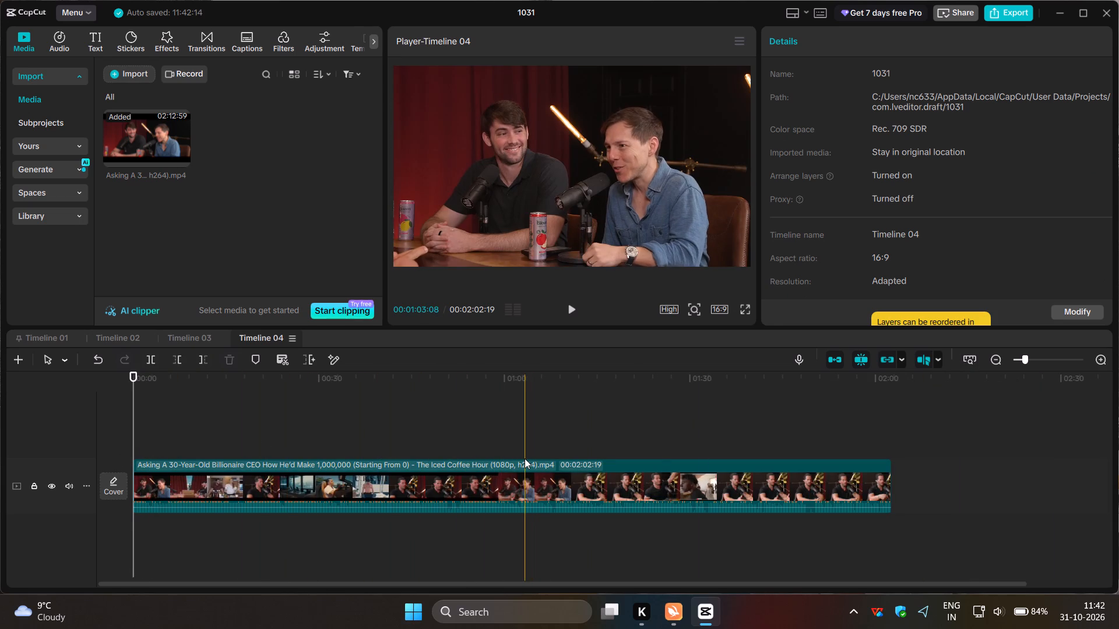
left_click(566, 457)
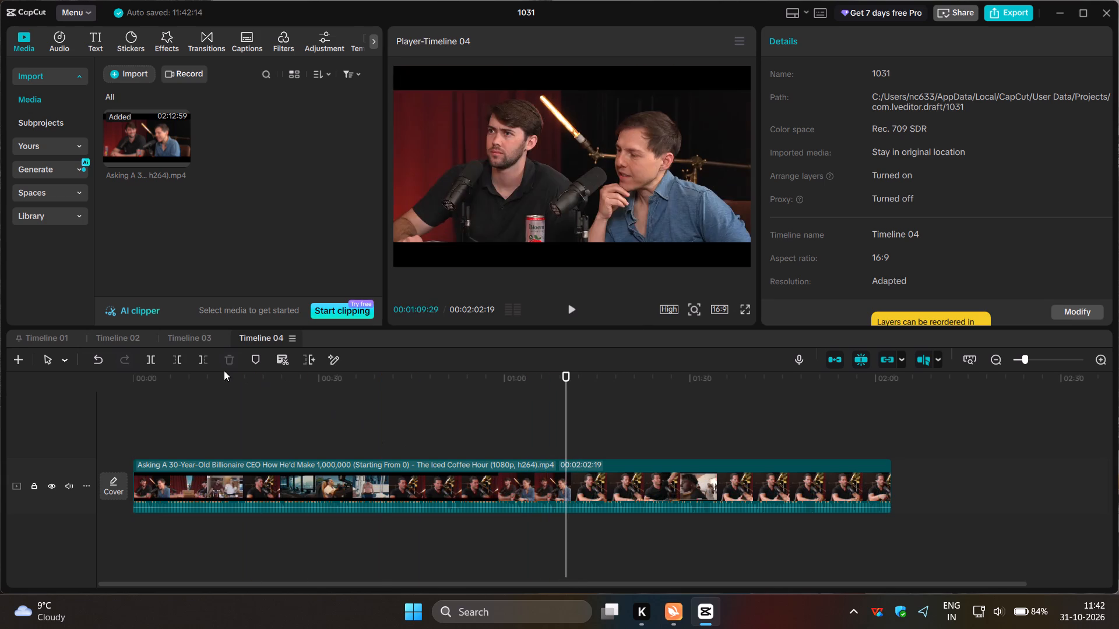
left_click(154, 359)
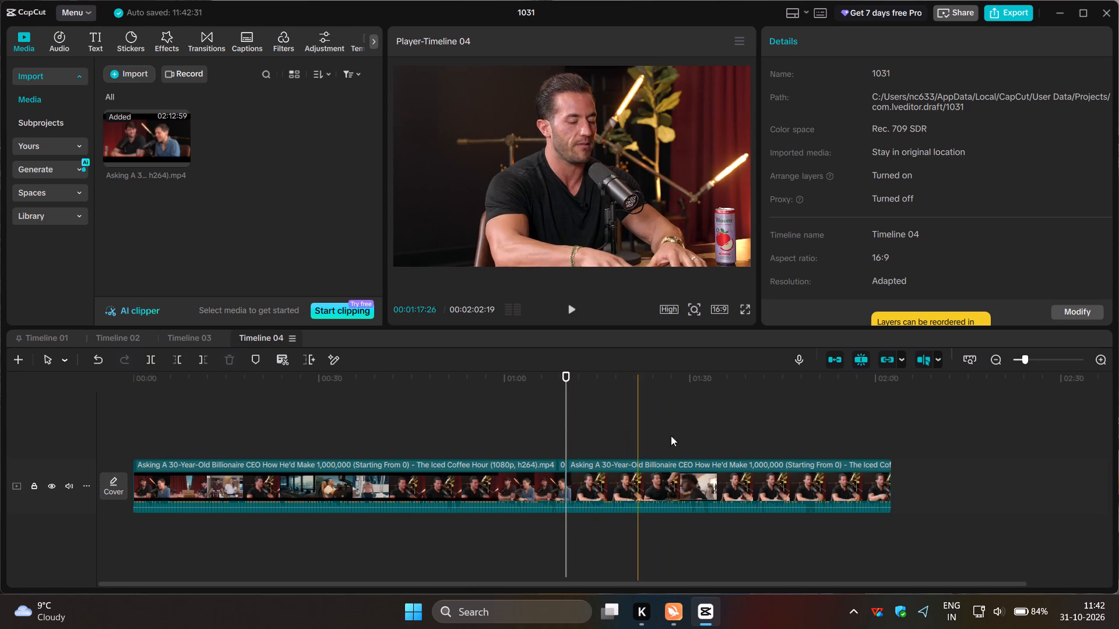
left_click(793, 416)
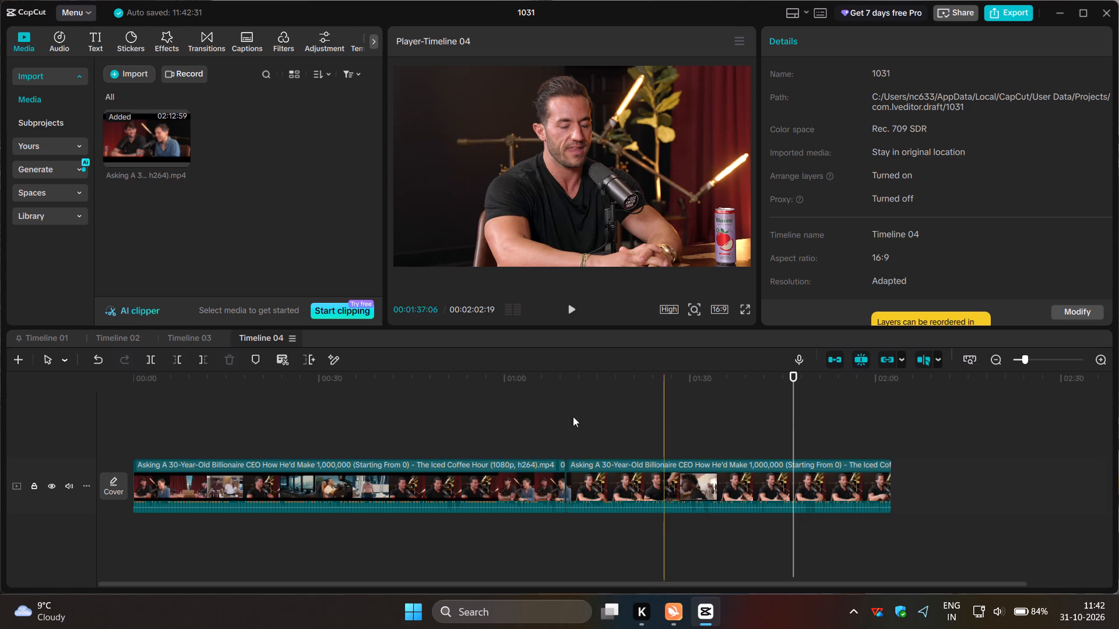
left_click(156, 358)
Delete the first and last pieces, keeping only the middle piece between the two cuts.
left_click(198, 455)
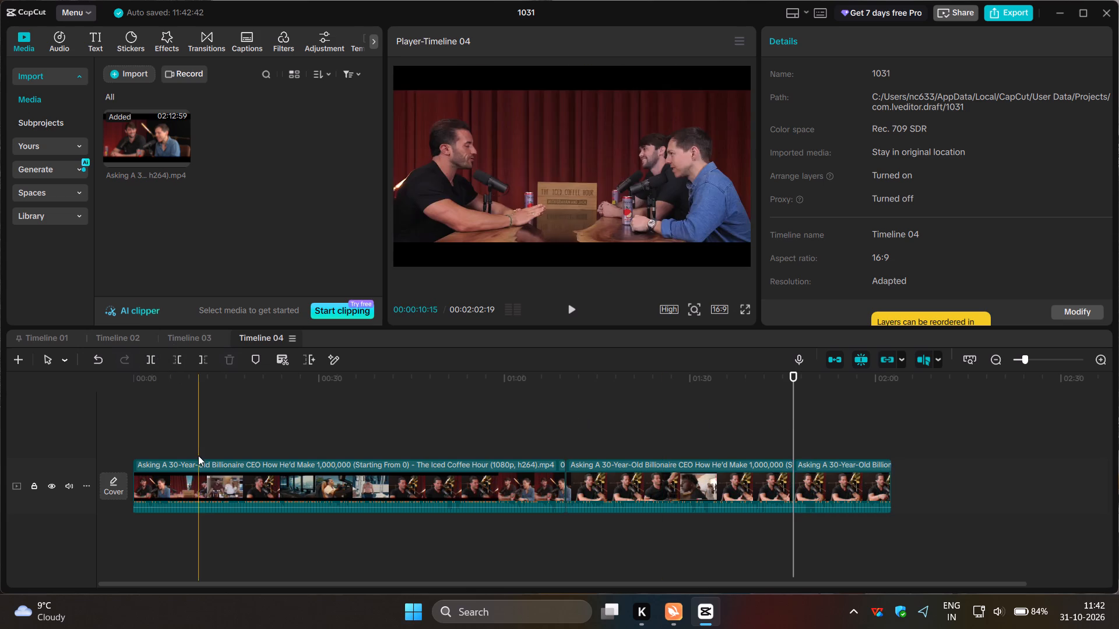
left_click(202, 469)
left_click(221, 356)
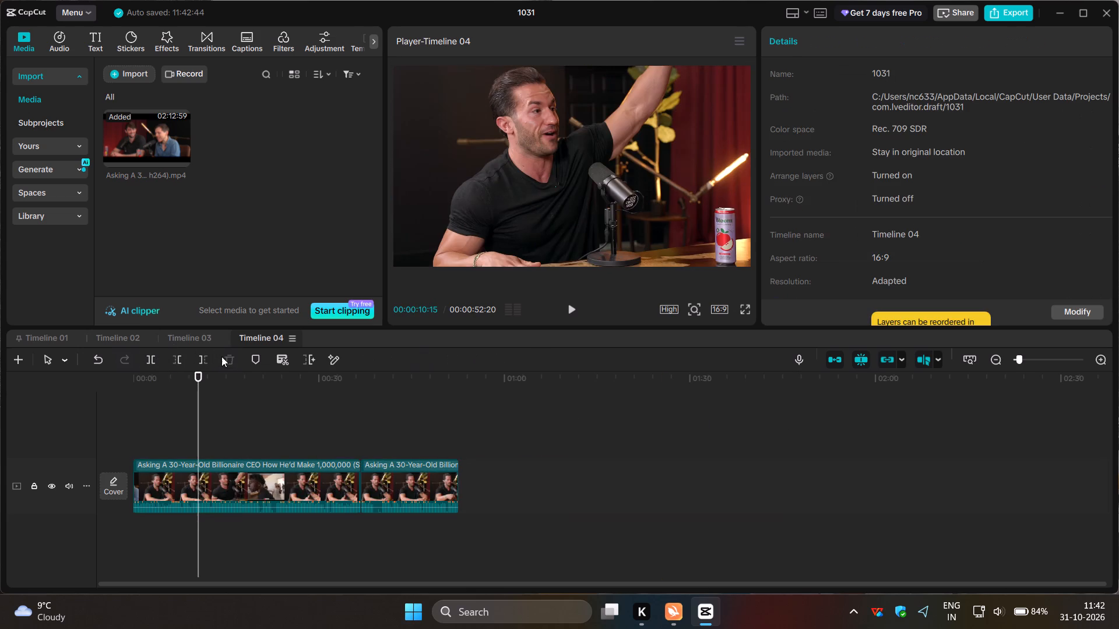
left_click(410, 493)
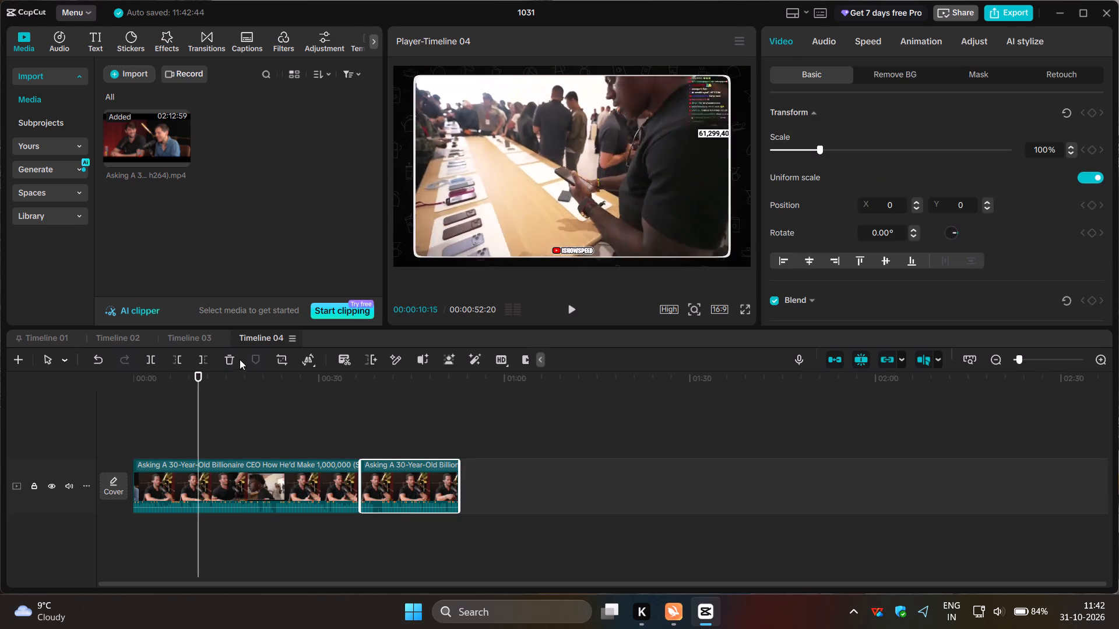
left_click(232, 354)
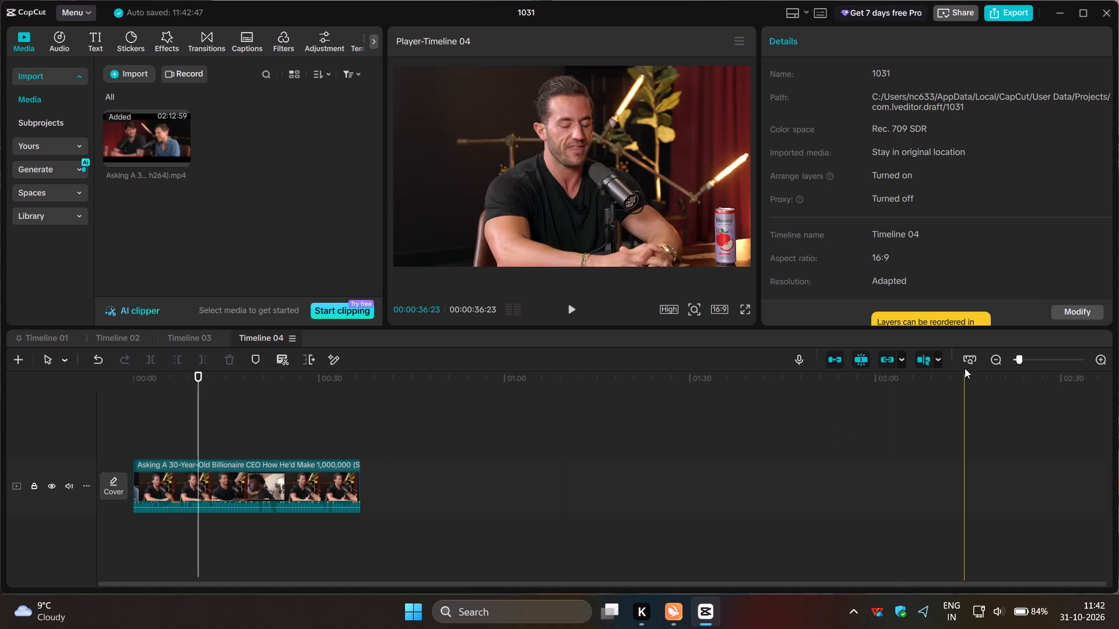
Review the kept clip and split it at its shot changes: 00:00:14:06, 00:00:20:09, 00:00:24:00, 00:00:28:24 and about 00:00:35:00.
left_click(968, 360)
left_click(159, 441)
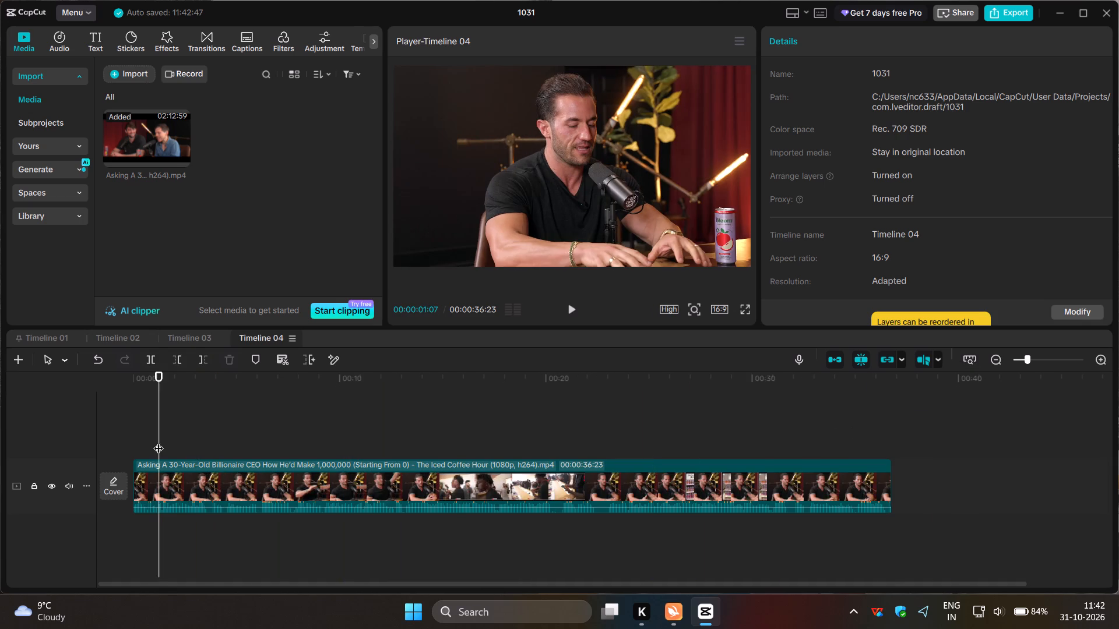
left_click_drag(159, 441, 94, 446)
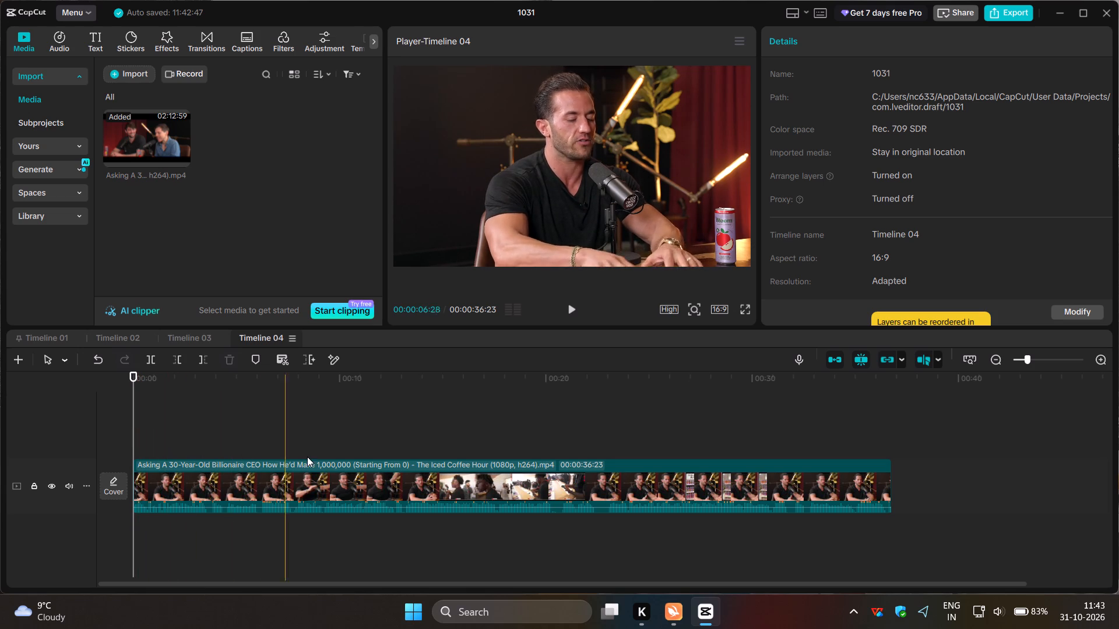
left_click(426, 454)
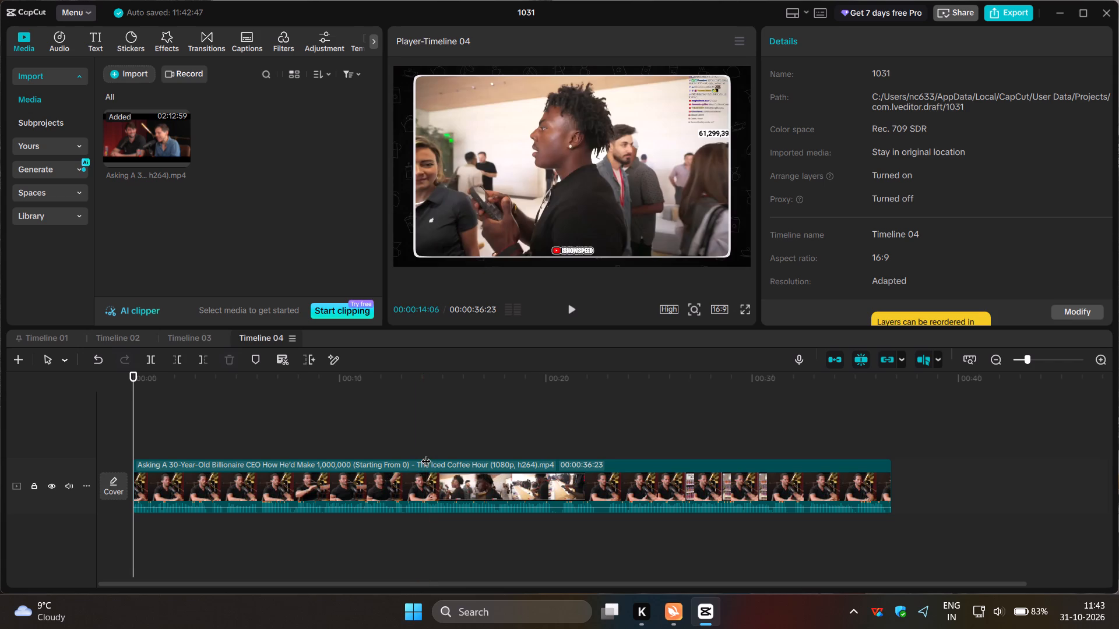
left_click(157, 359)
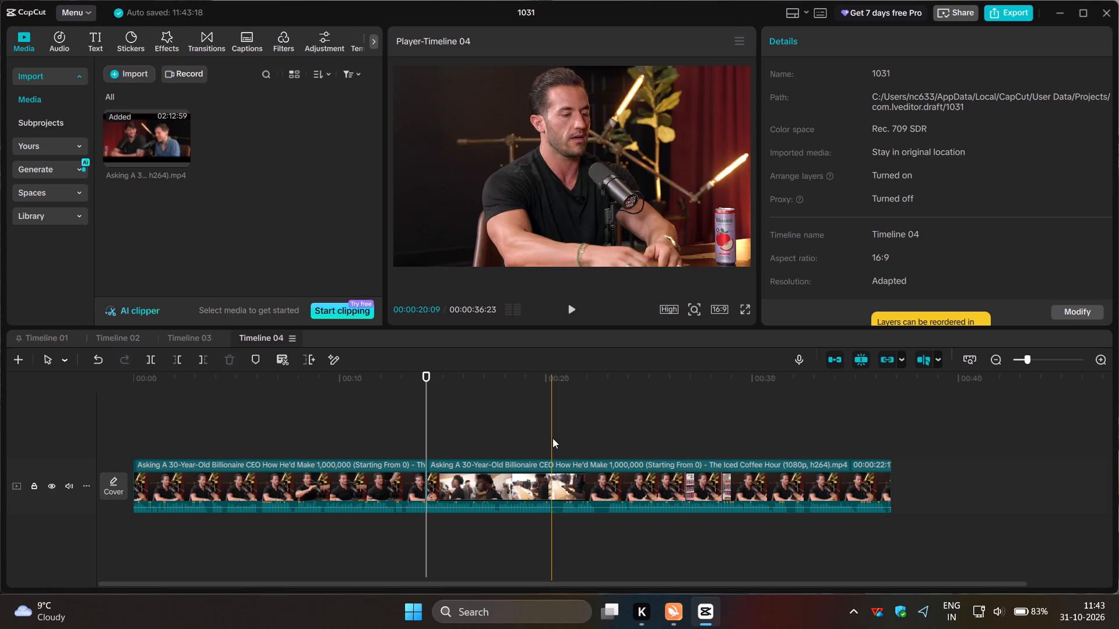
left_click(553, 438)
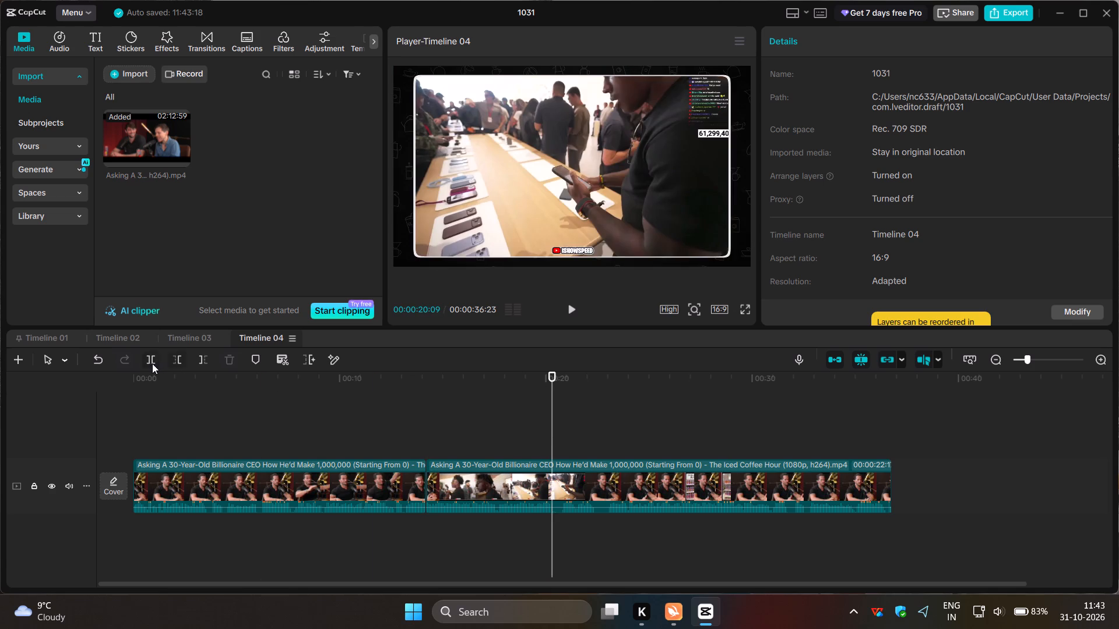
left_click(149, 363)
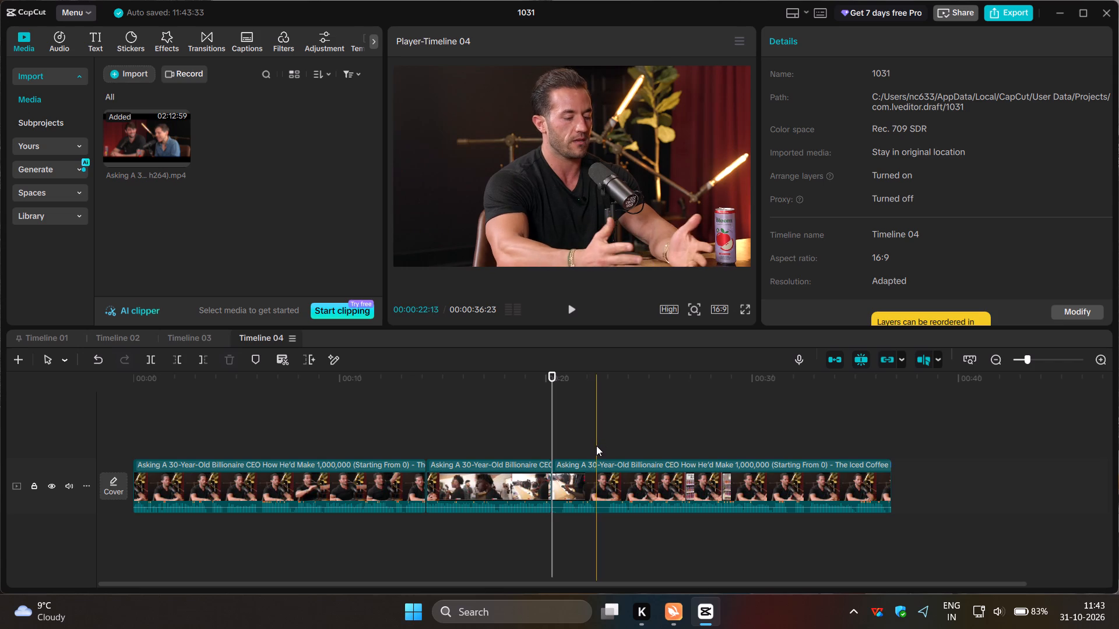
left_click(628, 445)
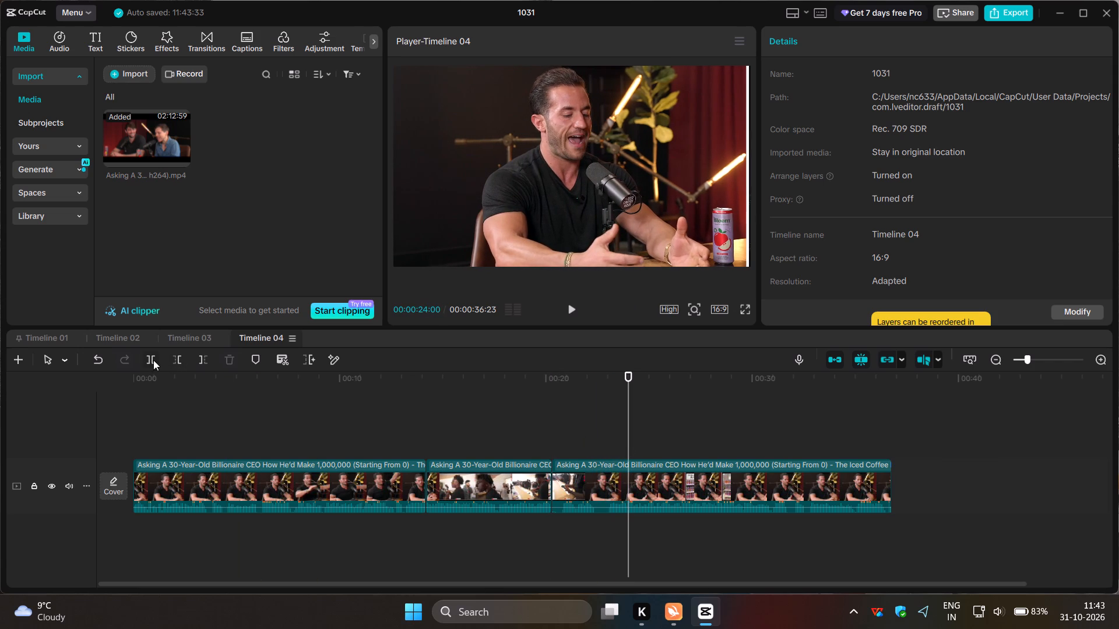
left_click(156, 358)
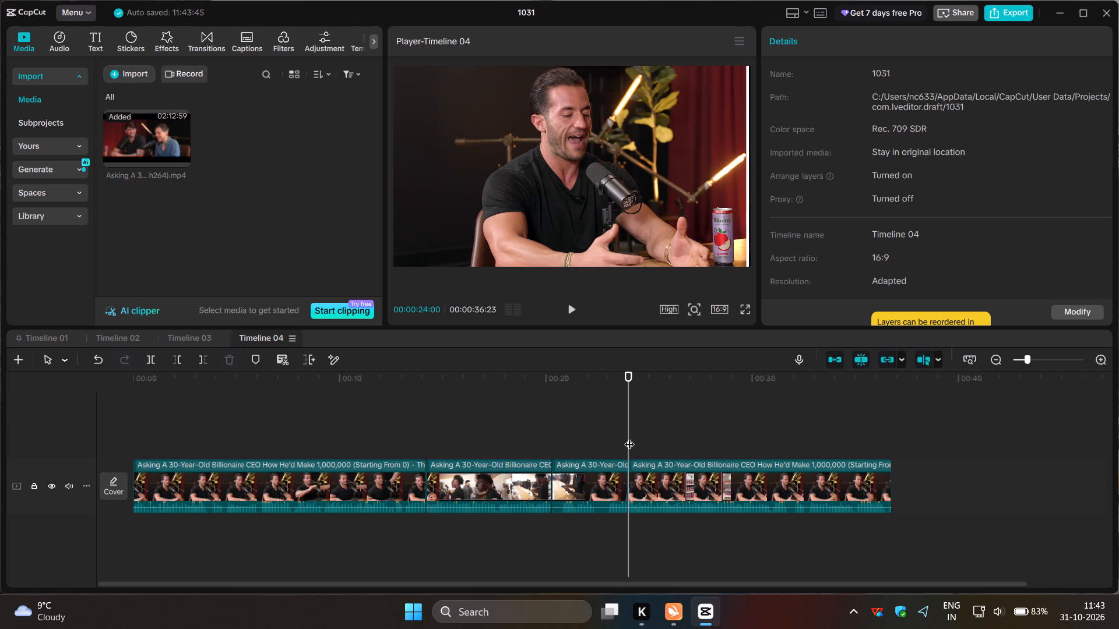
left_click(727, 441)
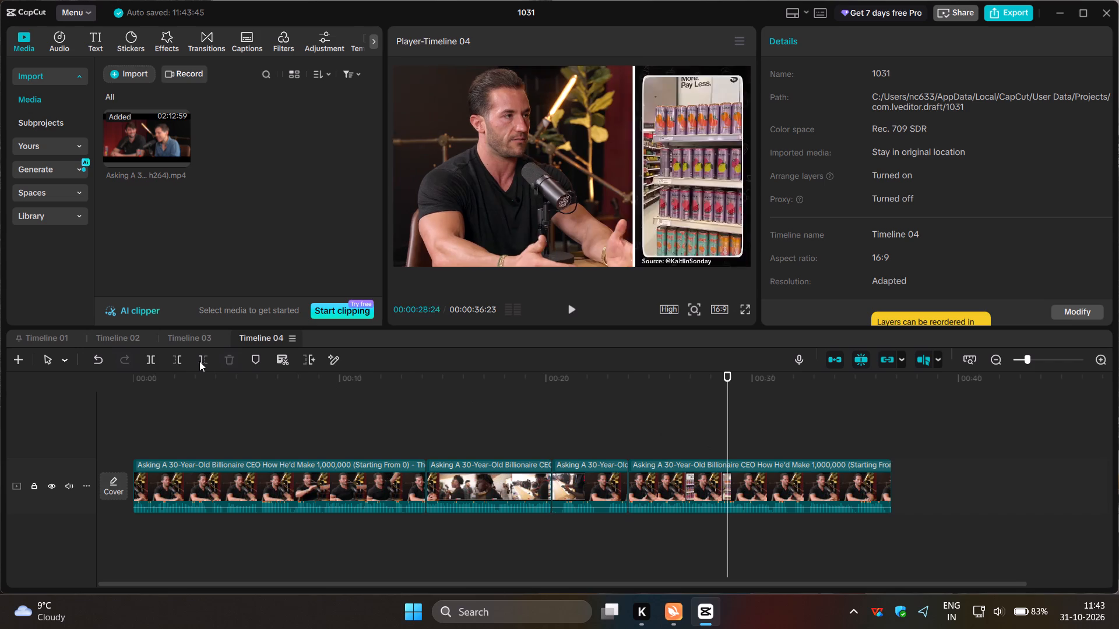
left_click(150, 361)
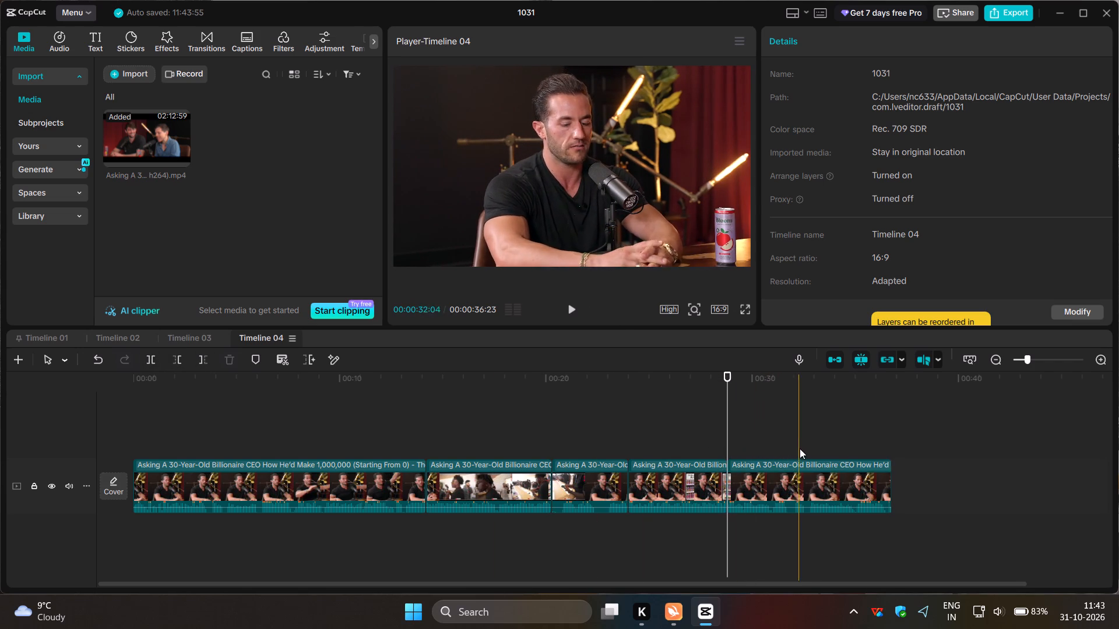
left_click(856, 447)
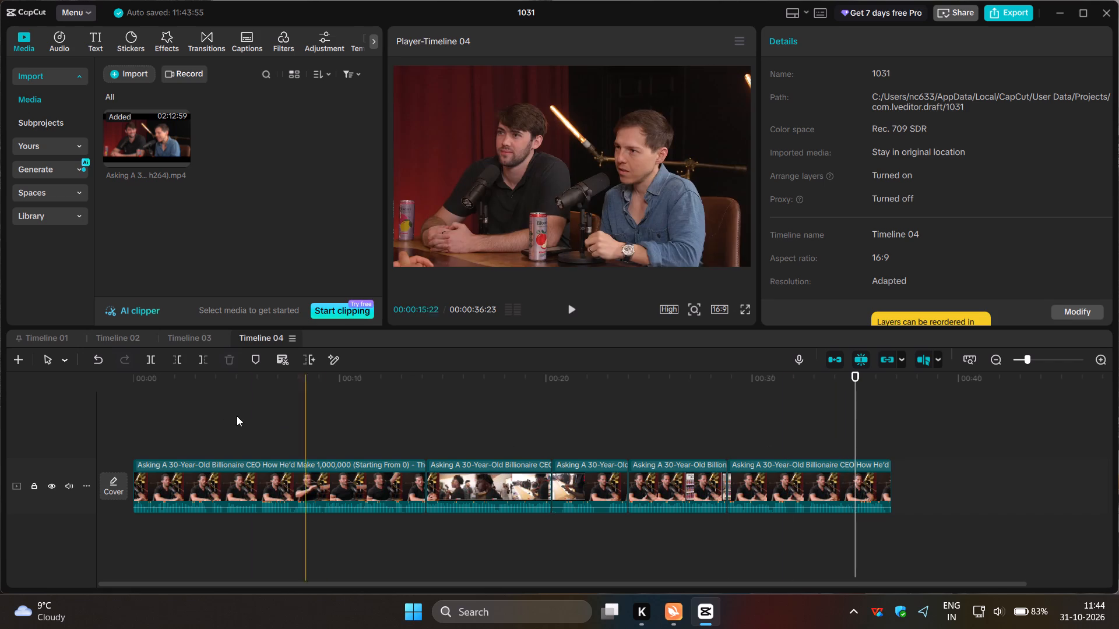
left_click(149, 363)
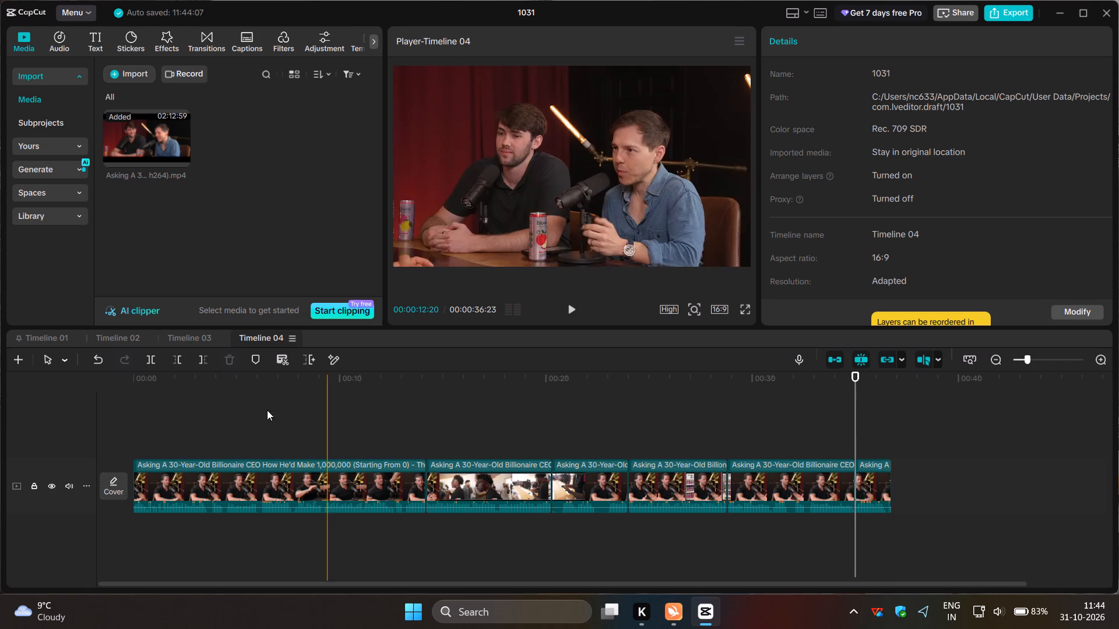
Return to the start of the clip and change the Timeline 04 aspect ratio to 9:16.
left_click(136, 426)
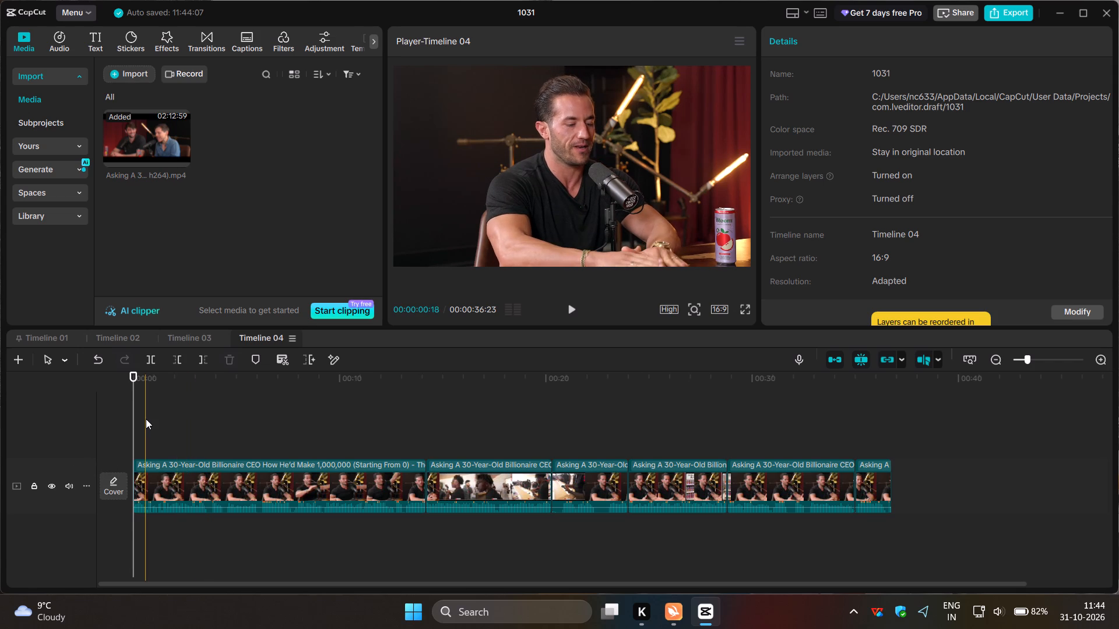
left_click(723, 309)
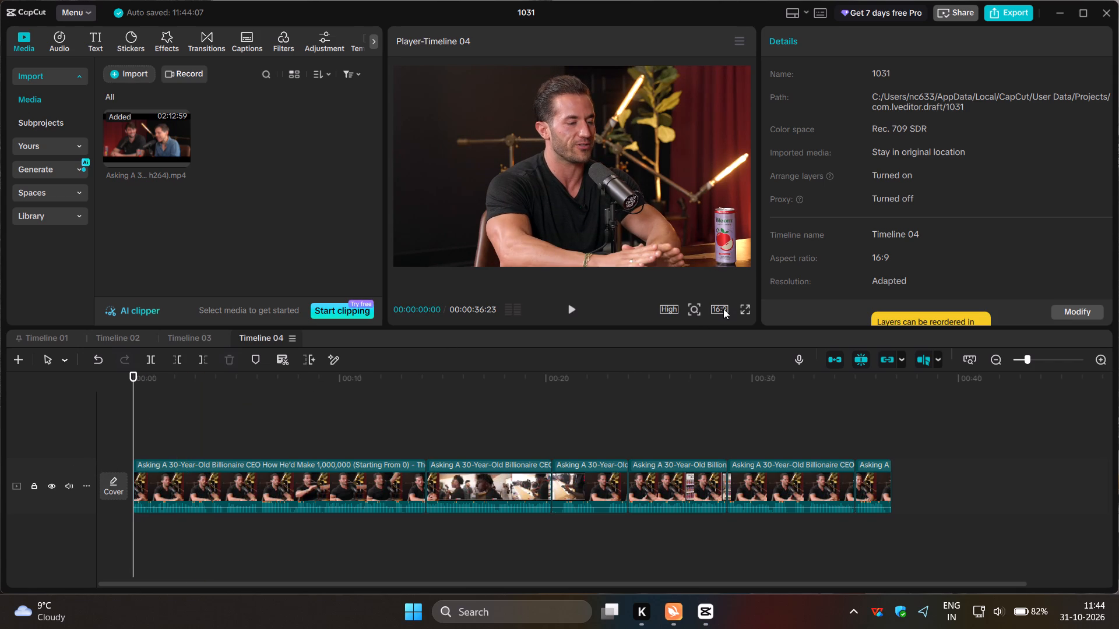
left_click(778, 462)
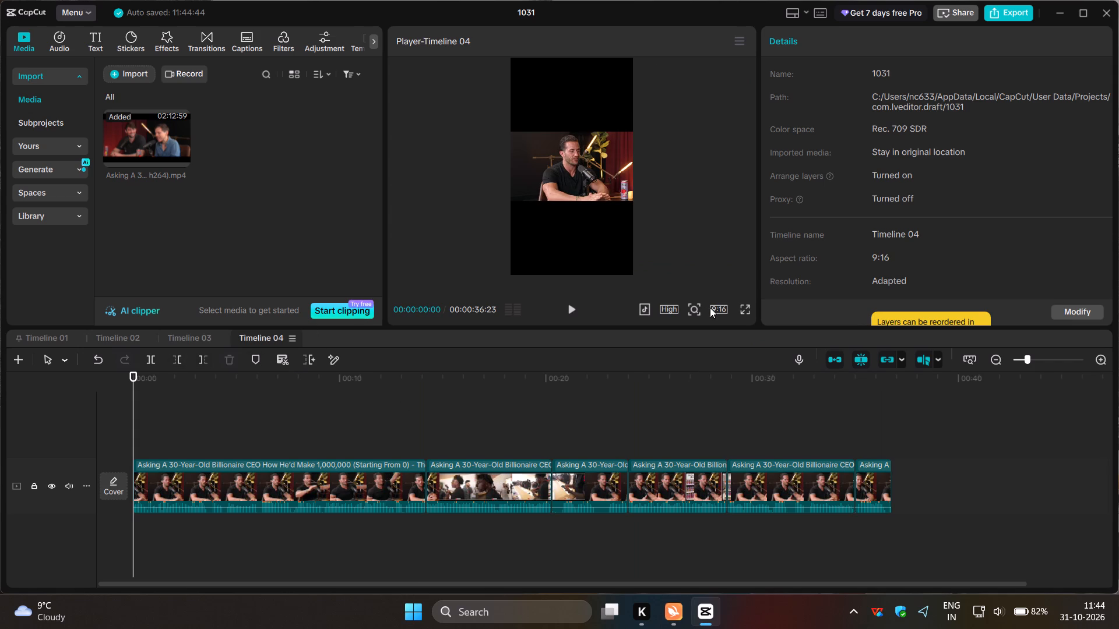
Reframe the first segment on the speaker by scaling it to about 197% and shifting it horizontally to about X -206.
left_click(589, 158)
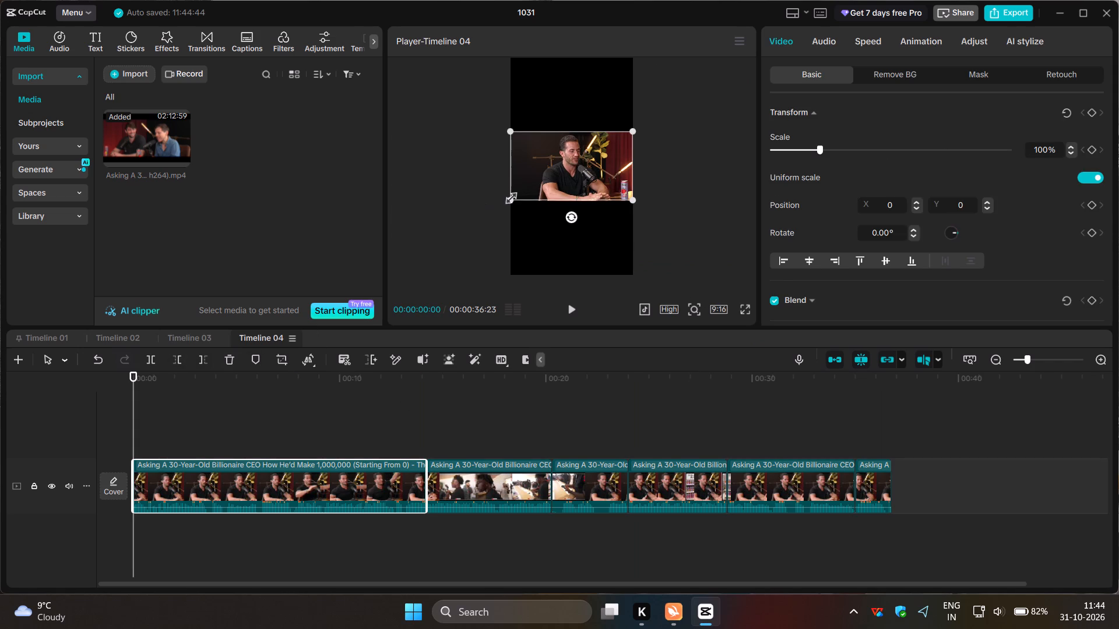
left_click_drag(509, 196, 460, 299)
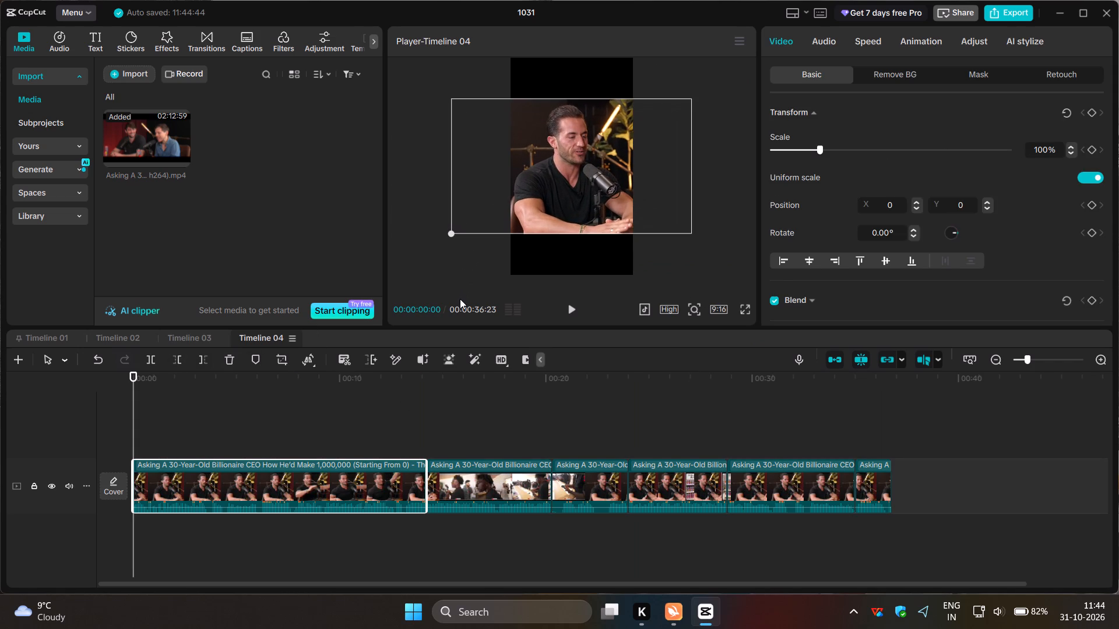
left_click_drag(460, 299, 460, 301)
left_click_drag(571, 213, 557, 213)
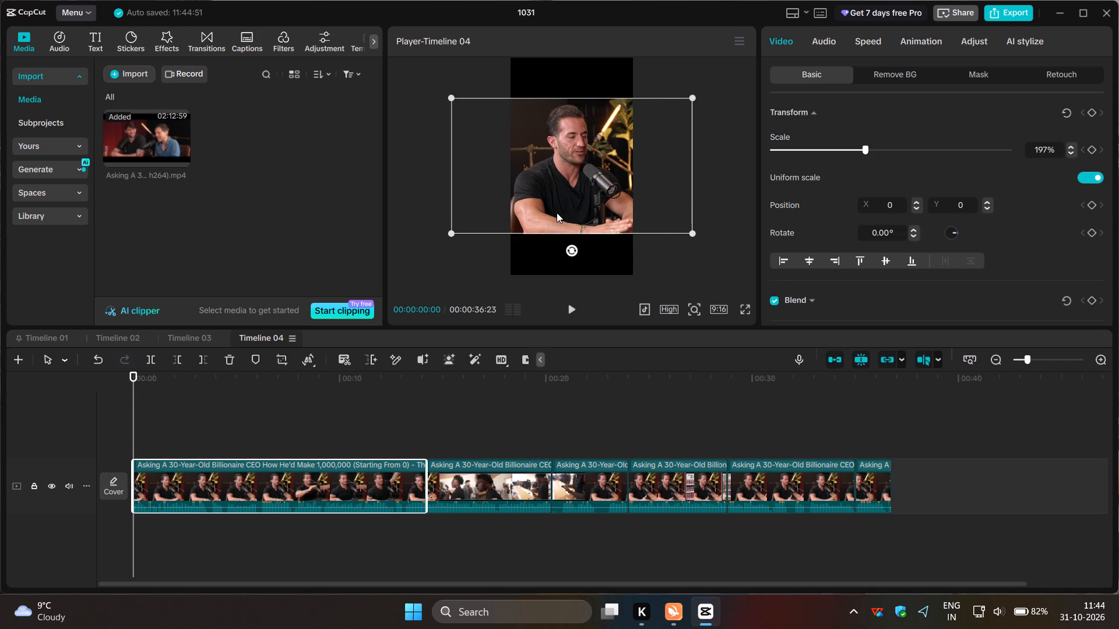
left_click_drag(557, 213, 560, 214)
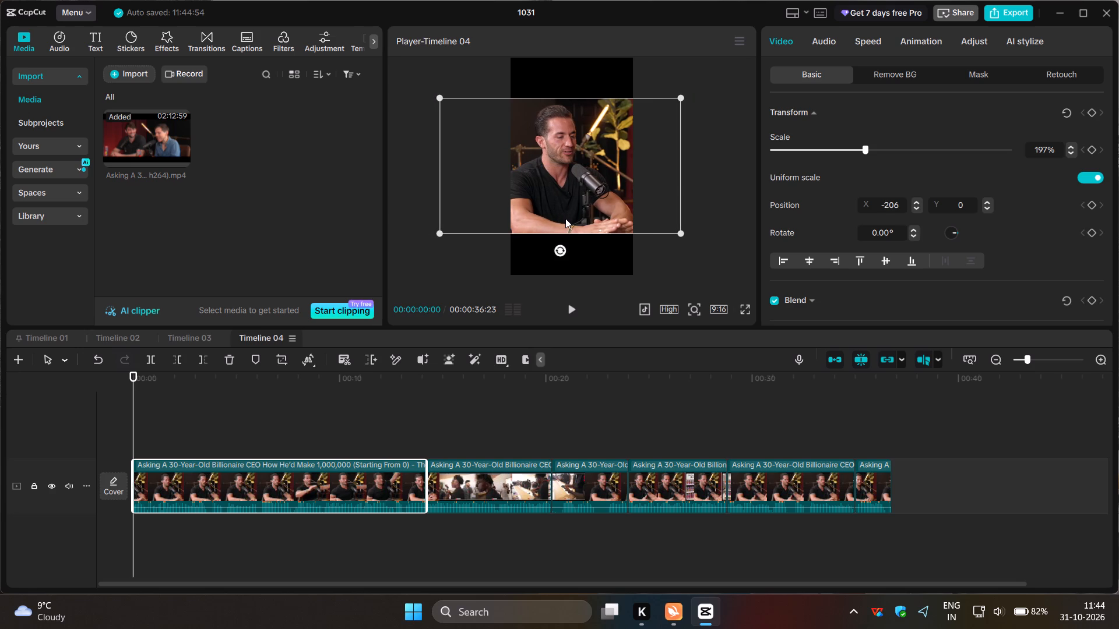
Reframe the second segment, the shop footage, by scaling it to about 119% and raising it to about Y 431.
left_click(474, 417)
left_click_drag(483, 438, 485, 447)
left_click(487, 468)
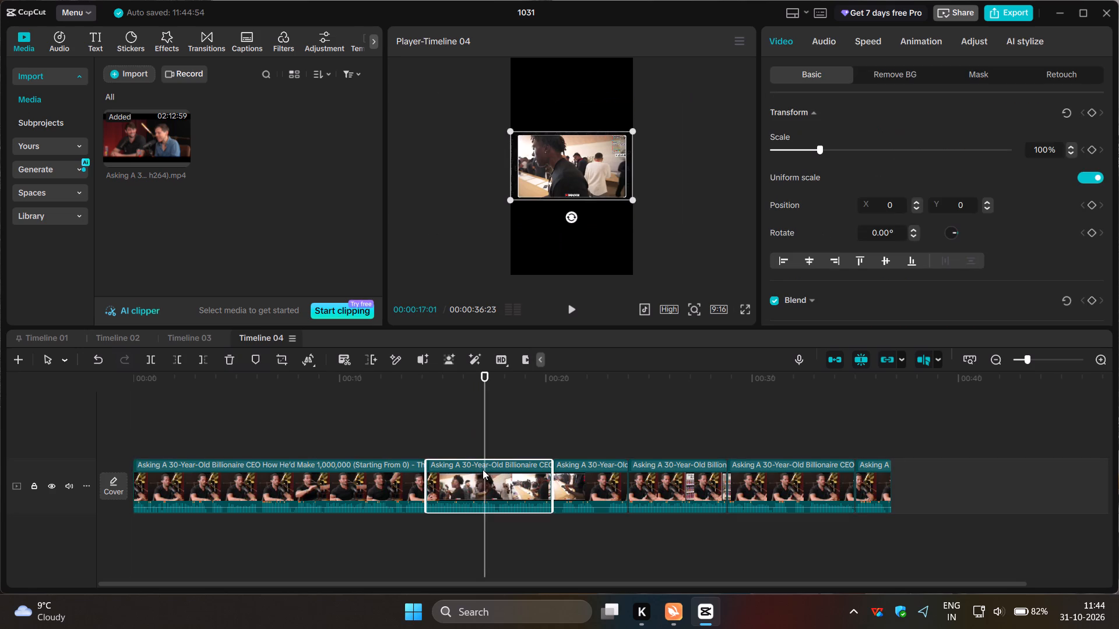
left_click_drag(506, 197, 493, 198)
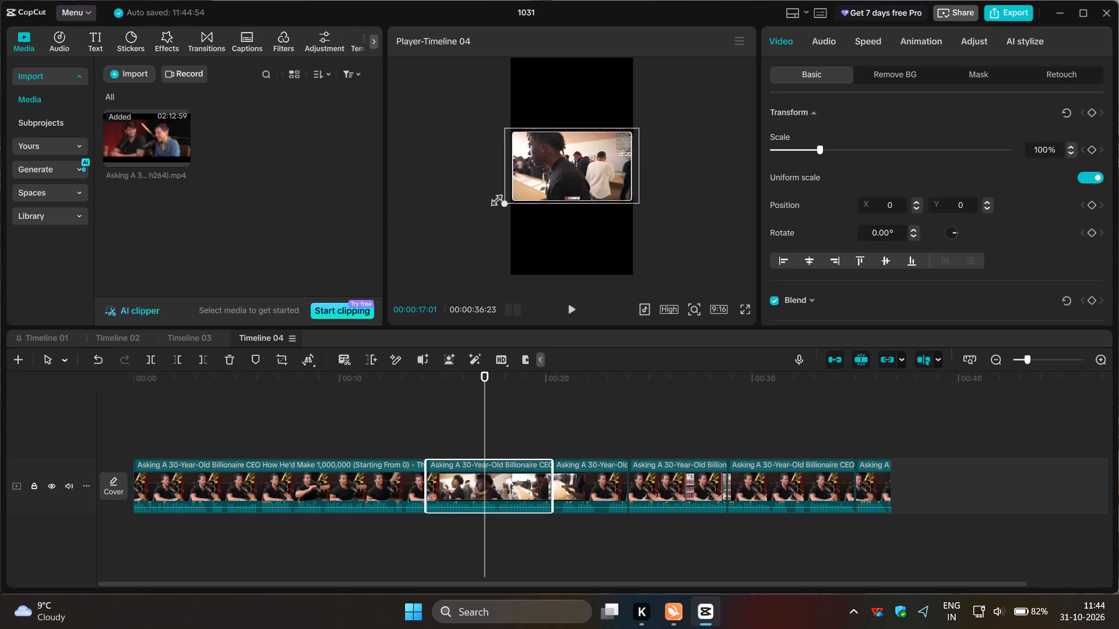
left_click_drag(493, 198, 484, 198)
left_click_drag(572, 182, 570, 163)
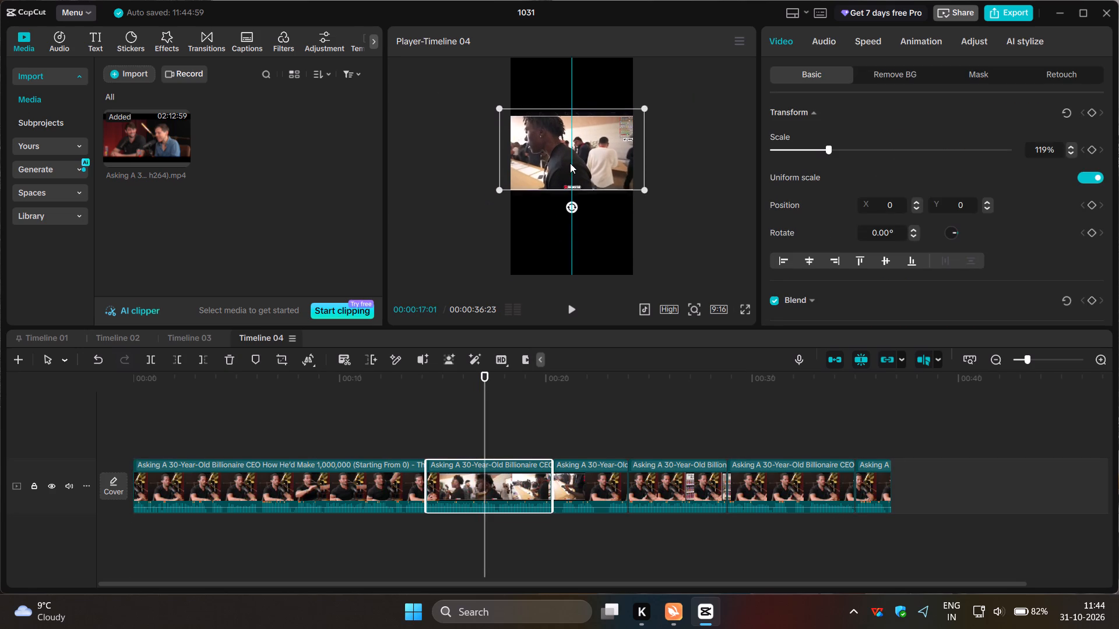
left_click_drag(570, 163, 570, 158)
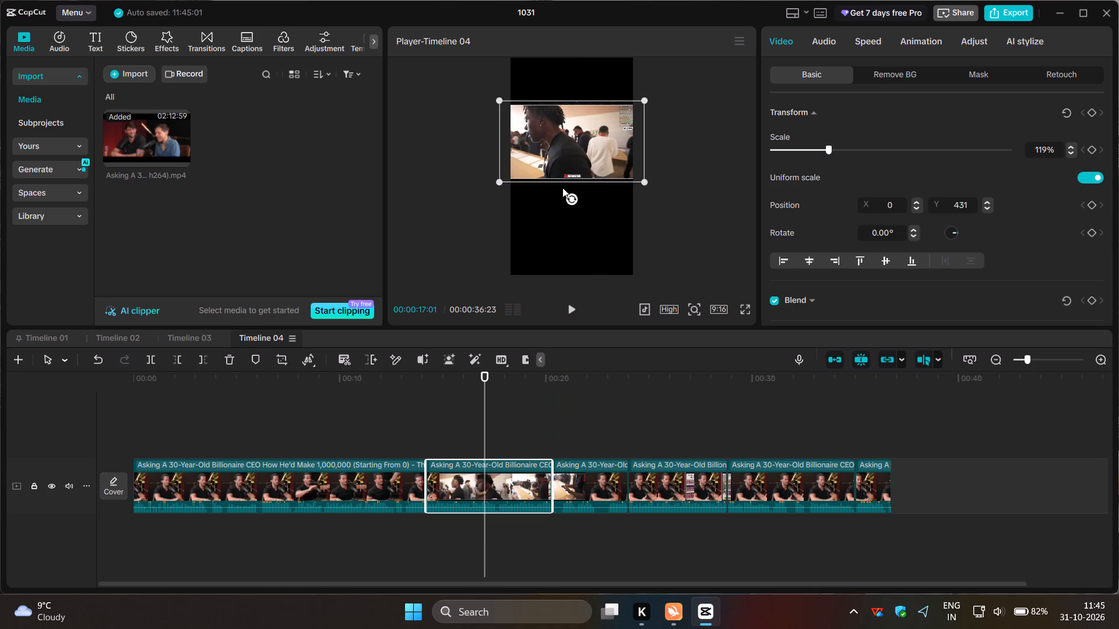
Reframe the third segment on the speaker by enlarging it to roughly double size and shifting it horizontally to centre him.
left_click(571, 461)
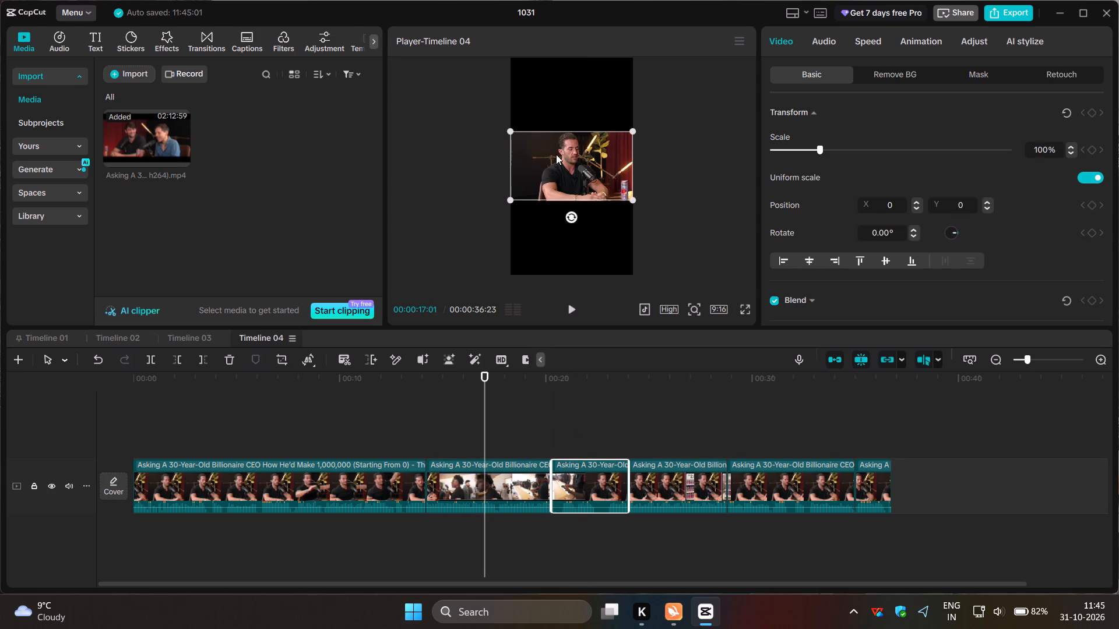
left_click(573, 433)
left_click(585, 466)
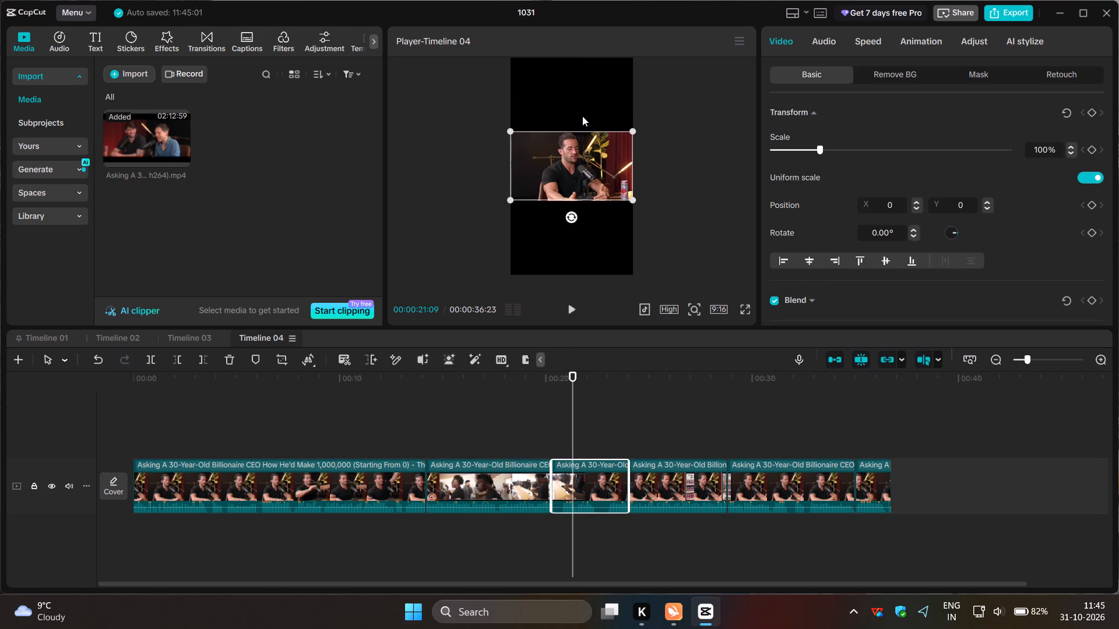
left_click_drag(509, 198, 435, 276)
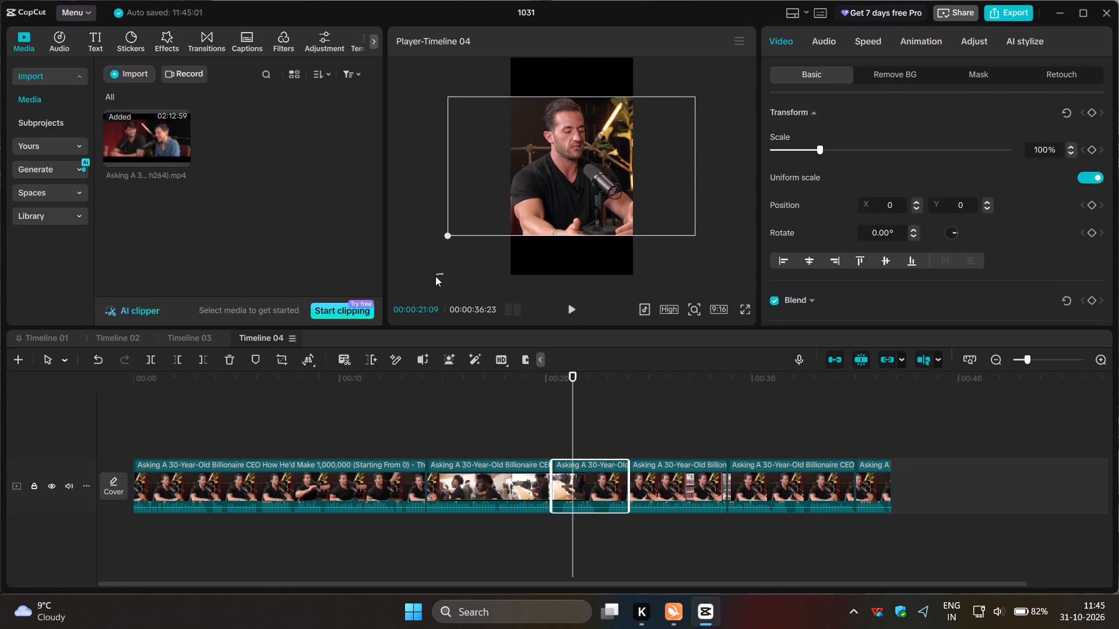
left_click_drag(435, 276, 435, 276)
left_click_drag(557, 210, 548, 211)
Reframe the fourth segment on the drinks shelf inset by scaling it to about 191% and shifting it horizontally to about X -984.
left_click(672, 487)
left_click(674, 440)
left_click(677, 459)
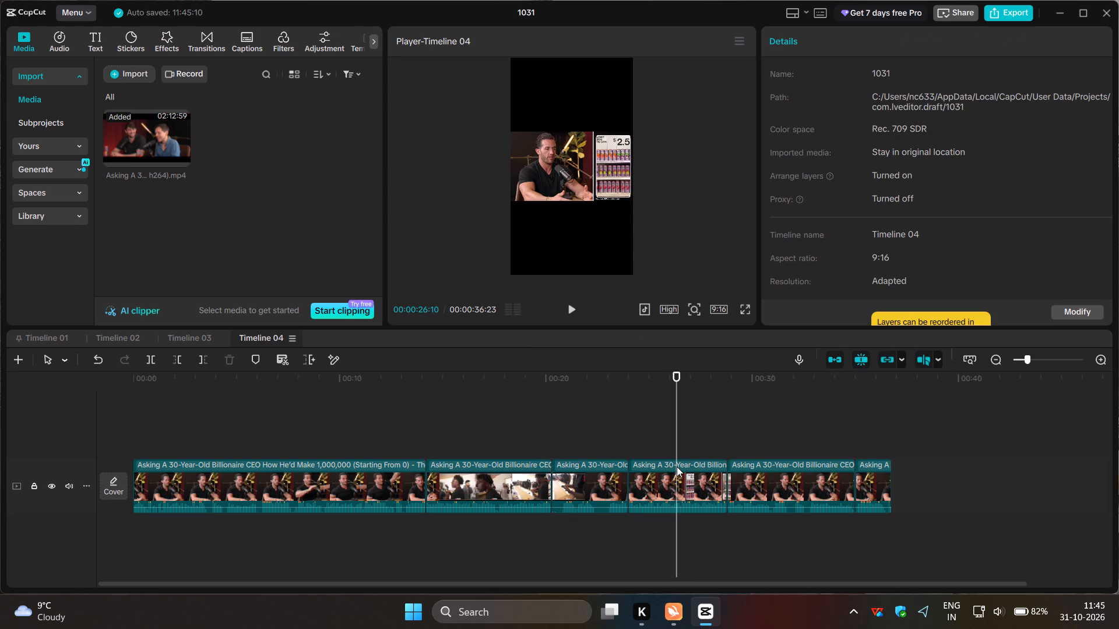
left_click(677, 467)
left_click_drag(511, 196, 455, 248)
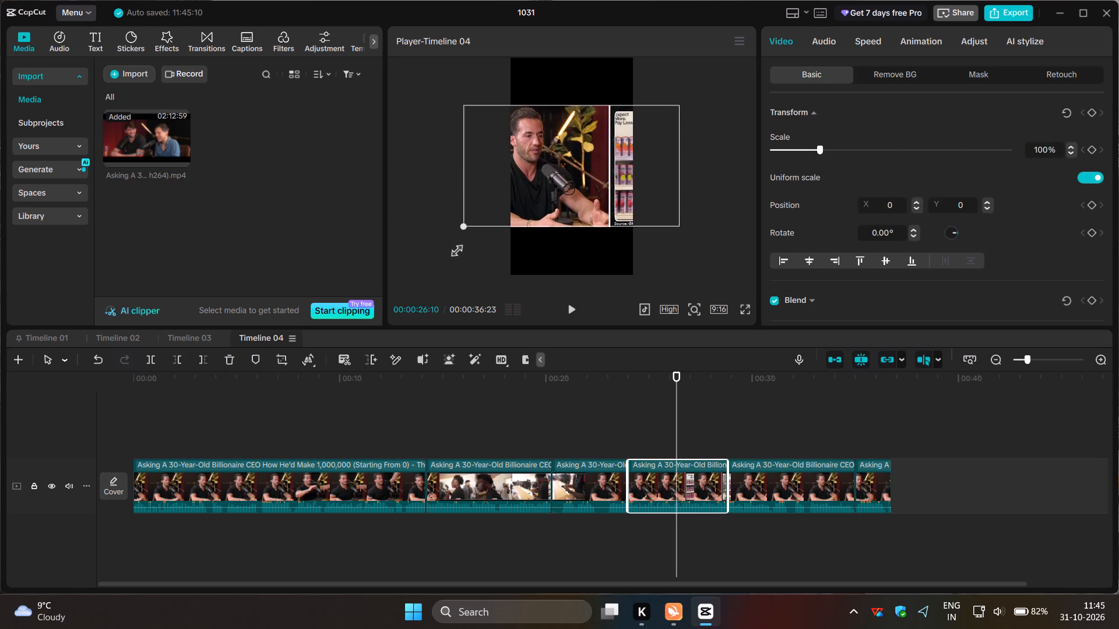
left_click_drag(455, 248, 445, 259)
left_click_drag(571, 209, 537, 210)
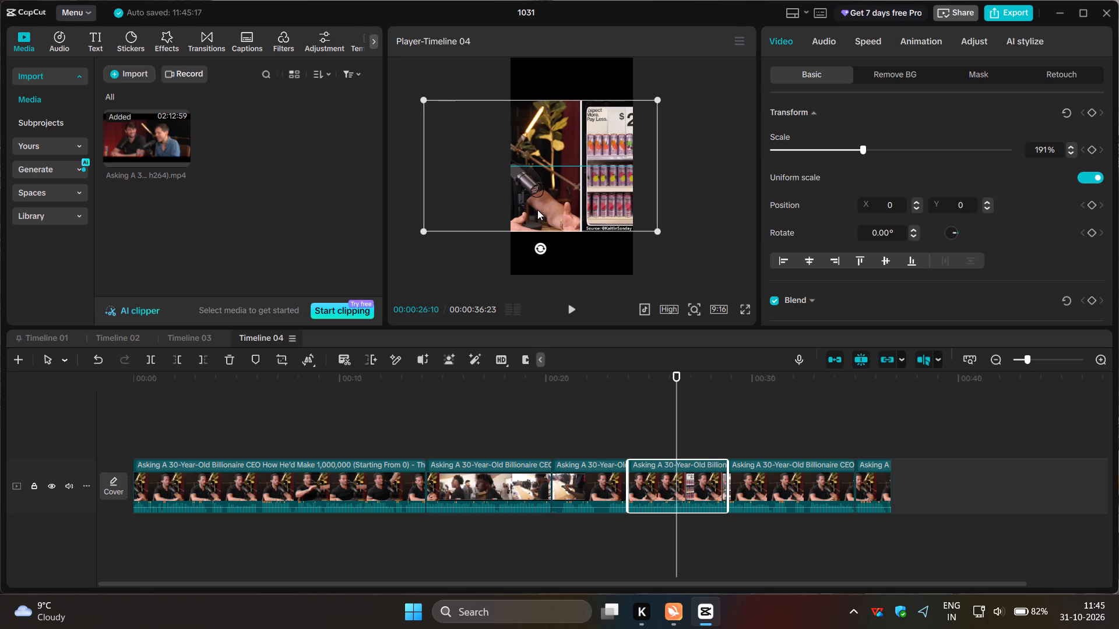
left_click_drag(537, 210, 515, 209)
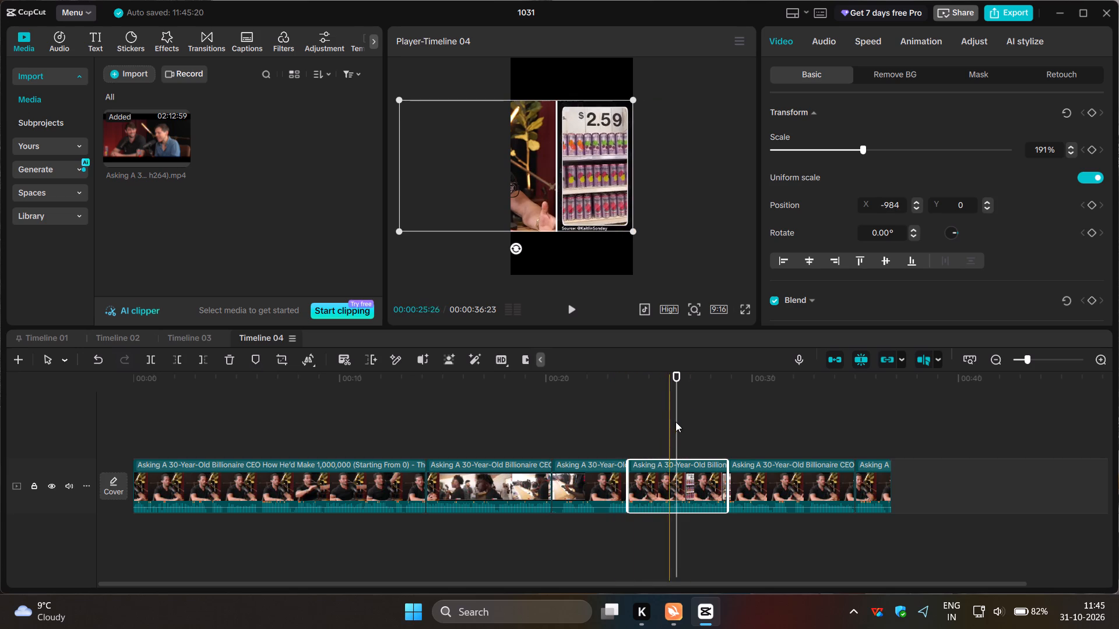
Reframe the fifth segment on the speaker by scaling it to about 192% and shifting it horizontally to about X -521.
left_click(758, 437)
left_click(765, 465)
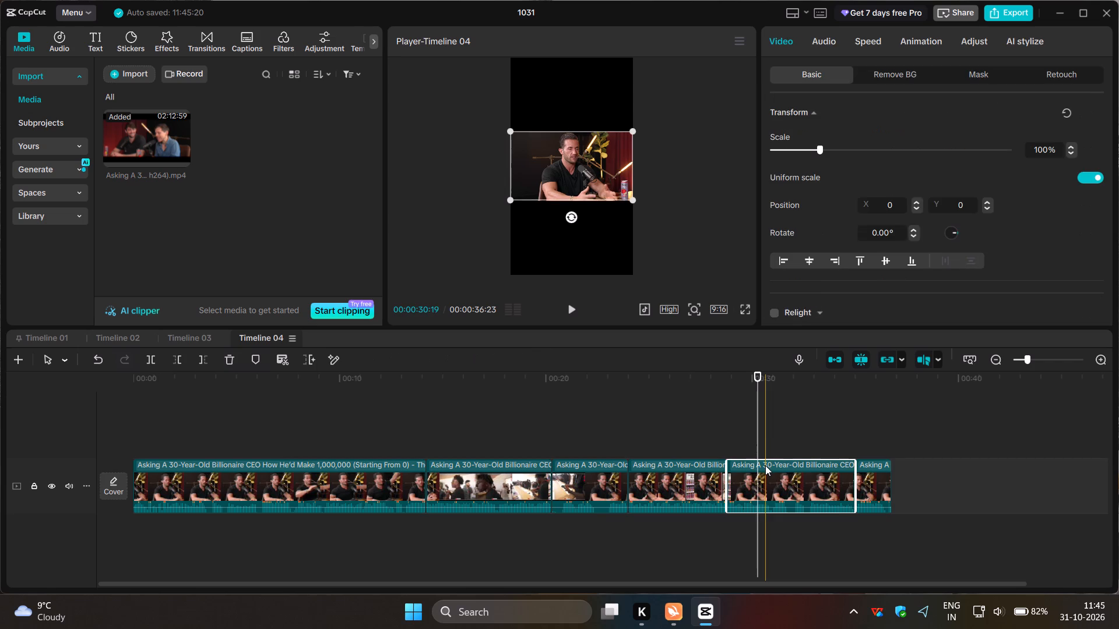
left_click_drag(507, 199, 485, 231)
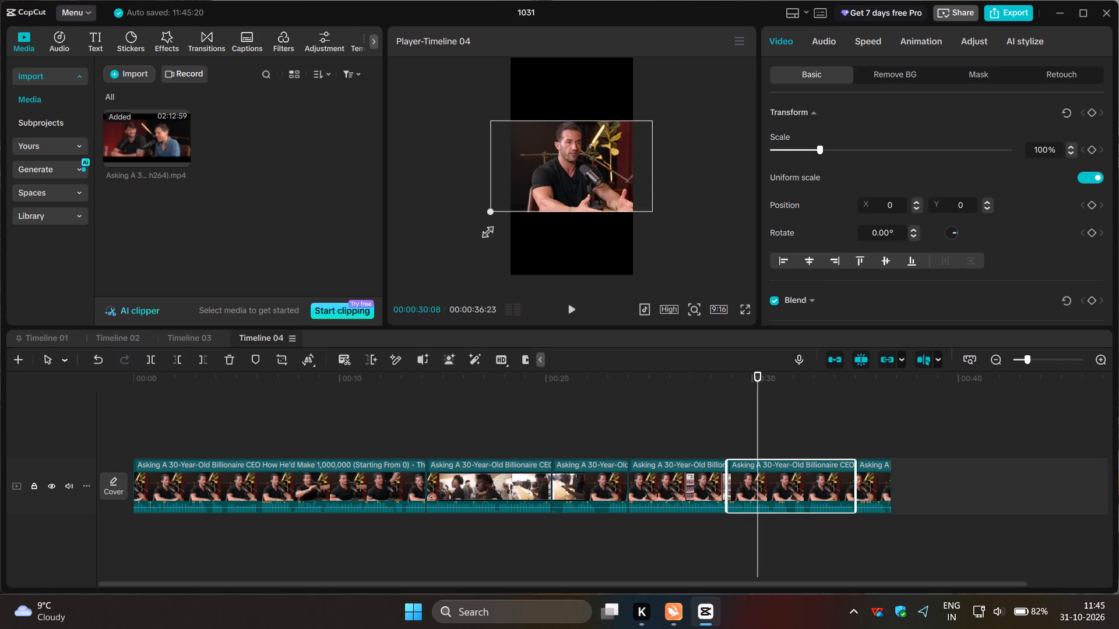
left_click_drag(485, 231, 438, 268)
left_click_drag(585, 208, 566, 204)
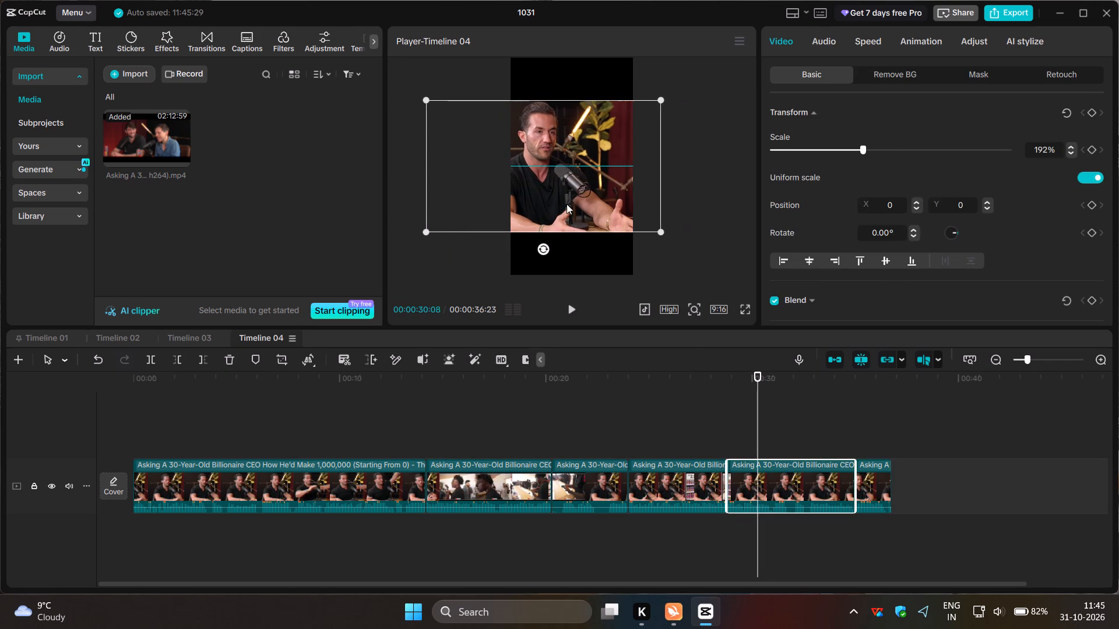
left_click_drag(566, 204, 557, 207)
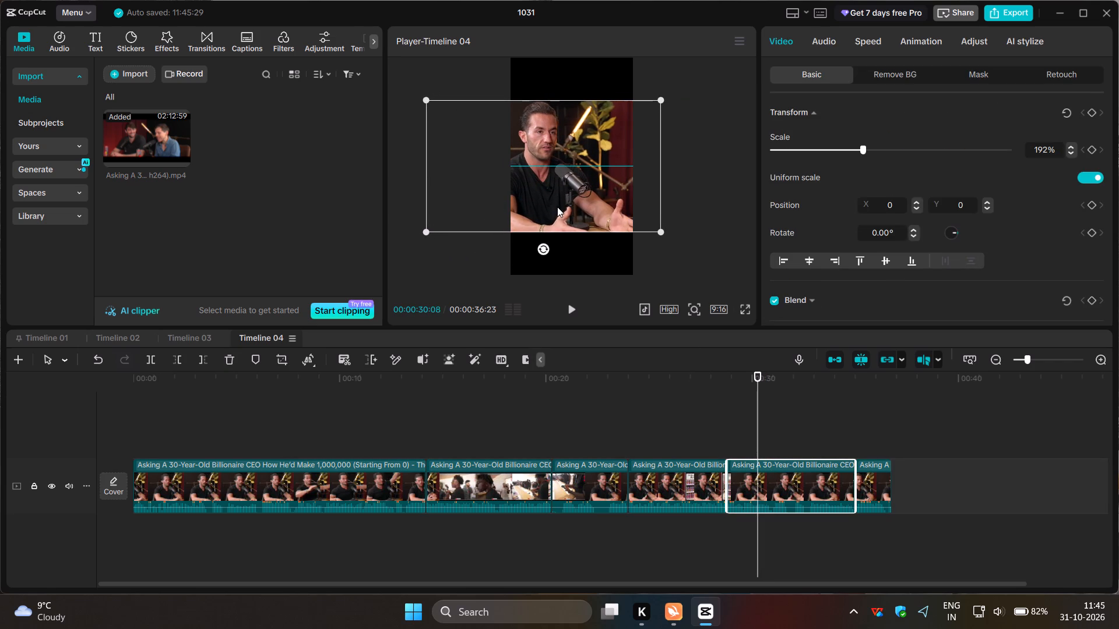
left_click_drag(557, 207, 555, 206)
Reframe the last segment on the man in the blue shirt by scaling it to about 219% and shifting it to about X -431.
left_click(879, 450)
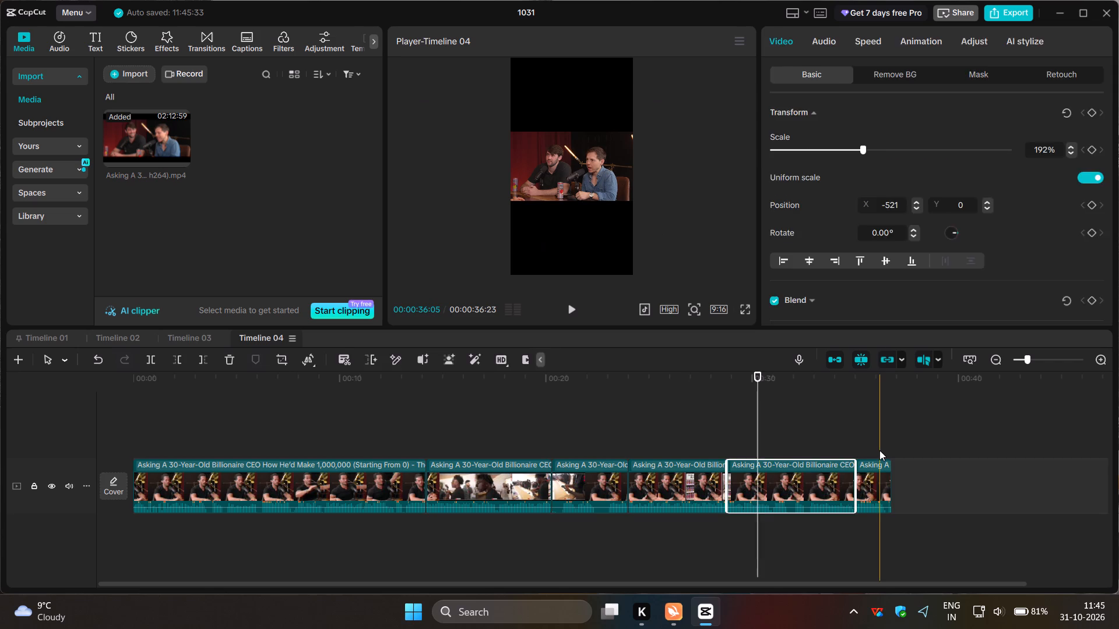
left_click(885, 475)
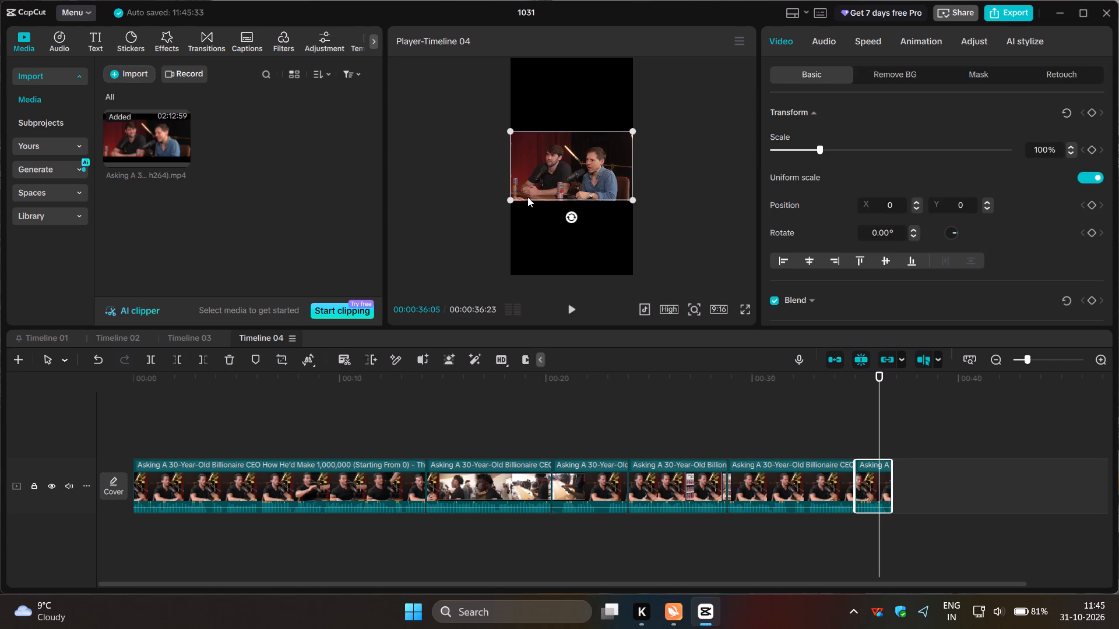
left_click_drag(511, 199, 361, 278)
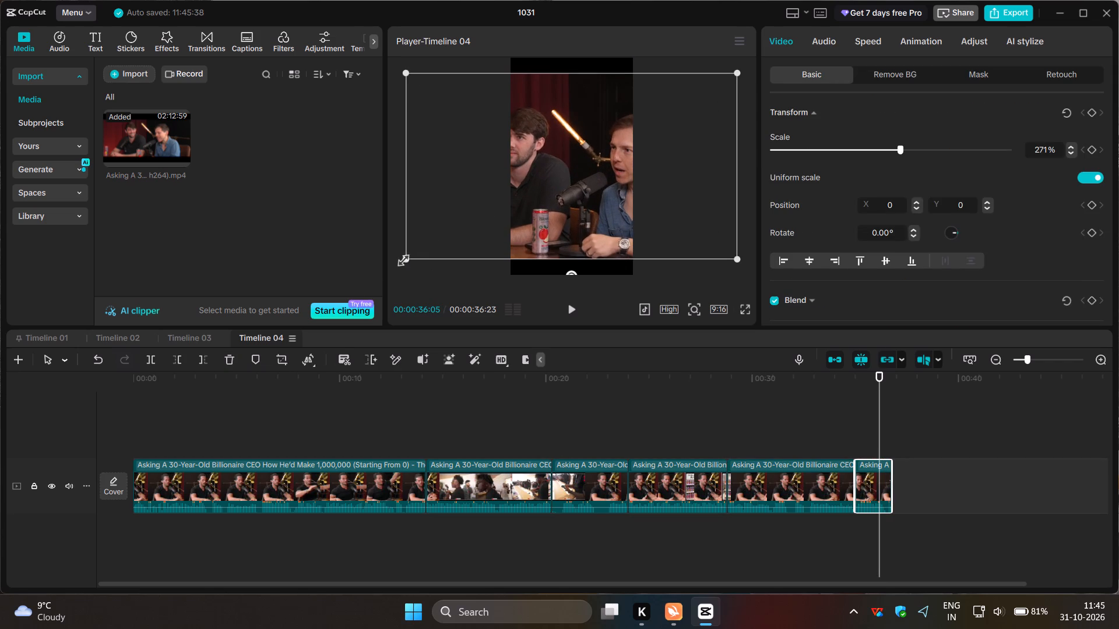
left_click_drag(404, 257, 454, 241)
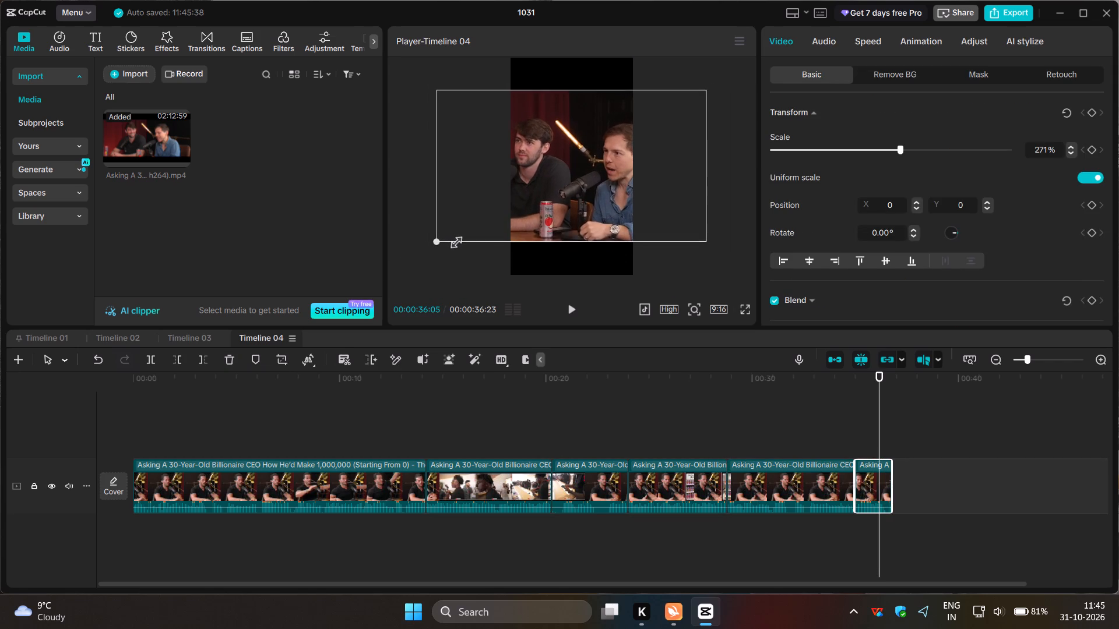
left_click_drag(454, 241, 455, 240)
left_click_drag(578, 200, 561, 200)
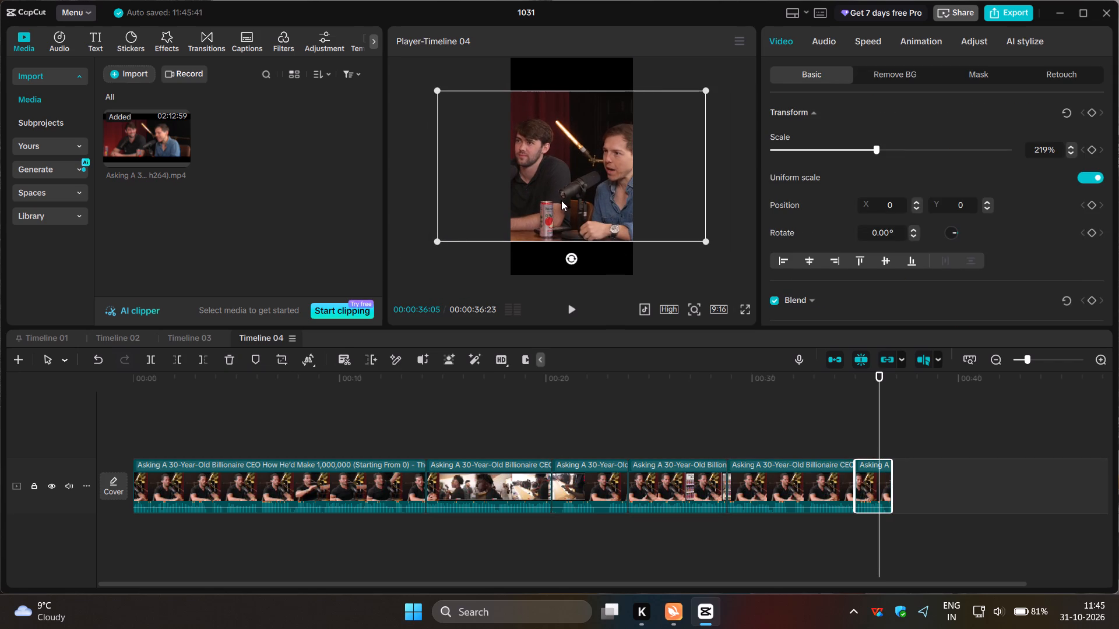
left_click_drag(561, 200, 550, 200)
left_click_drag(569, 198, 546, 199)
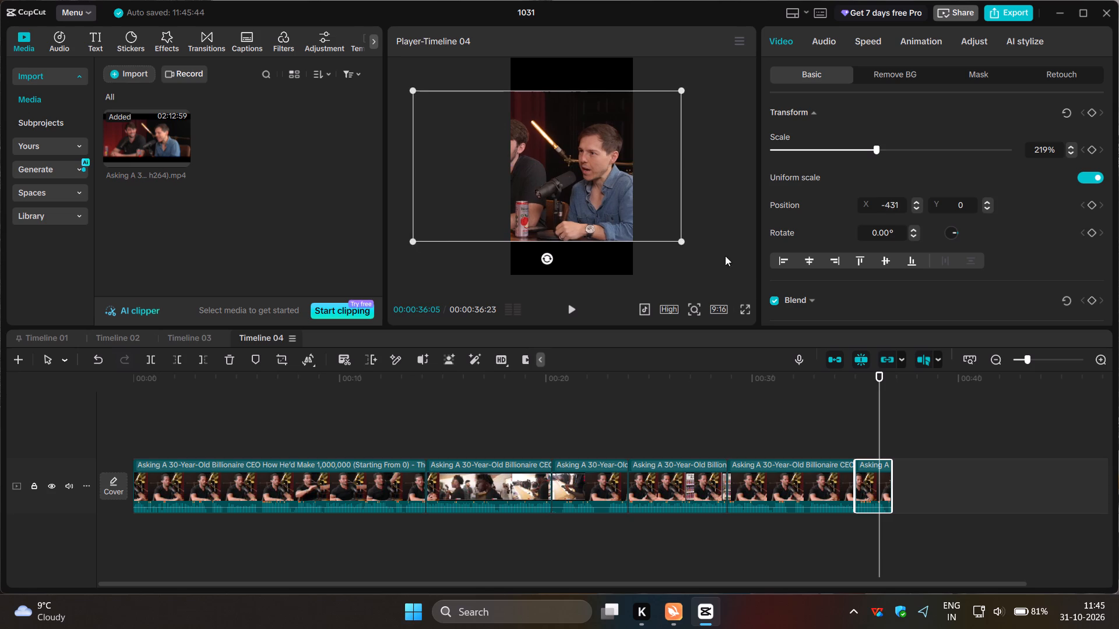
Add a default text layer at the start of the timeline and extend it to the end of the video at 00:00:36:23.
left_click(870, 430)
left_click_drag(870, 430, 906, 432)
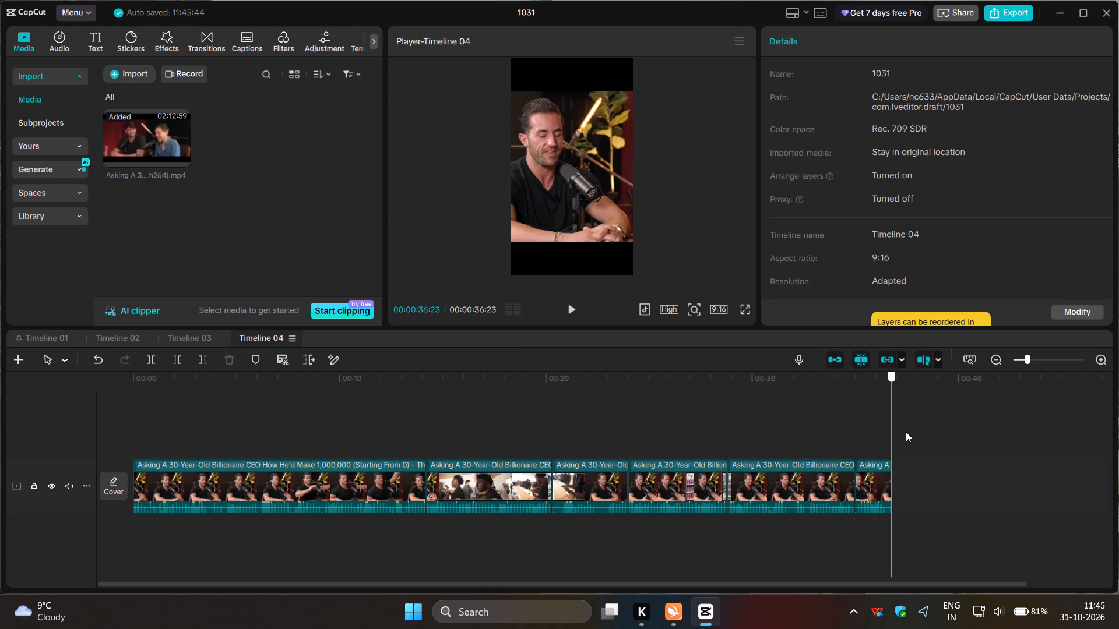
left_click_drag(906, 432, 126, 405)
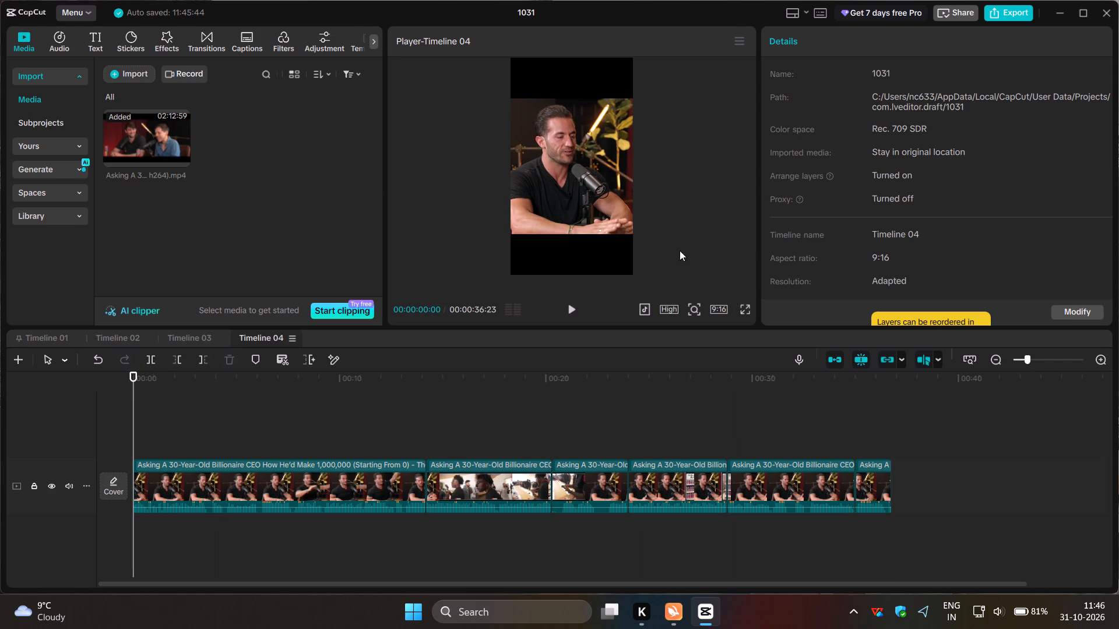
left_click(95, 38)
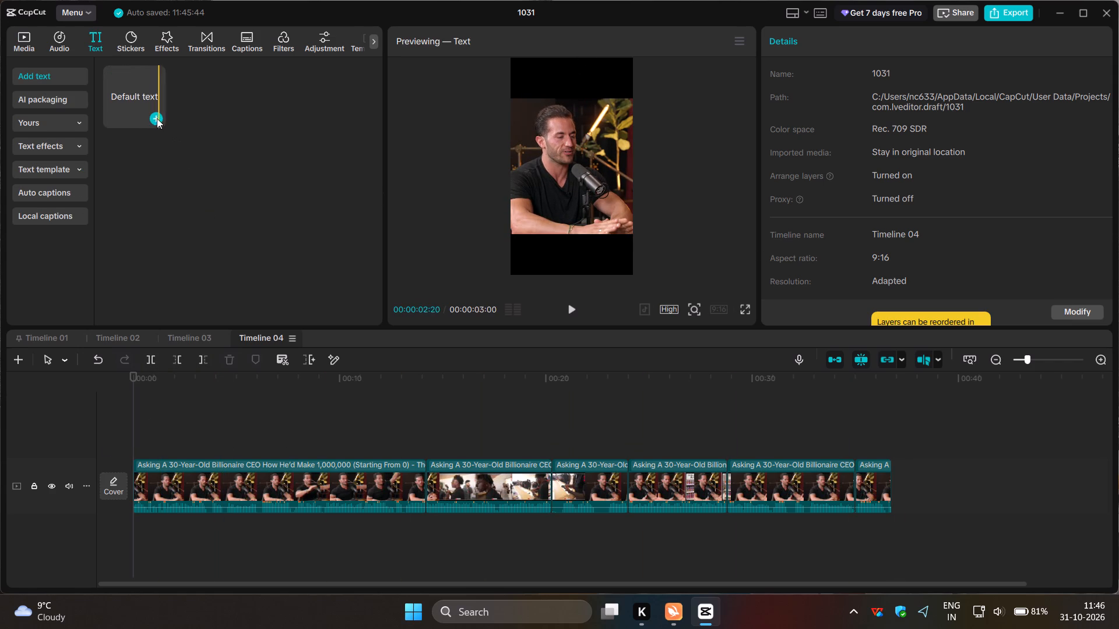
left_click(157, 118)
left_click_drag(193, 447, 238, 448)
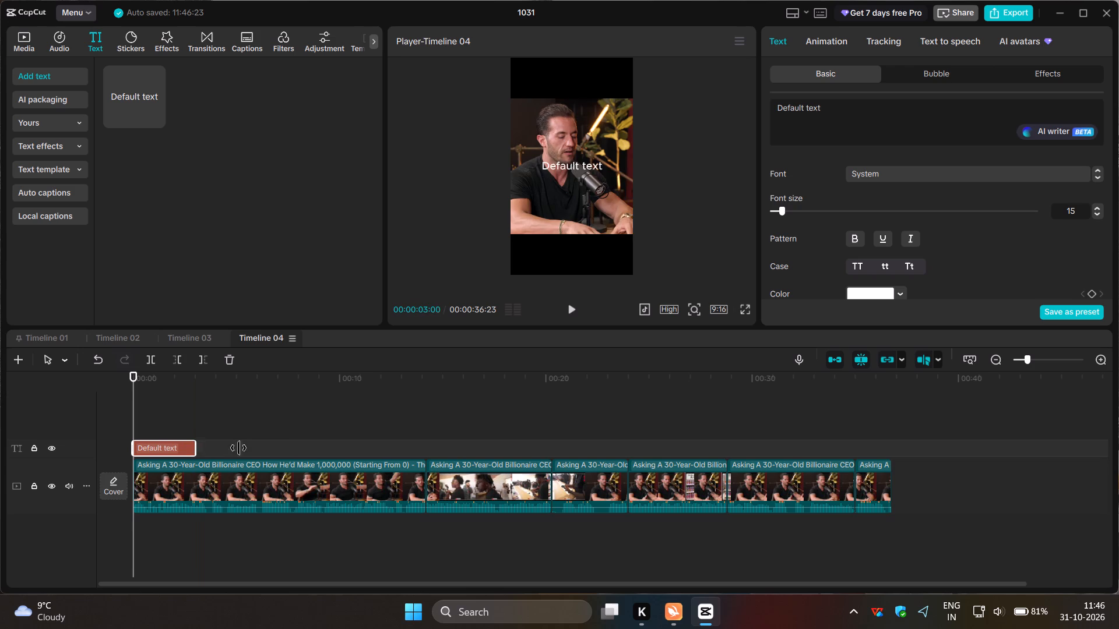
left_click_drag(238, 448, 887, 458)
Replace the default text with the title "making money starting from 0$", enclosed in double quotation marks.
left_click_drag(835, 114, 773, 111)
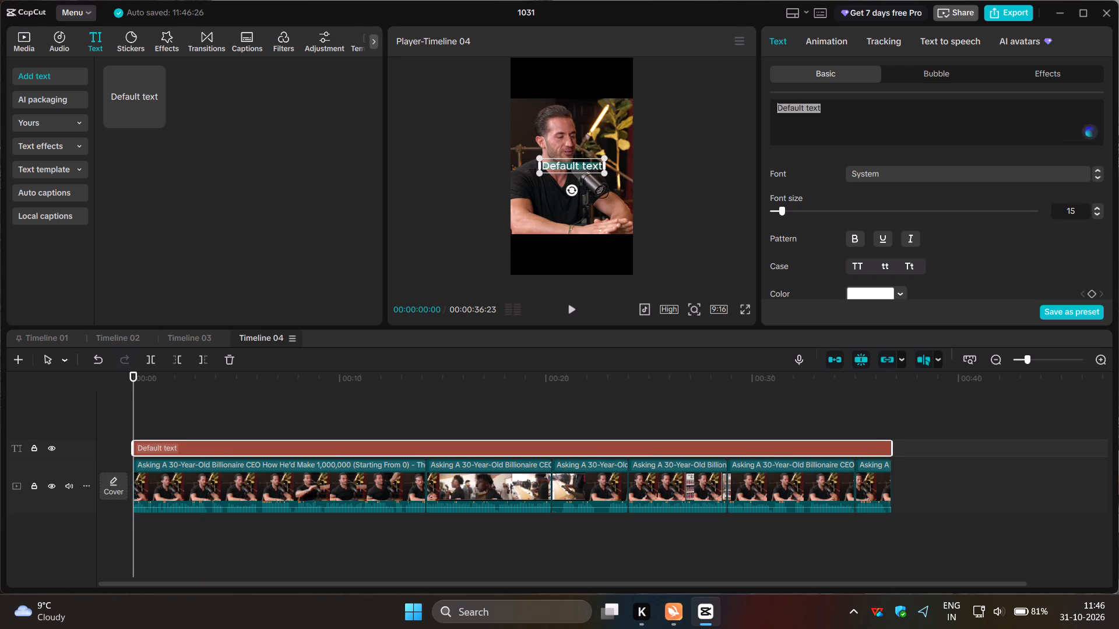
key("space")
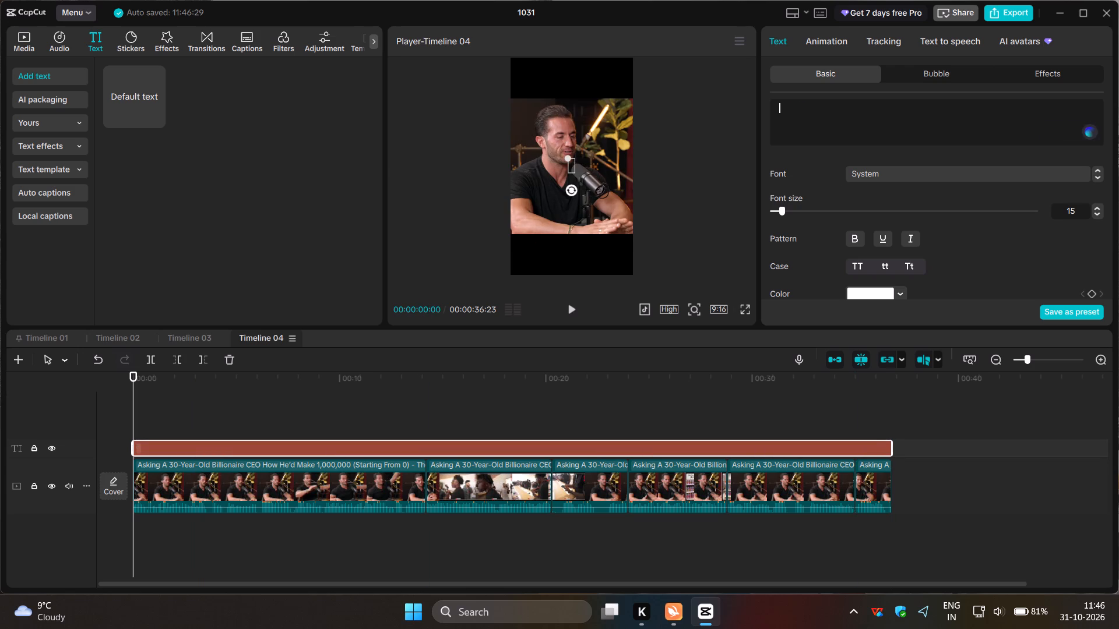
type("''")
type("ma")
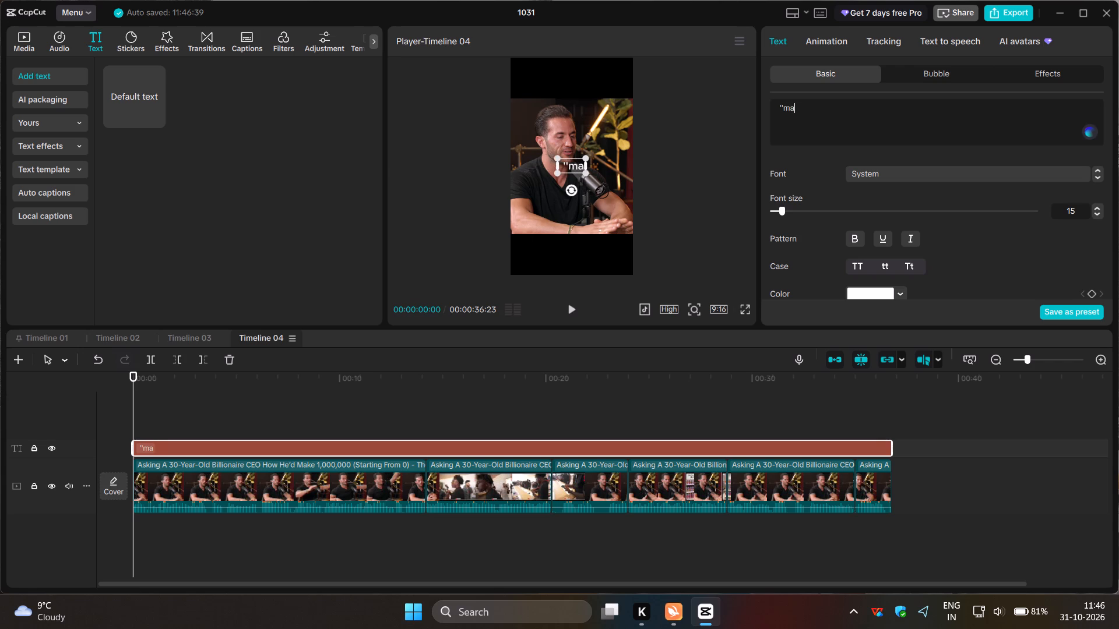
type("king")
key("space")
type("money starting from")
key("space")
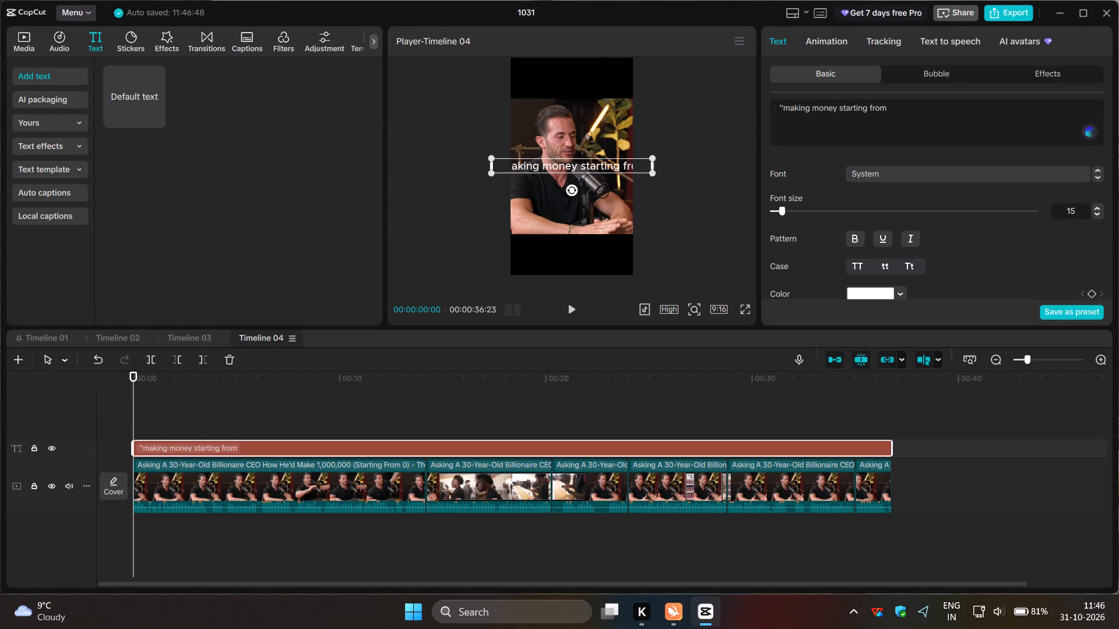
key("0")
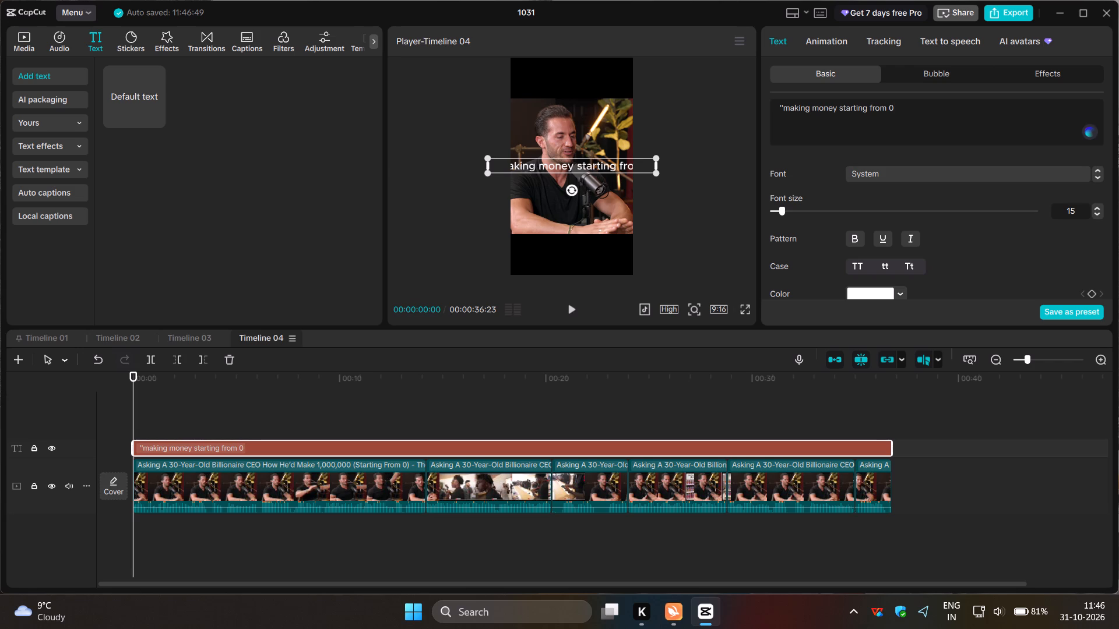
key("space")
key("shift+dollar")
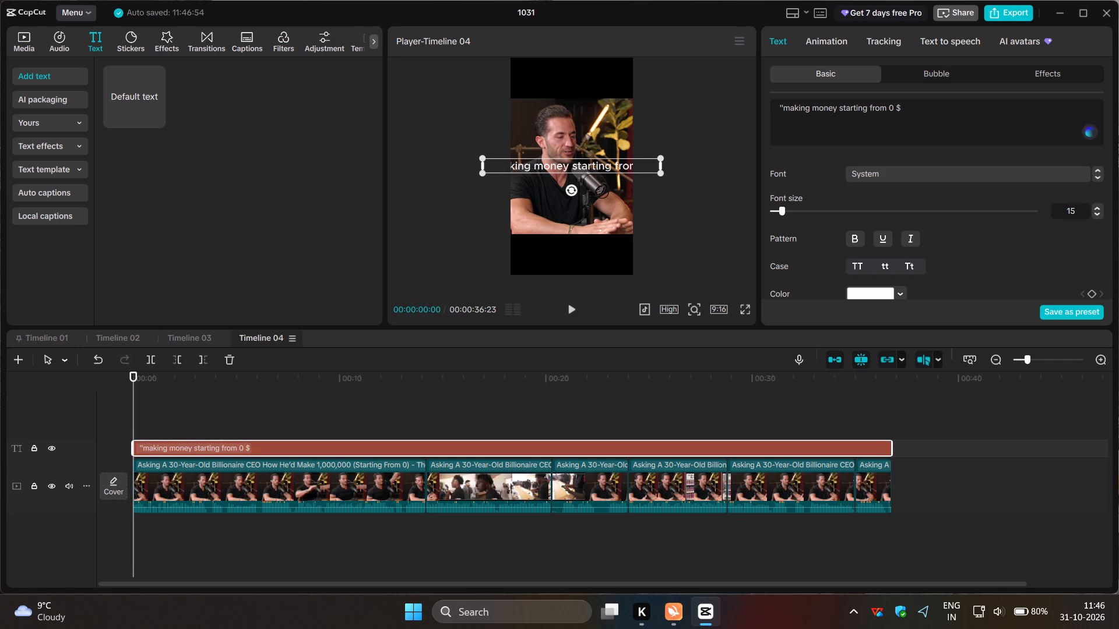
key("Left")
key("BackSpace")
key("Right")
key("Right")
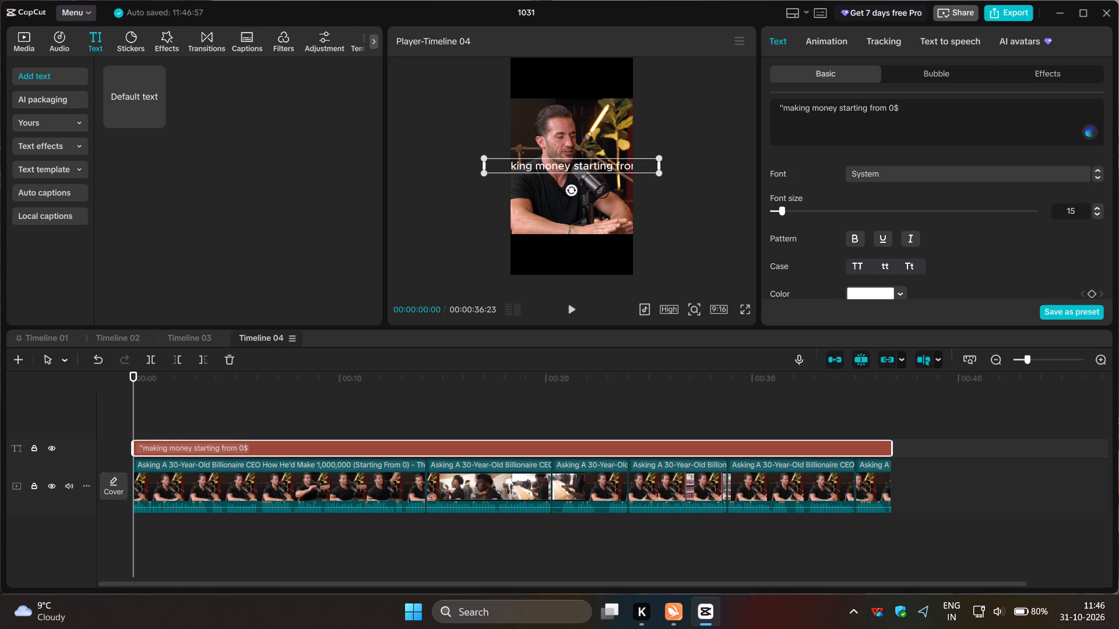
key("Right")
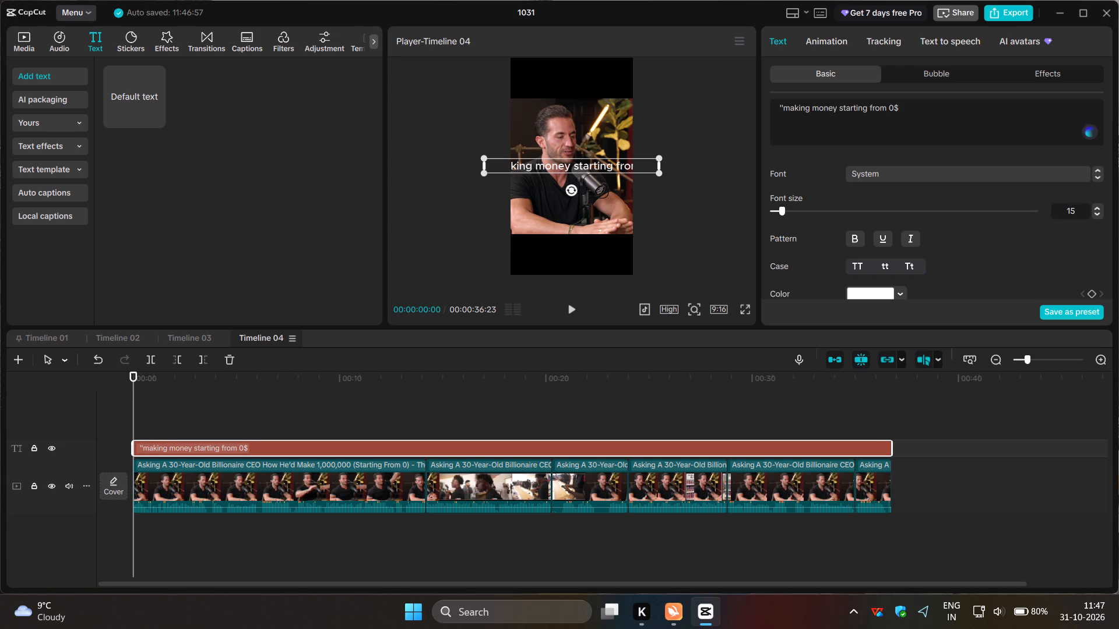
type("''")
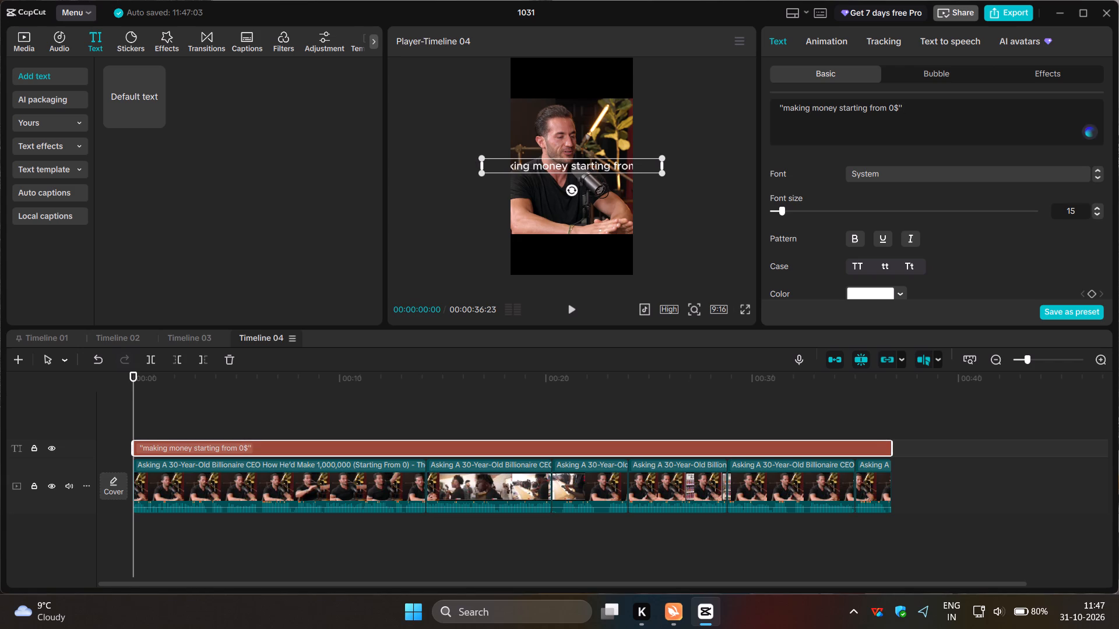
Break the title into two lines so that "from 0$" sits on the second line.
left_click(868, 108)
key("Return")
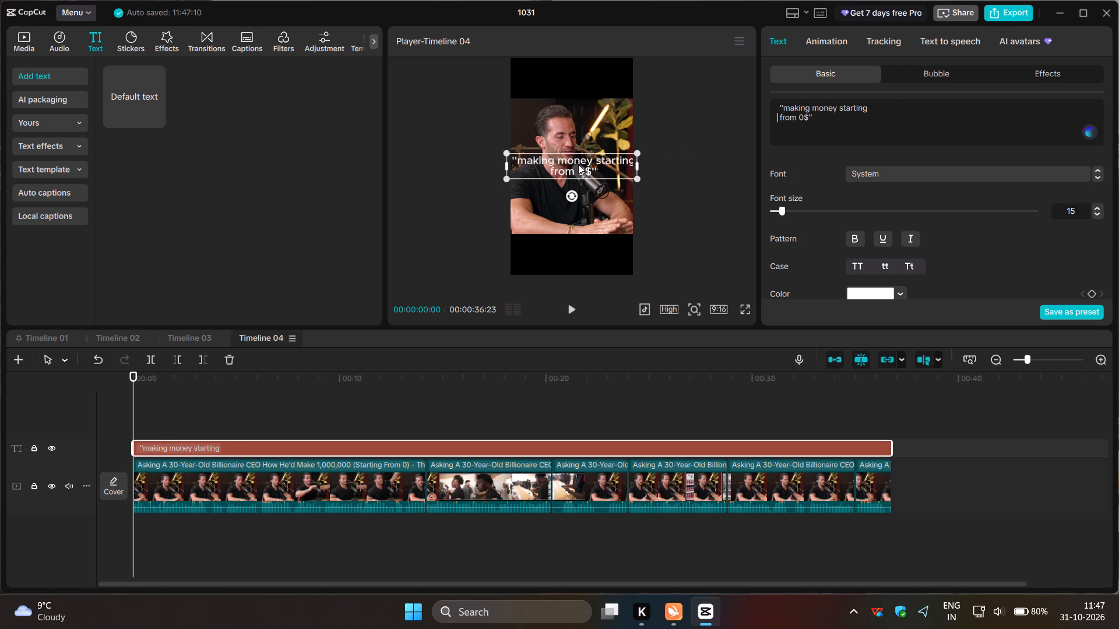
Move the title into the black area above the video and shrink it to fit within the frame's width.
left_click_drag(578, 164, 572, 77)
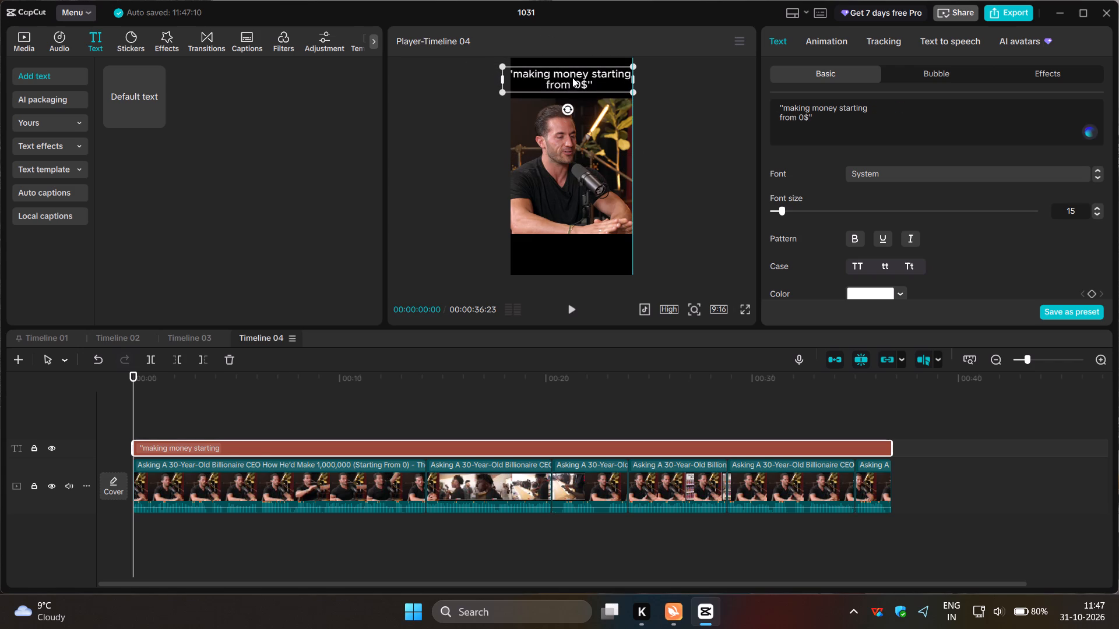
left_click_drag(572, 77, 573, 77)
left_click_drag(502, 65, 522, 69)
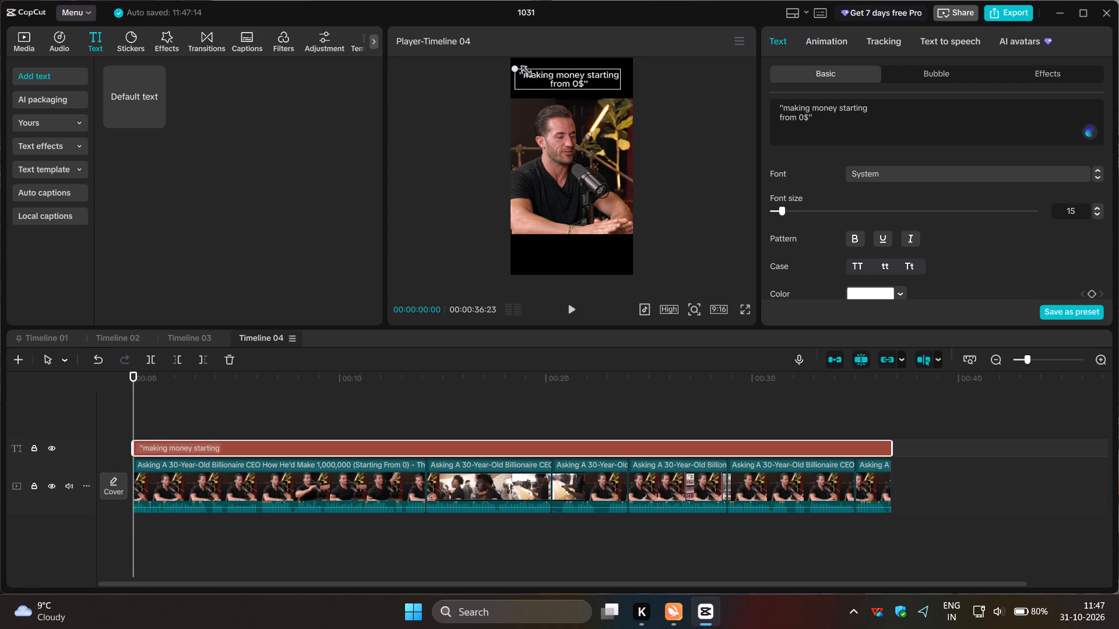
left_click_drag(522, 69, 527, 69)
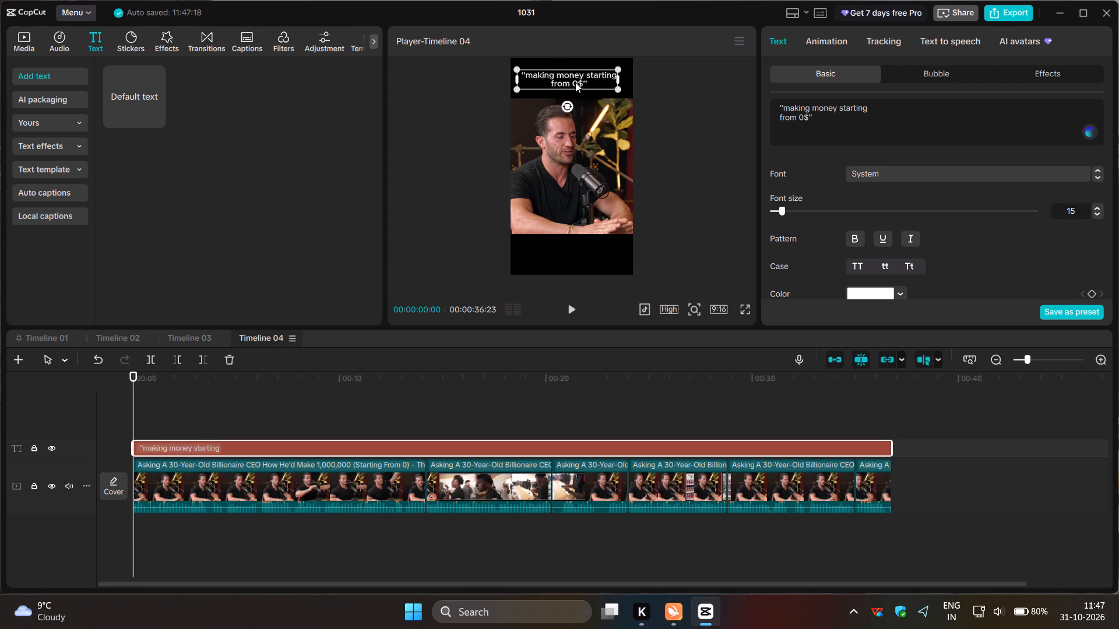
left_click_drag(573, 82, 576, 77)
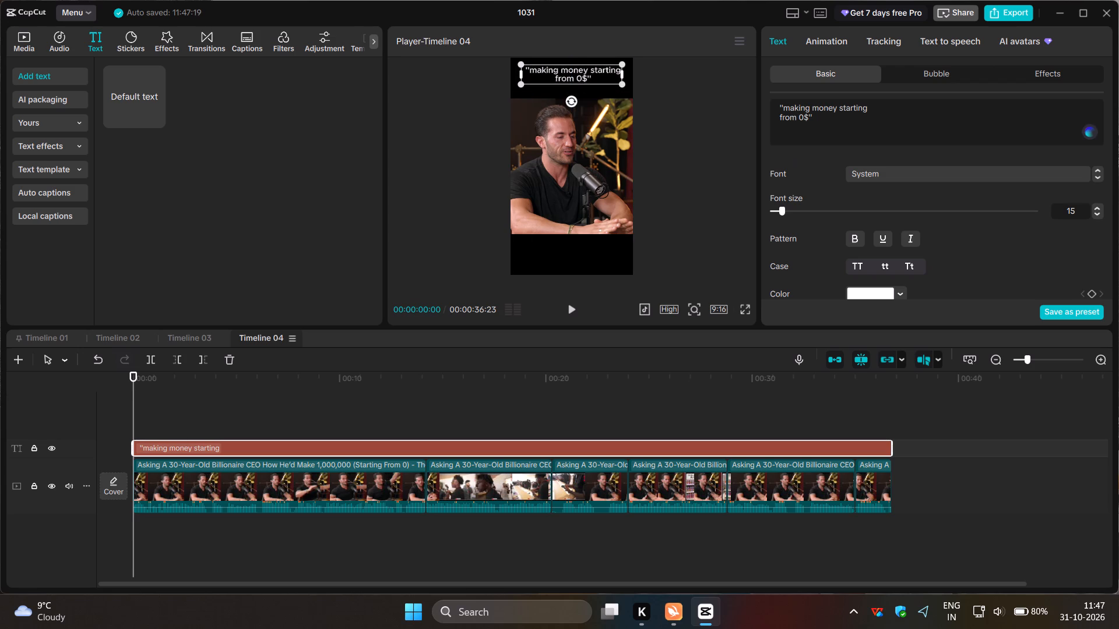
Capitalise the first letter of each word in the title.
left_click(912, 266)
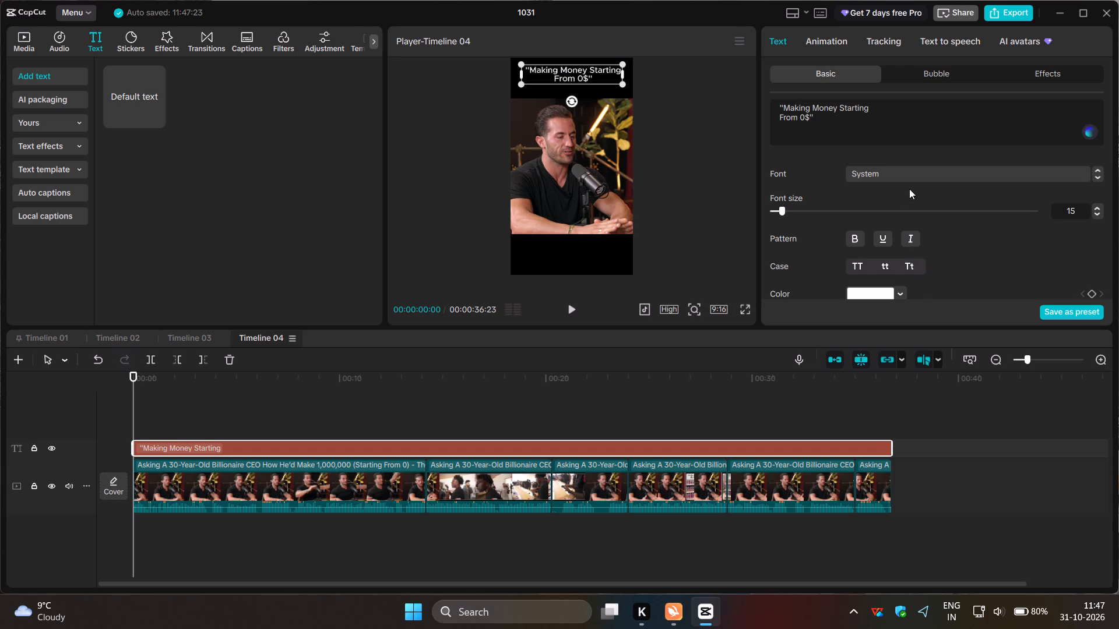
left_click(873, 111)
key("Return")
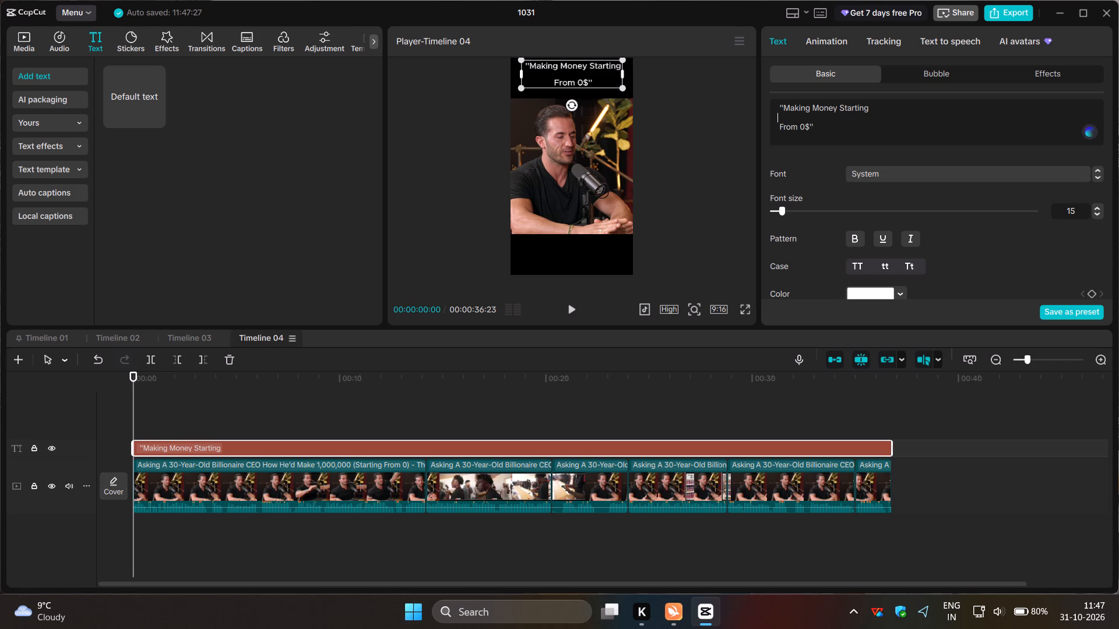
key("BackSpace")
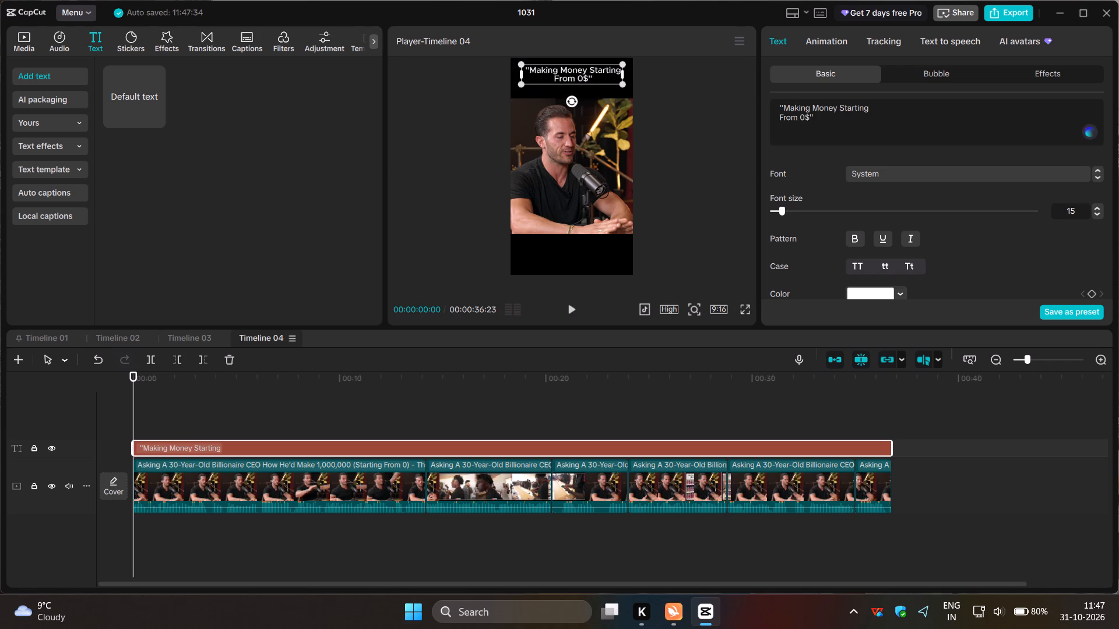
Try several fonts on the title, including Rubik-Bold, Poppins-Bd and Gotham, and settle on Inter-Blk.
left_click(1098, 179)
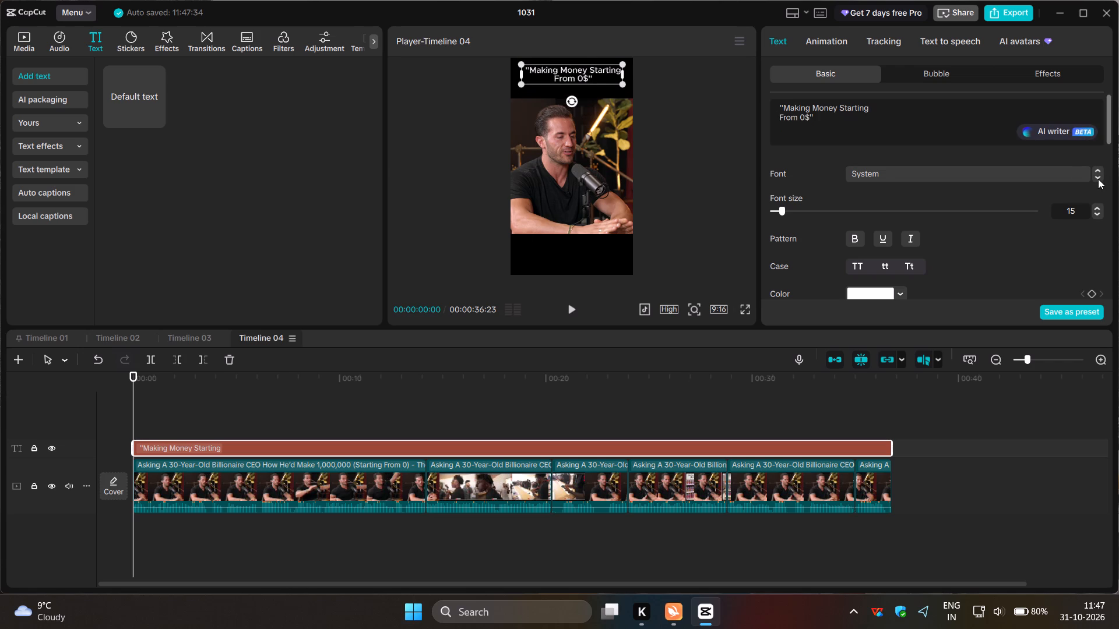
left_click(1098, 179)
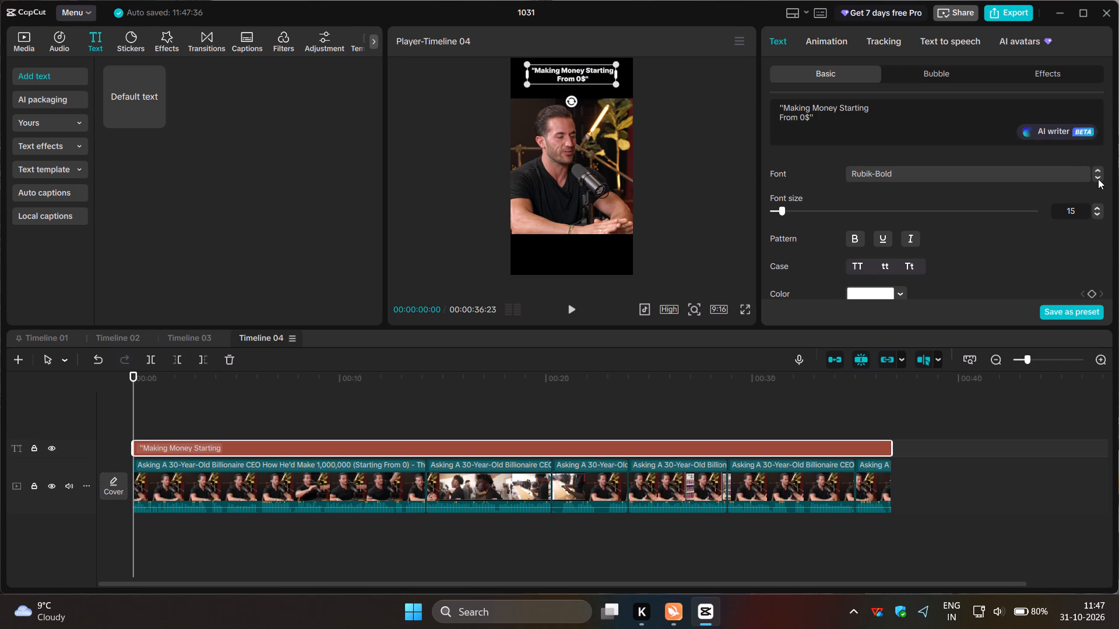
left_click(1098, 179)
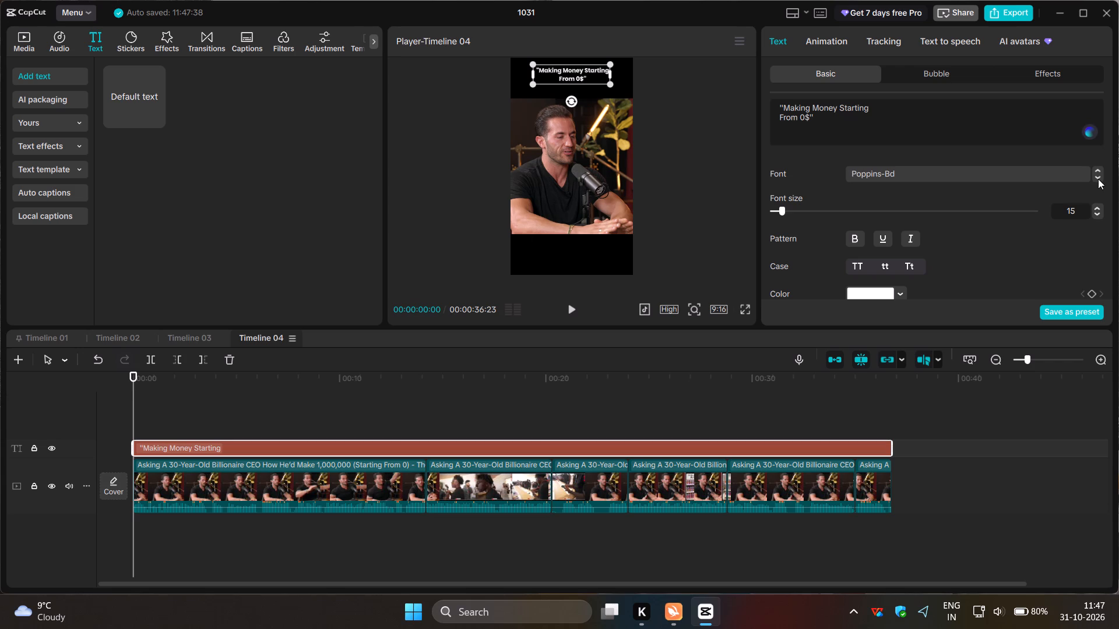
left_click(1098, 179)
left_click(1098, 179)
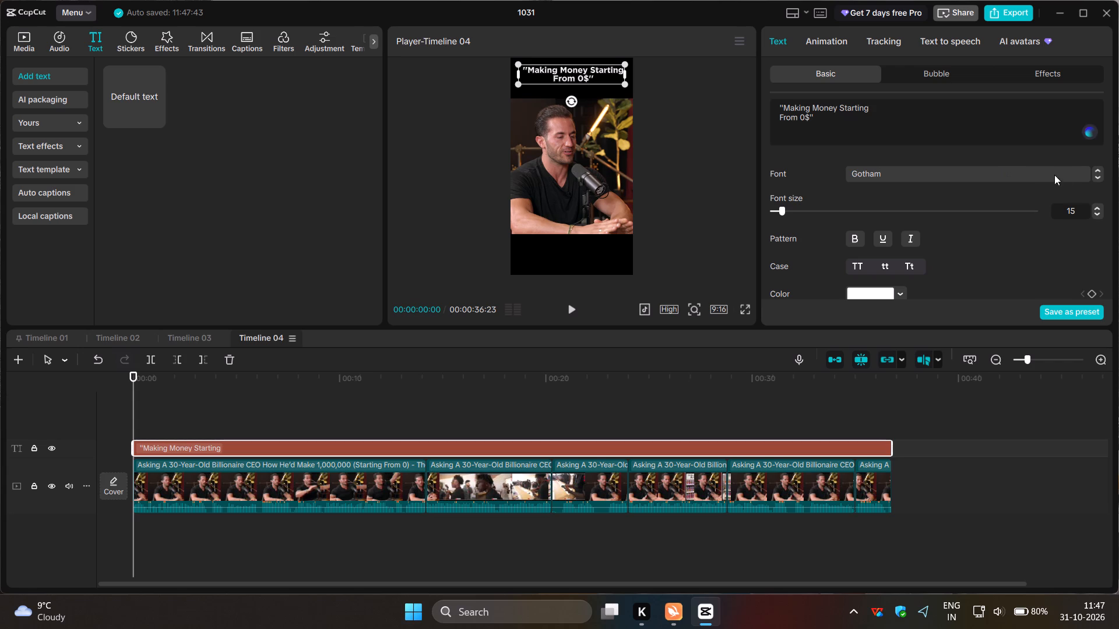
left_click(1097, 169)
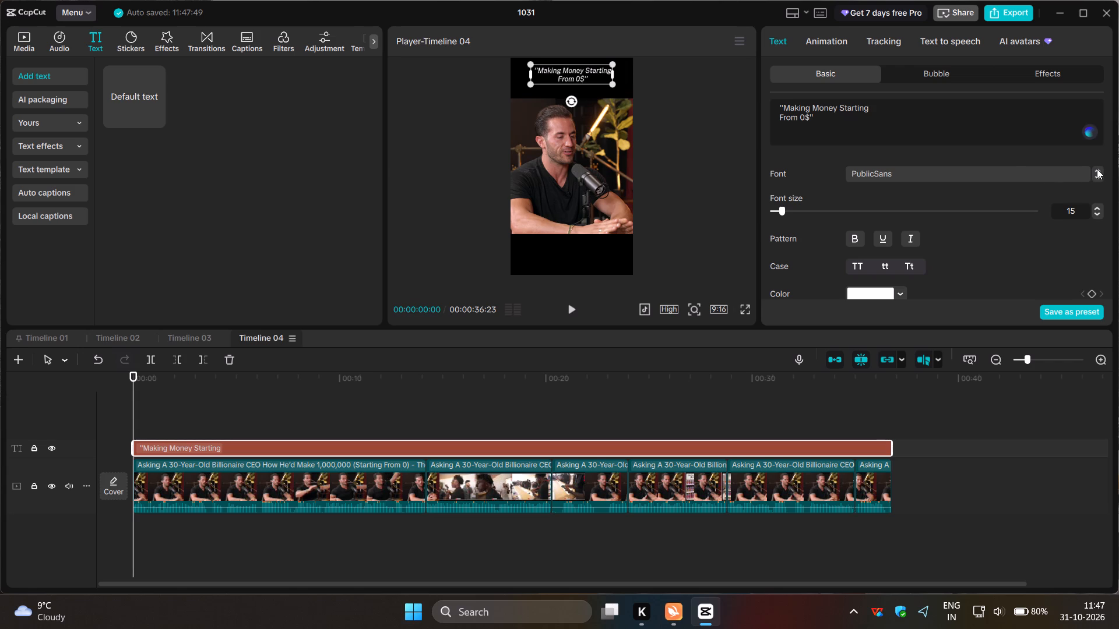
left_click(1097, 169)
left_click(1097, 169)
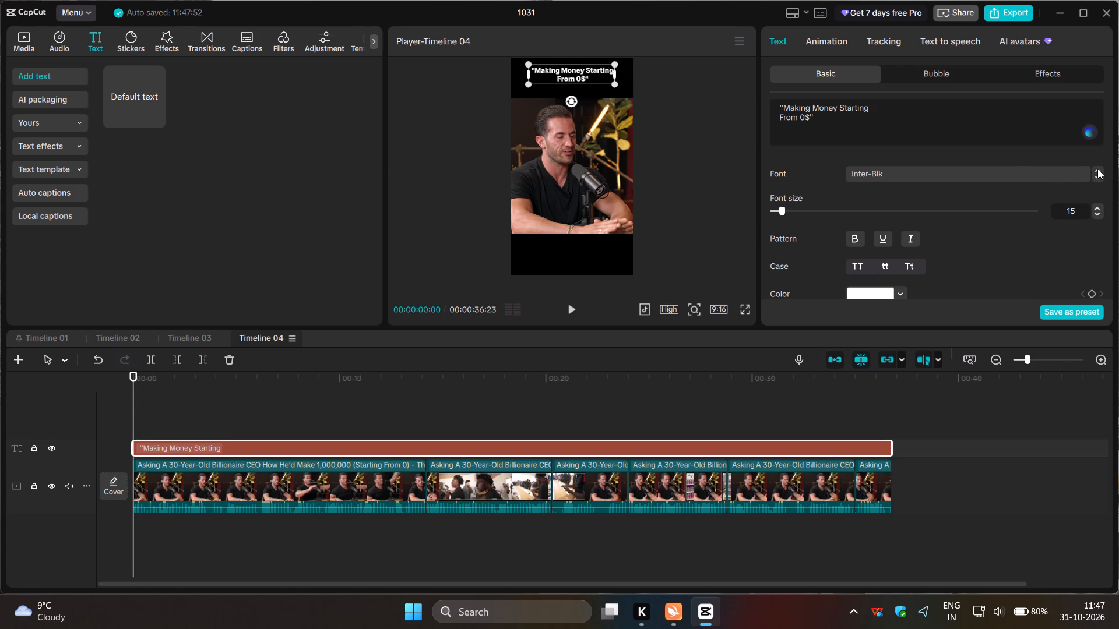
Preview the titled short full screen at several points, then return the playhead to the start of the timeline.
left_click(746, 308)
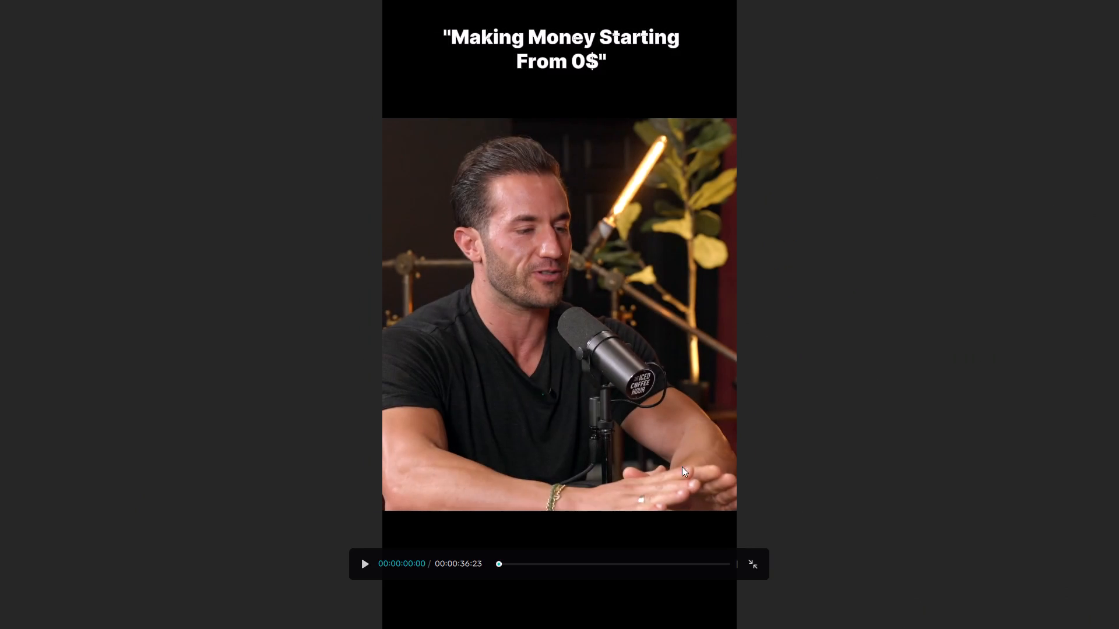
left_click(495, 566)
left_click_drag(498, 564, 621, 573)
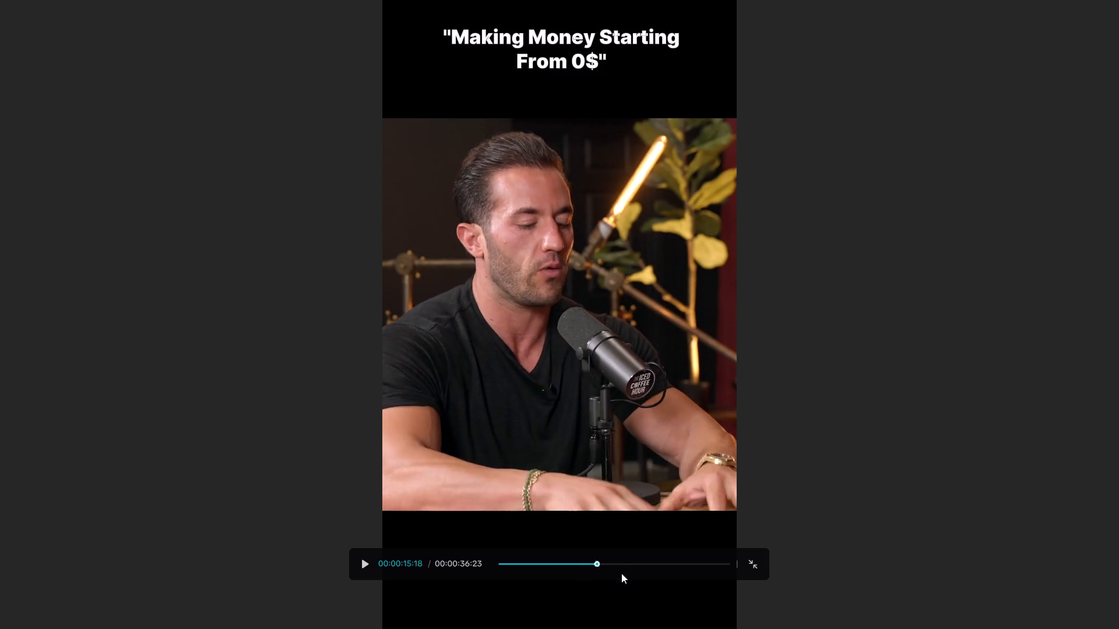
left_click_drag(621, 573, 465, 560)
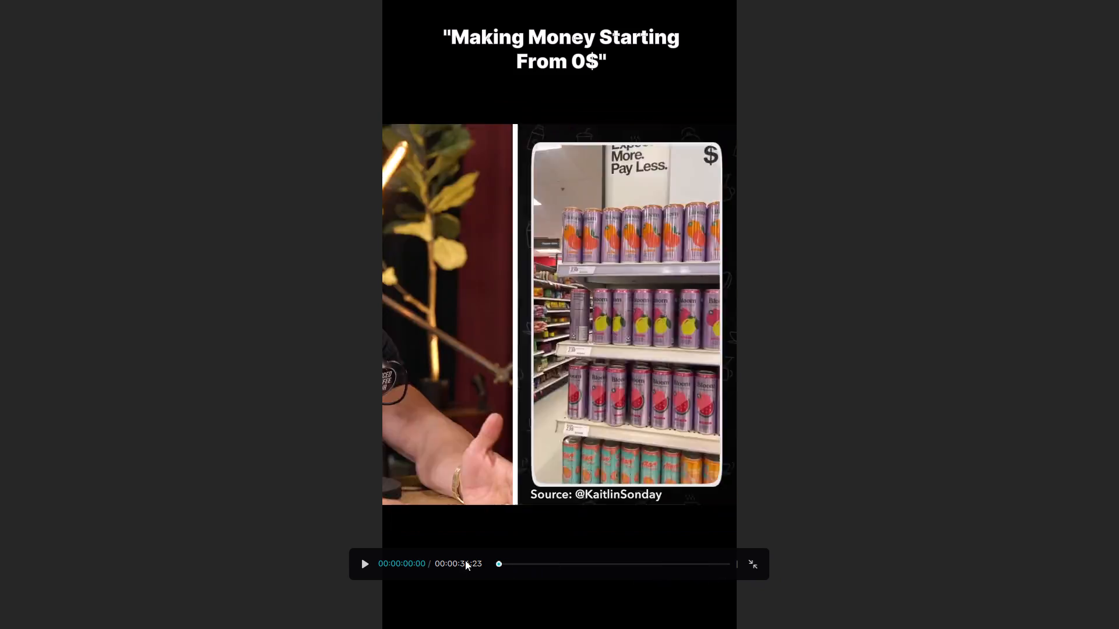
left_click_drag(465, 560, 456, 560)
left_click(746, 560)
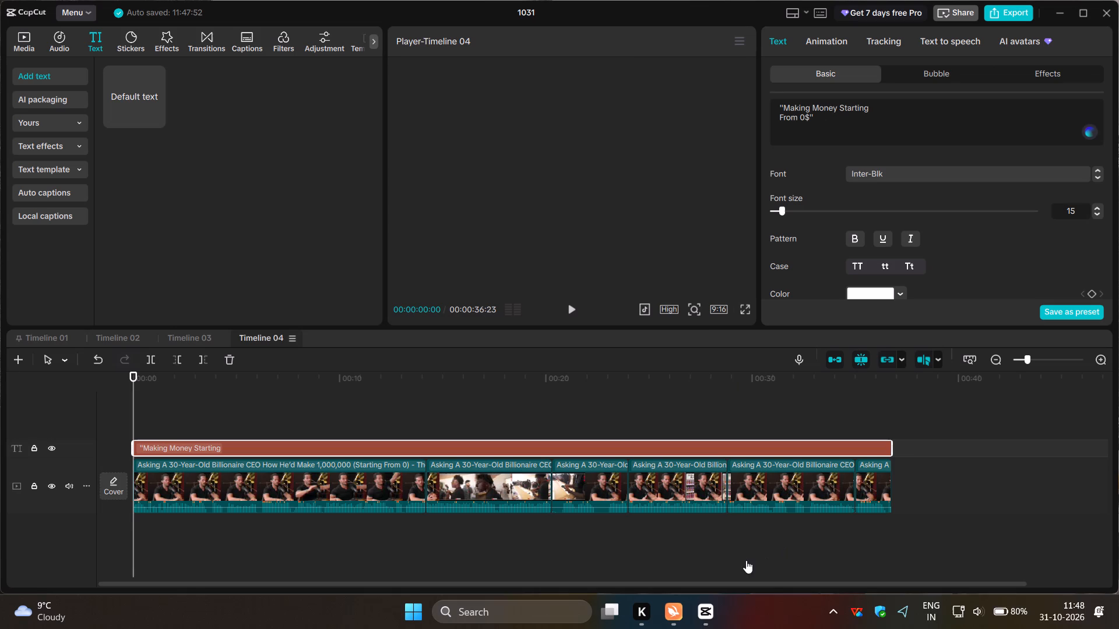
left_click(529, 408)
left_click_drag(529, 408, 127, 385)
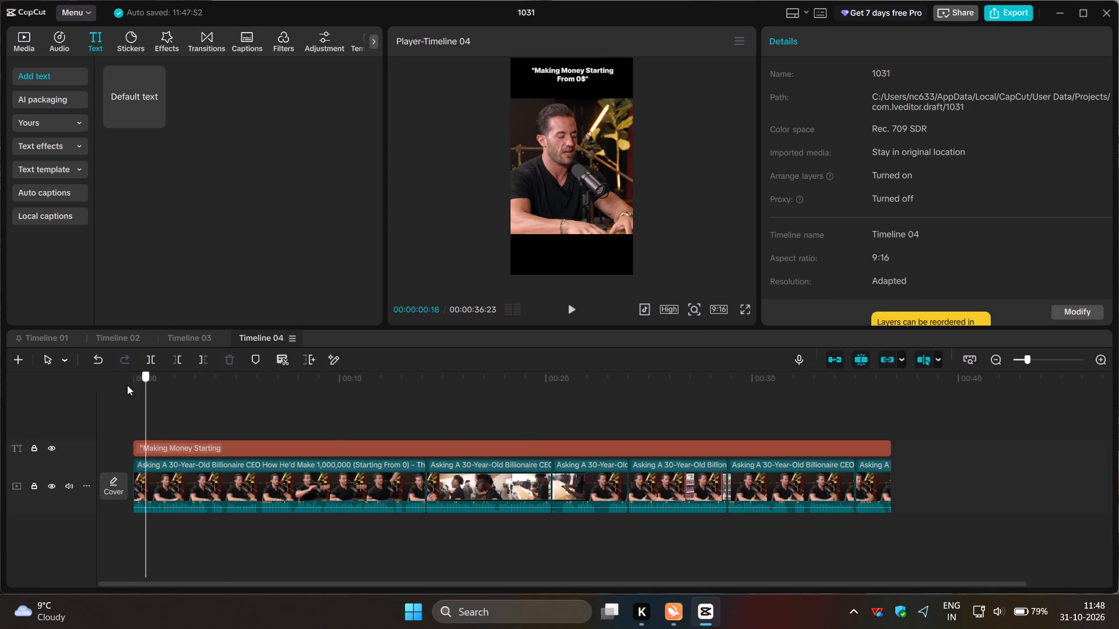
left_click_drag(127, 385, 114, 388)
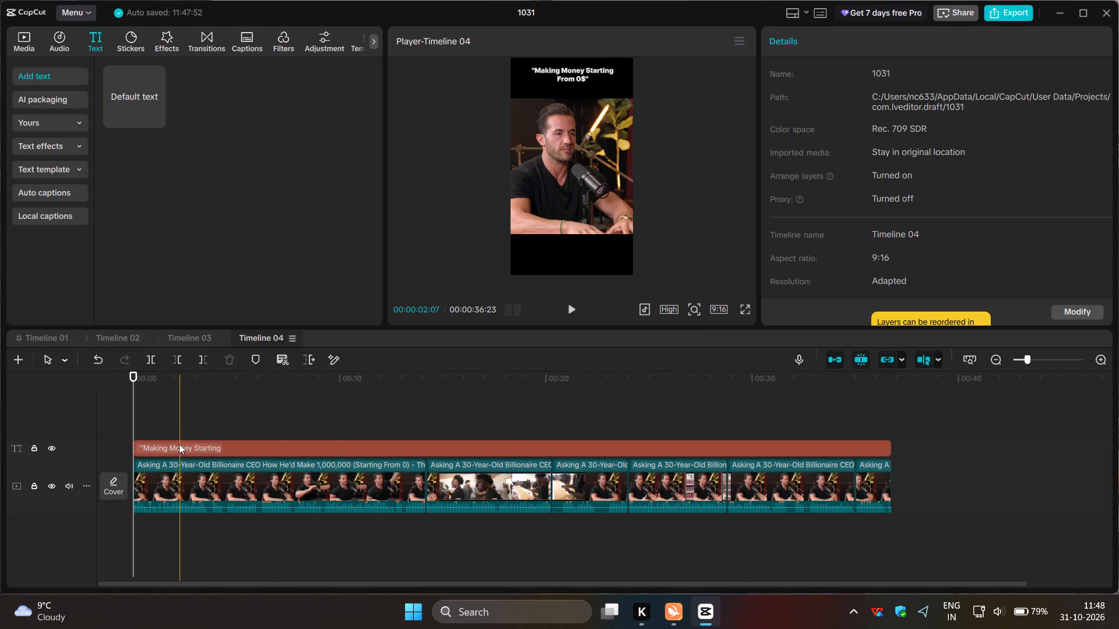
Colour the word "Money" in the title yellow-green with hex DAF100.
left_click(179, 444)
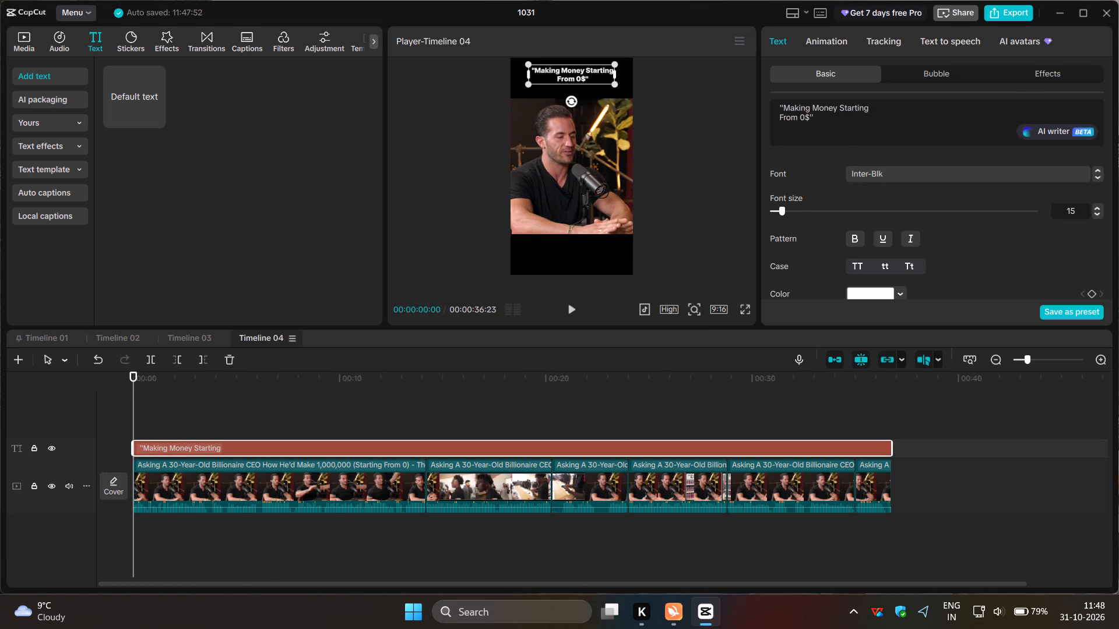
left_click_drag(836, 108, 814, 108)
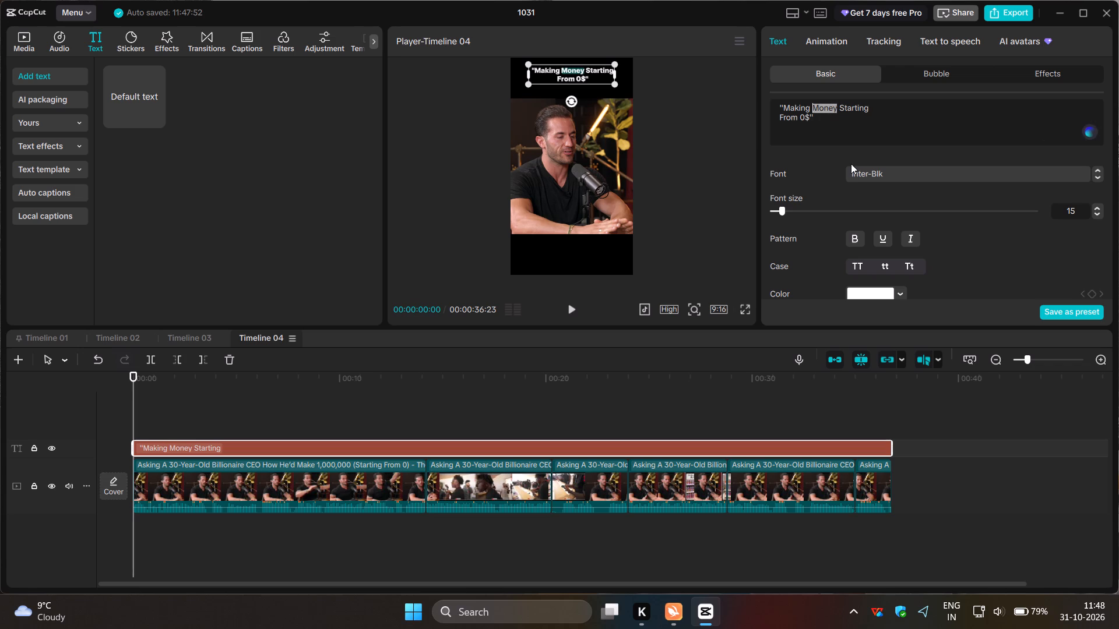
scroll(908, 286, "down", 1)
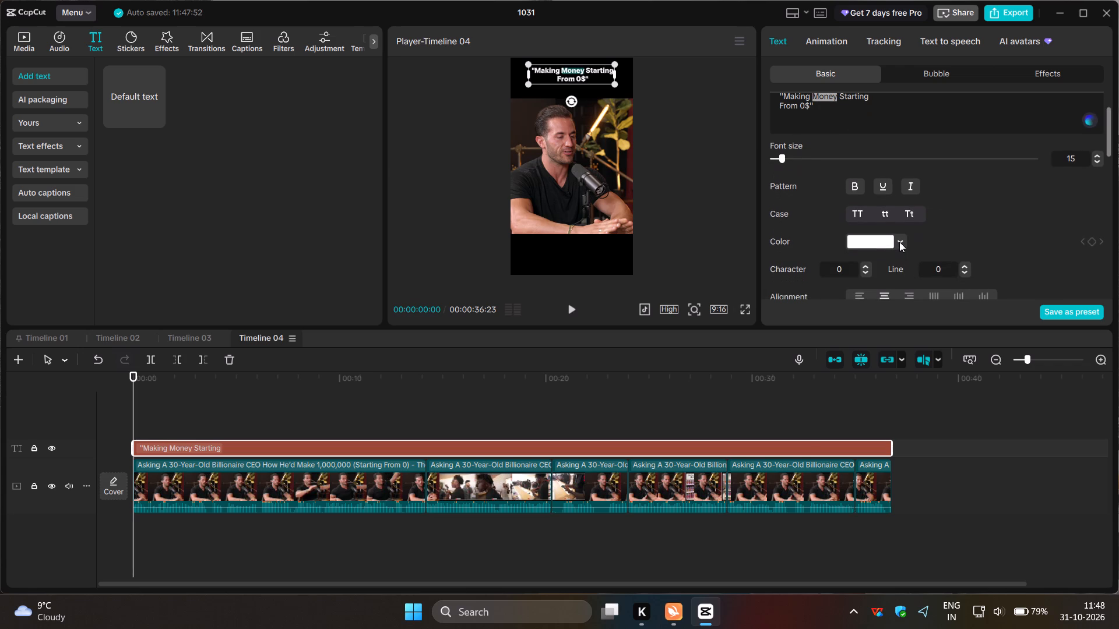
left_click(899, 242)
scroll(956, 288, "down", 2)
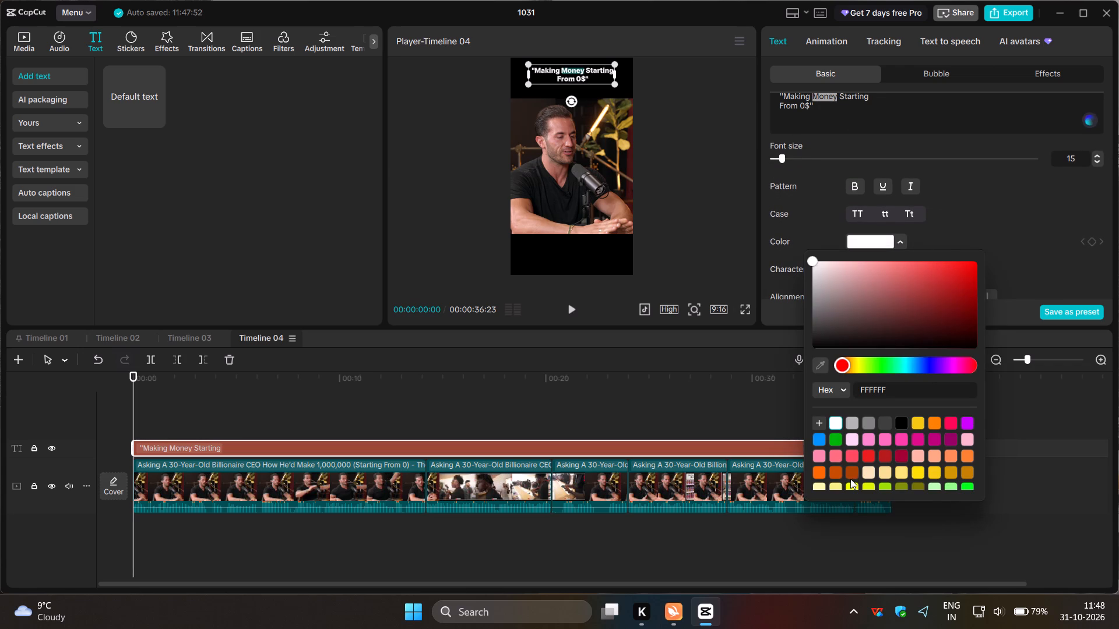
scroll(865, 446, "down", 2)
scroll(865, 445, "up", 1)
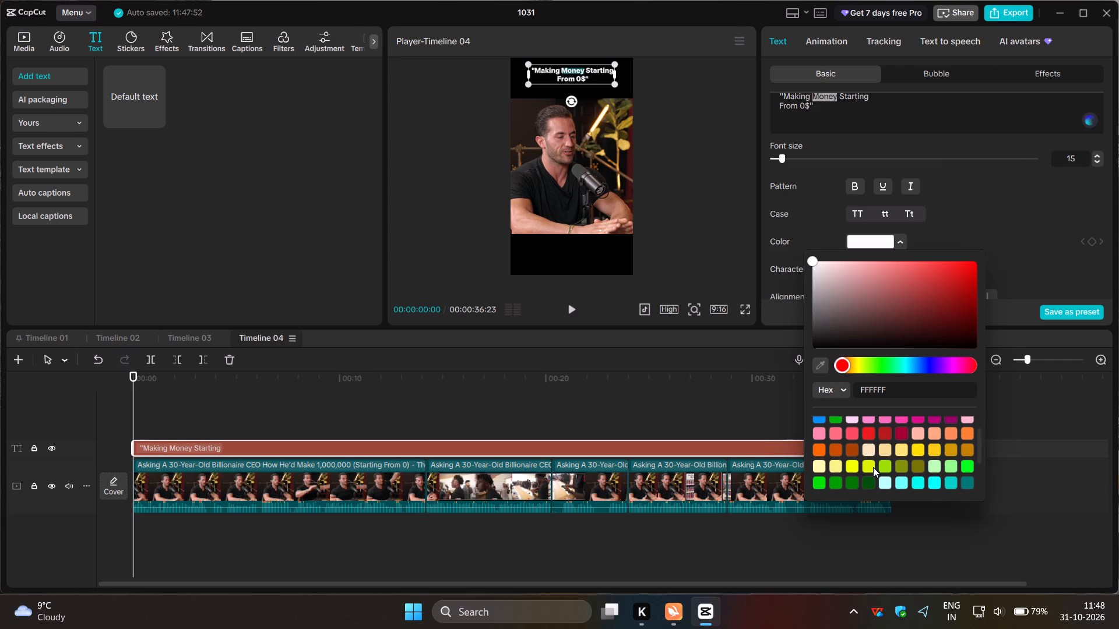
left_click(873, 468)
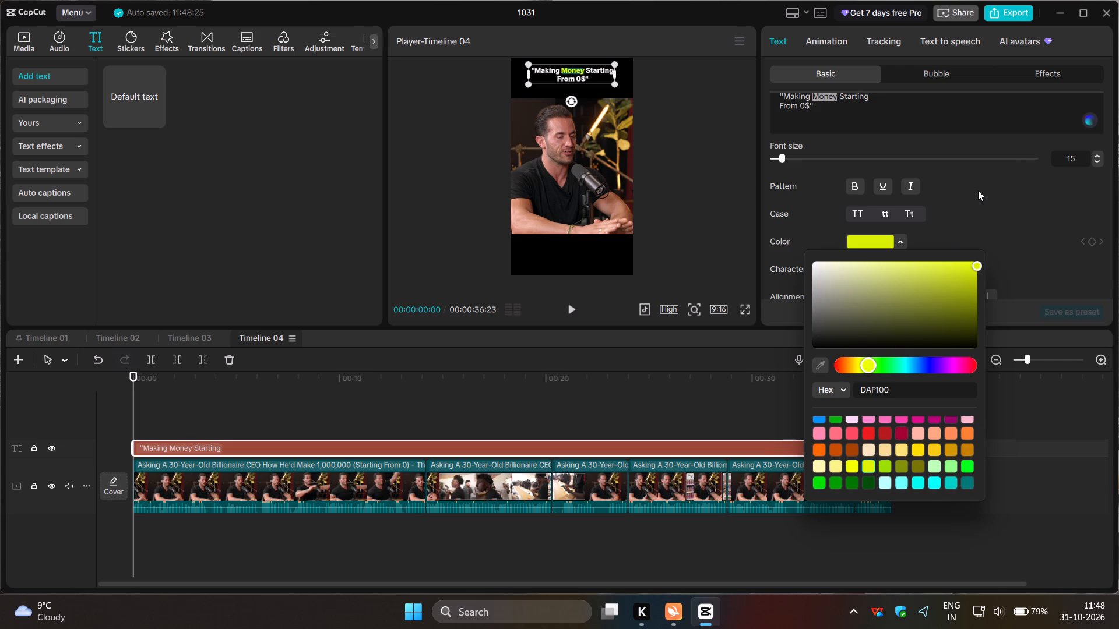
left_click(978, 190)
scroll(927, 121, "up", 5)
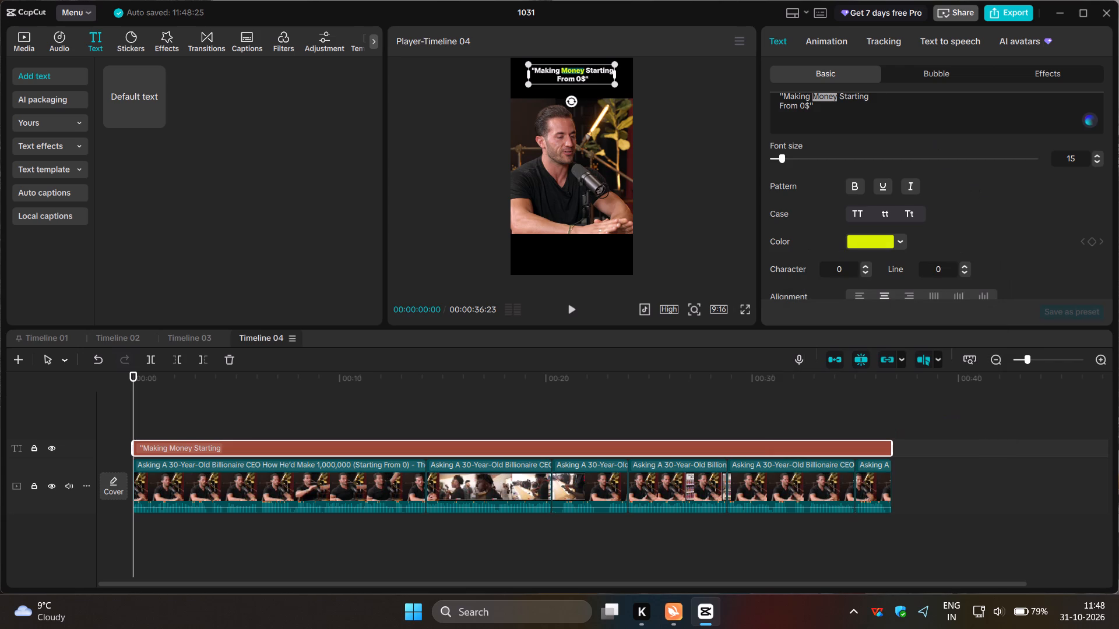
Try cyan 6AFFFA on the "0$" in the title and settle on pink-red with hex FF0855.
left_click(927, 121)
left_click(807, 105)
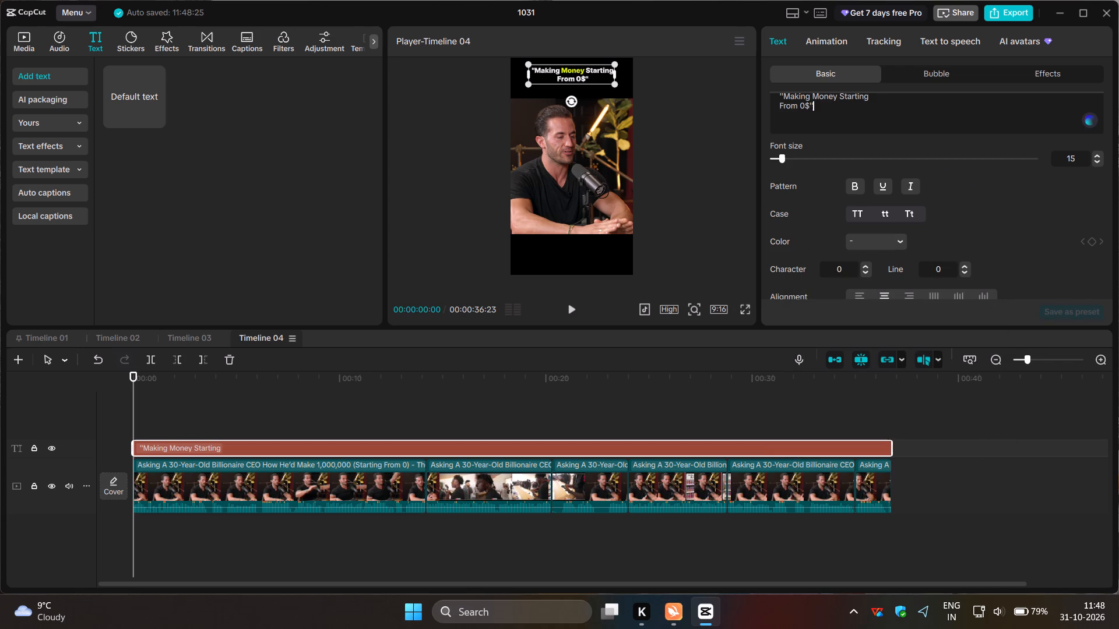
left_click(810, 104)
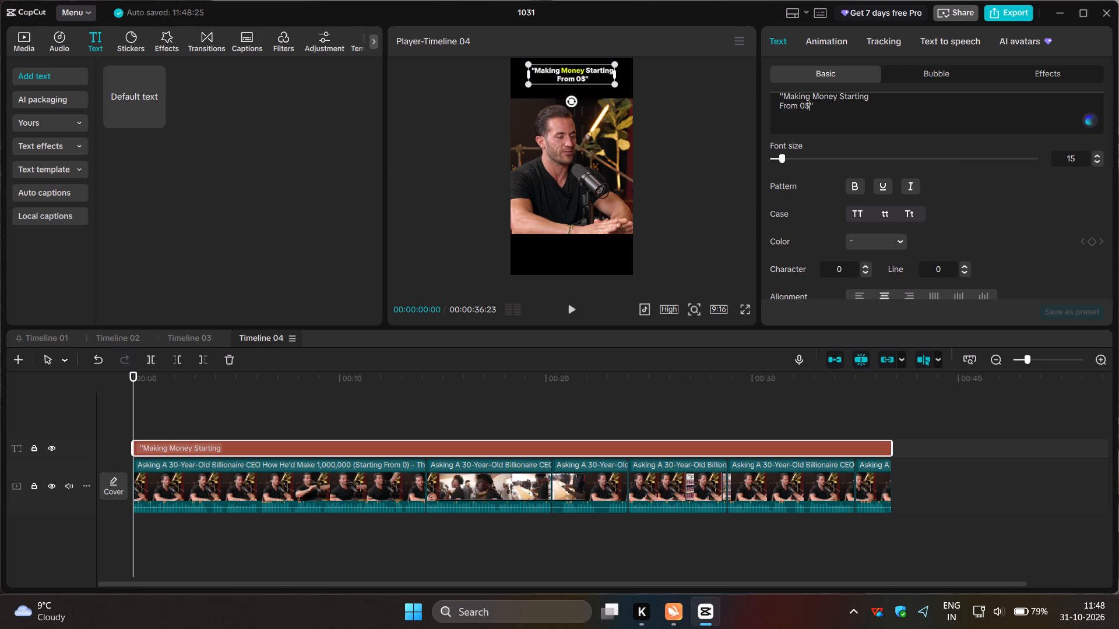
left_click_drag(809, 104, 802, 104)
left_click(895, 241)
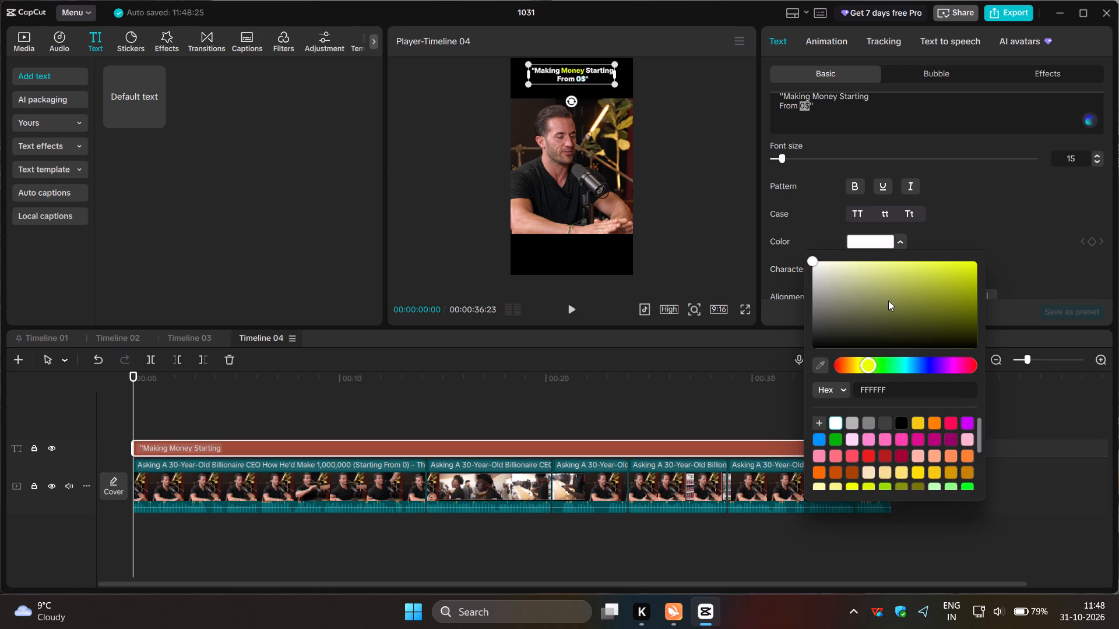
scroll(916, 444, "down", 2)
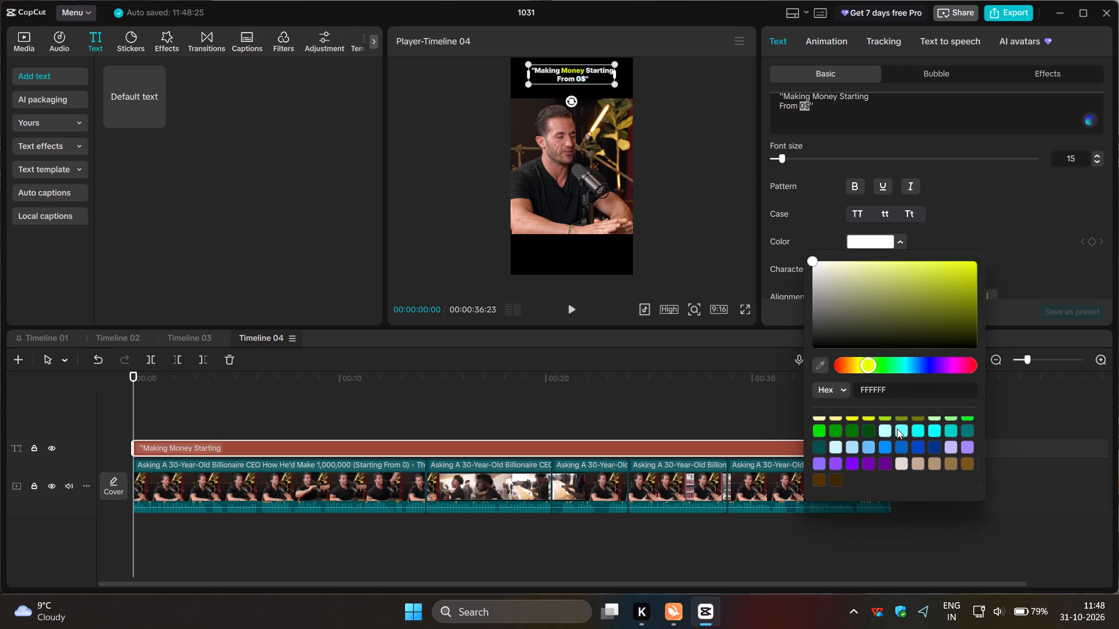
left_click(899, 429)
scroll(899, 436, "up", 2)
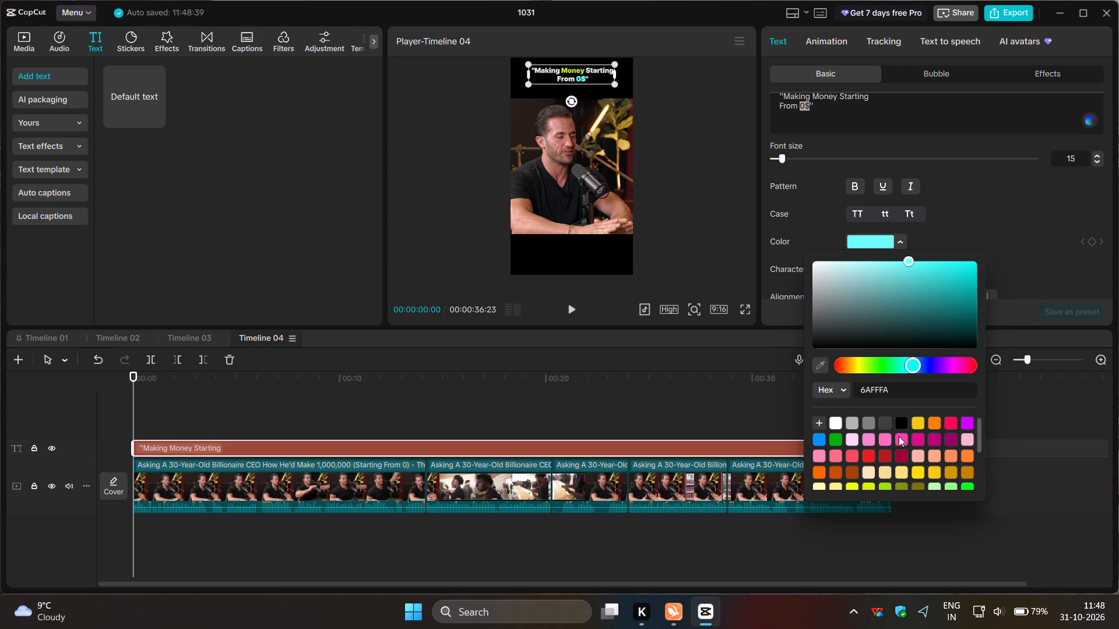
left_click(955, 420)
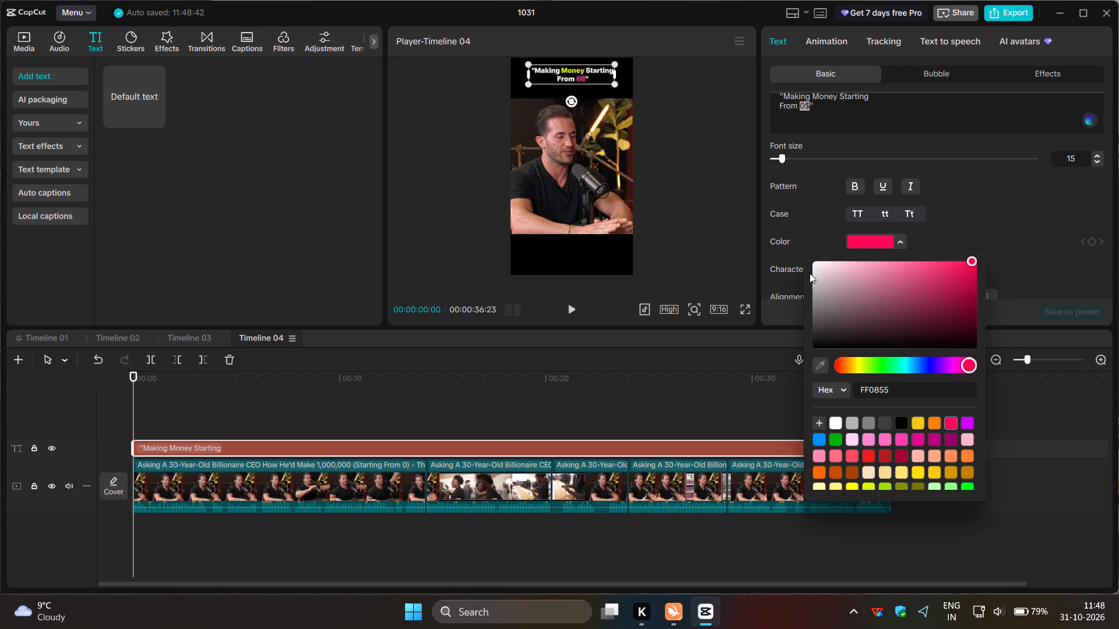
Preview the short full screen with the title deselected, scrubbing to the end and back to the start.
left_click(744, 309)
left_click(673, 326)
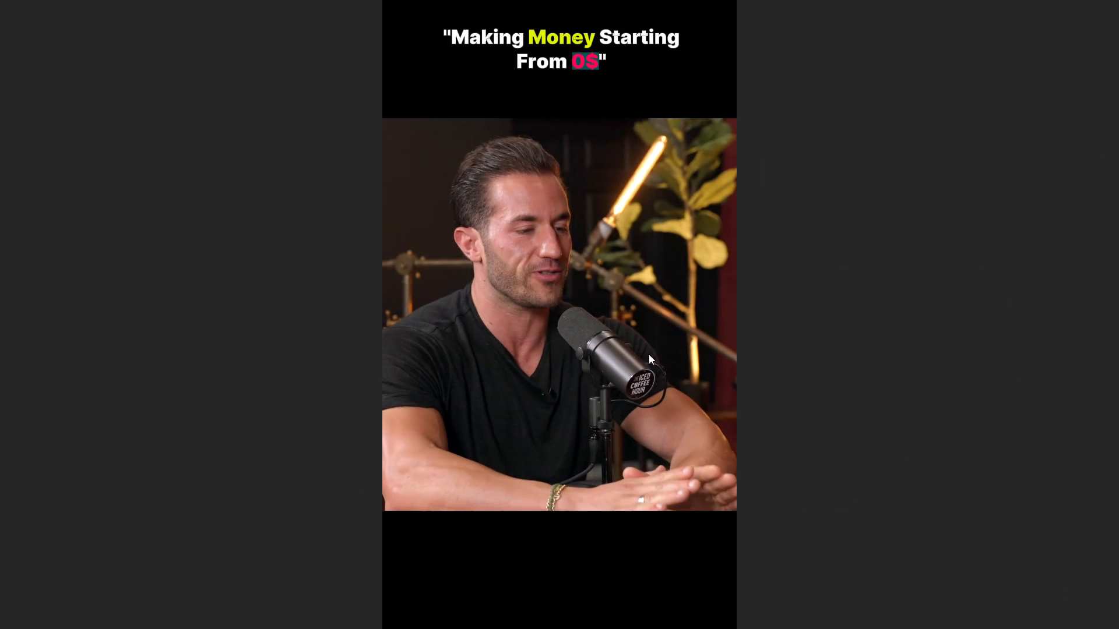
left_click(632, 367)
left_click(755, 562)
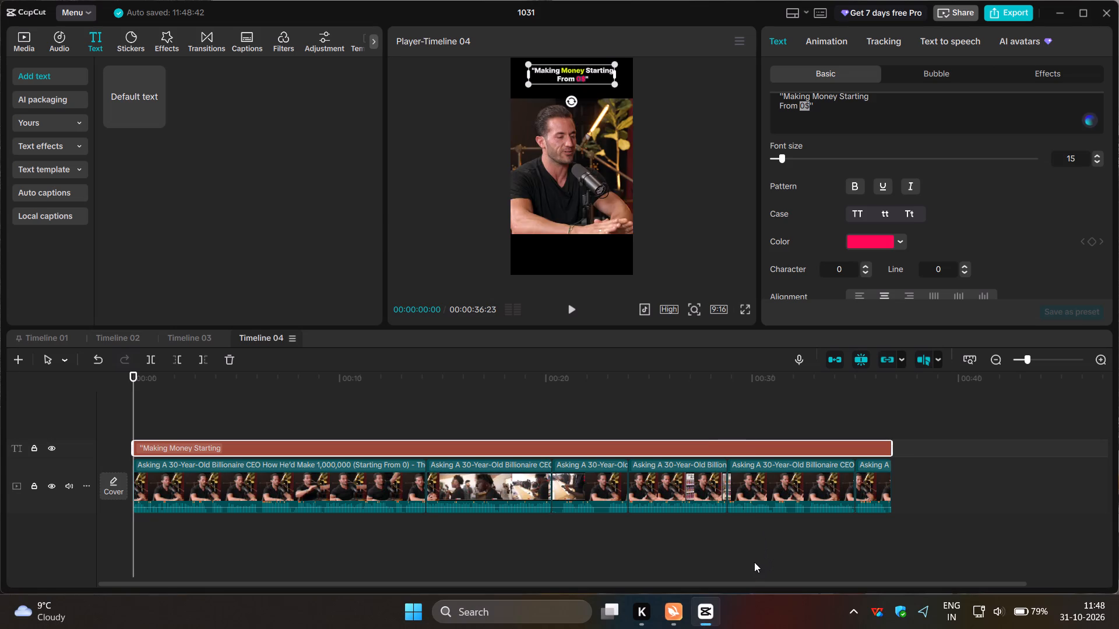
left_click(723, 271)
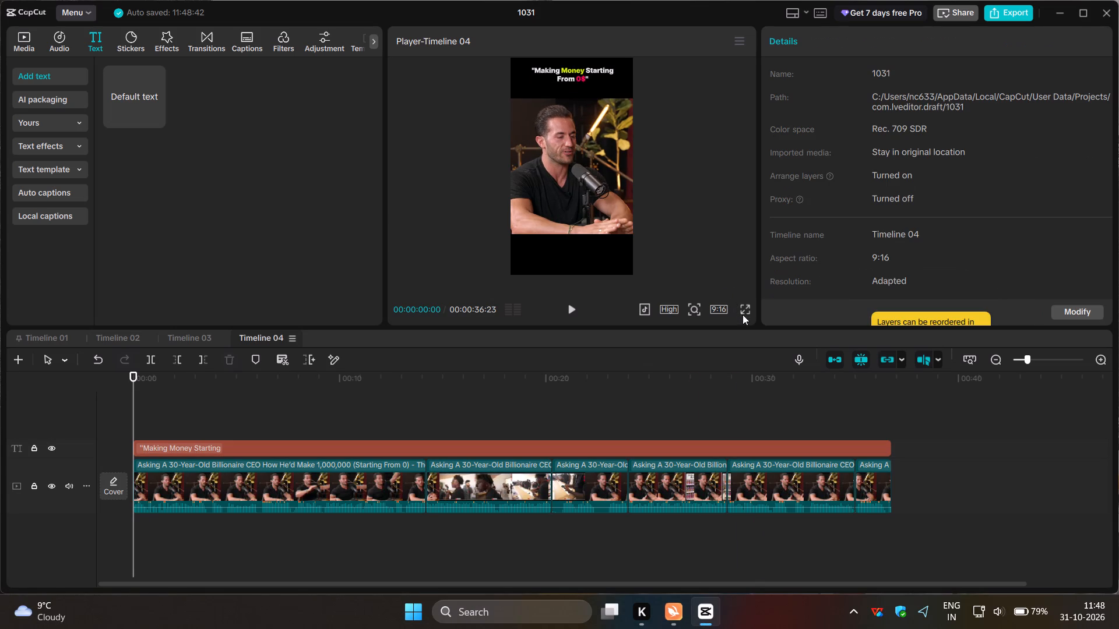
left_click(743, 309)
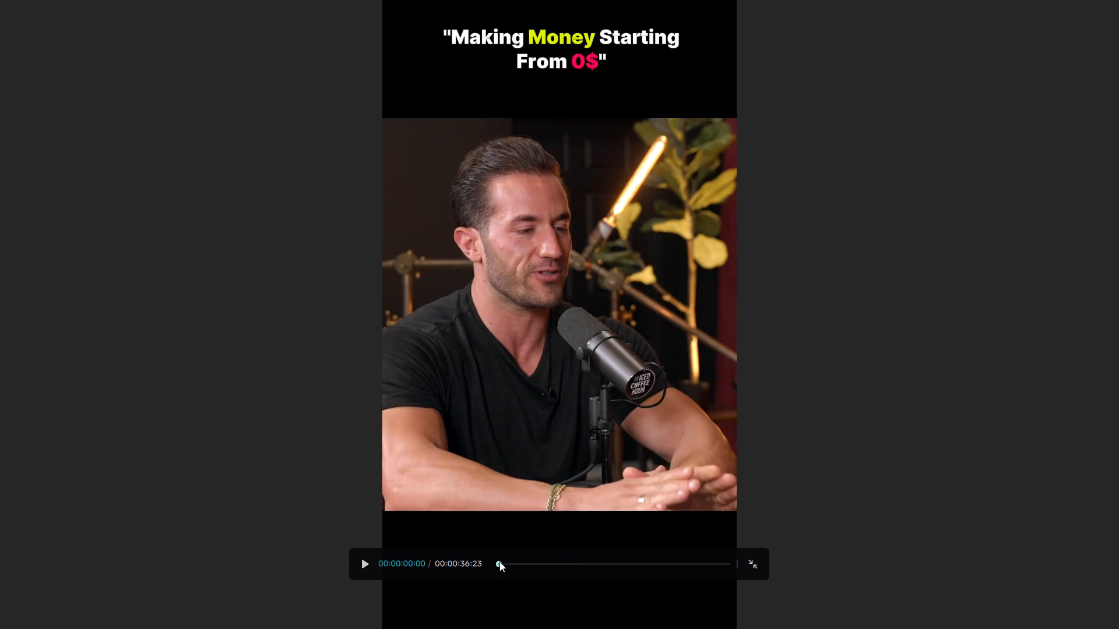
left_click_drag(502, 561, 771, 576)
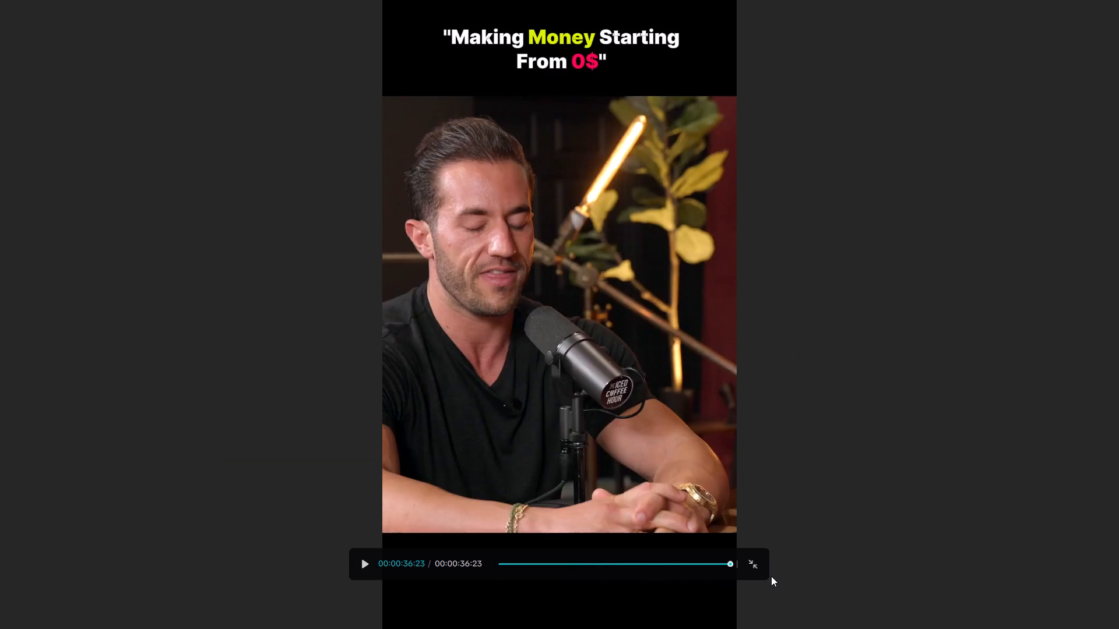
left_click_drag(771, 576, 422, 564)
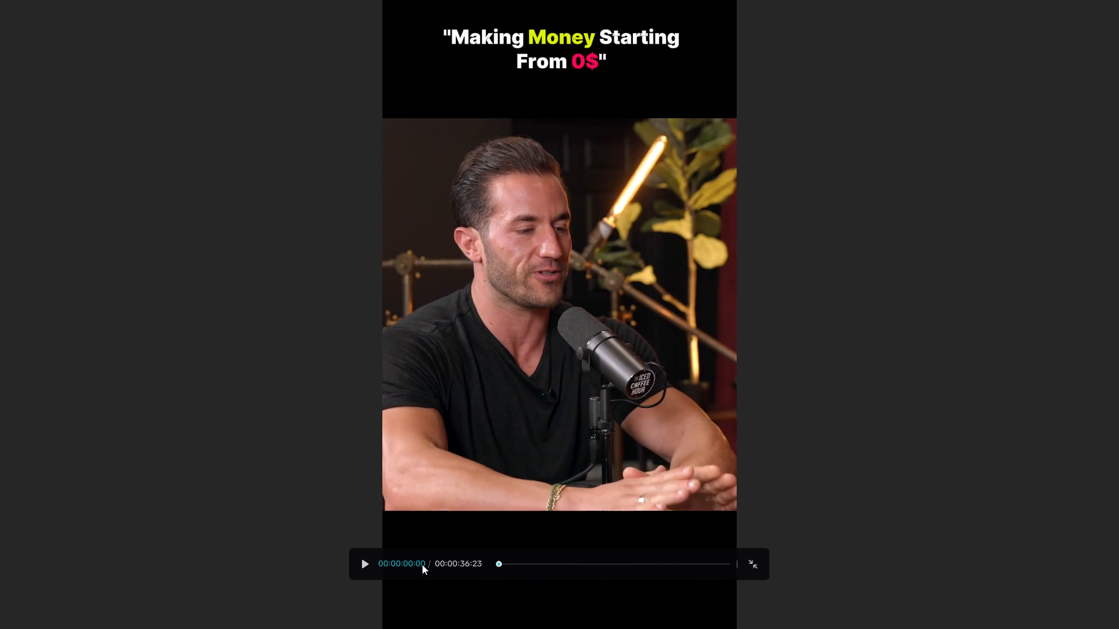
left_click(760, 567)
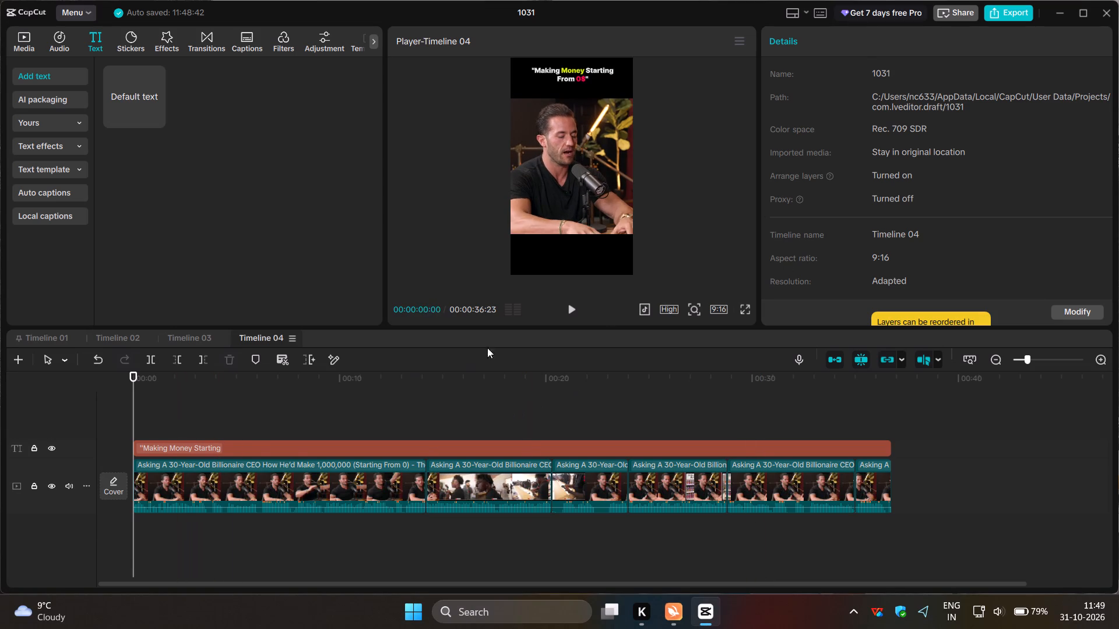
Turn on a black background behind the title text at 100% opacity.
left_click(199, 445)
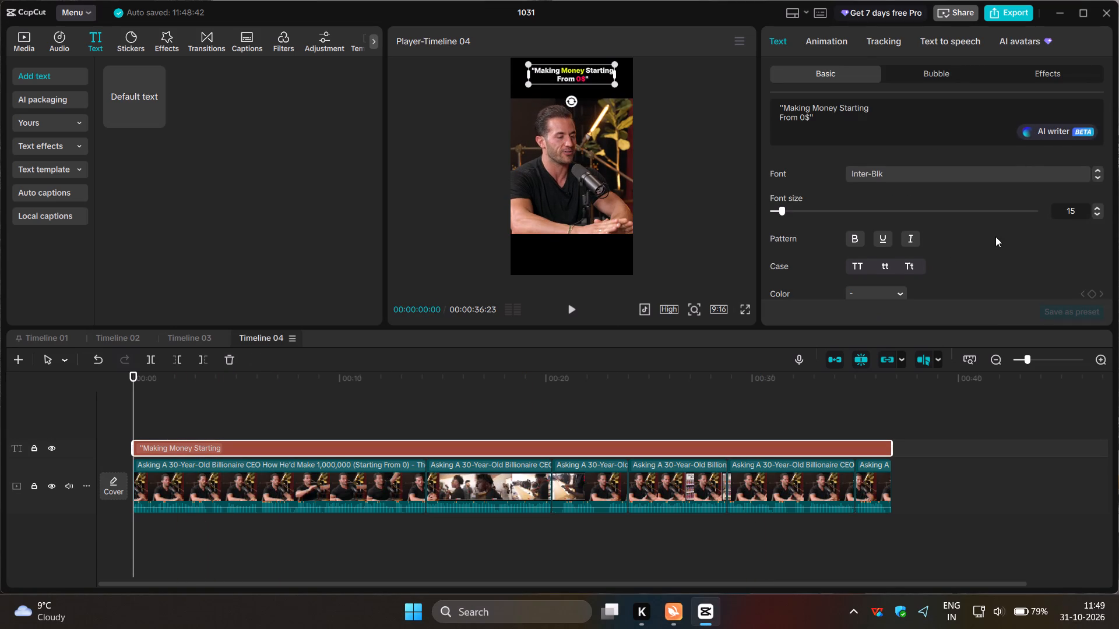
scroll(995, 236, "down", 2)
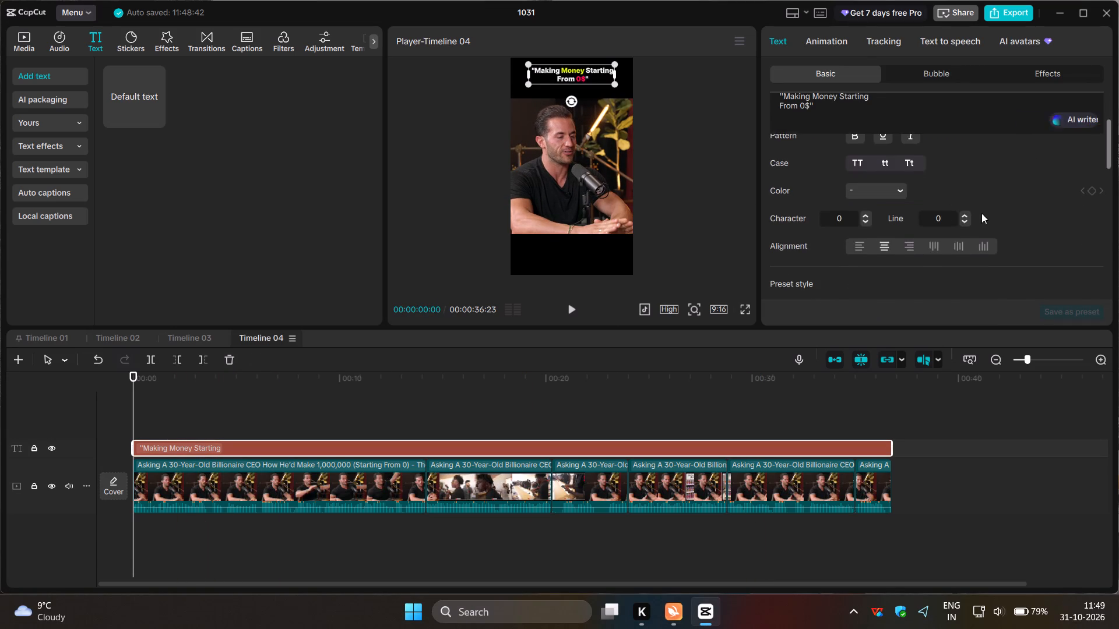
scroll(997, 213, "down", 2)
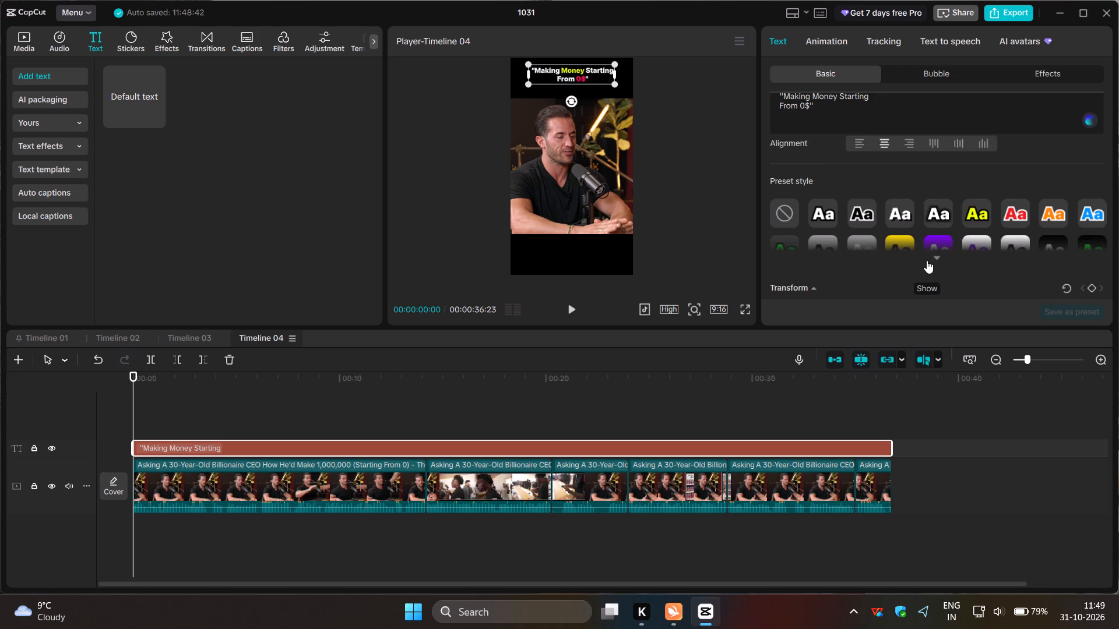
scroll(927, 260, "down", 7)
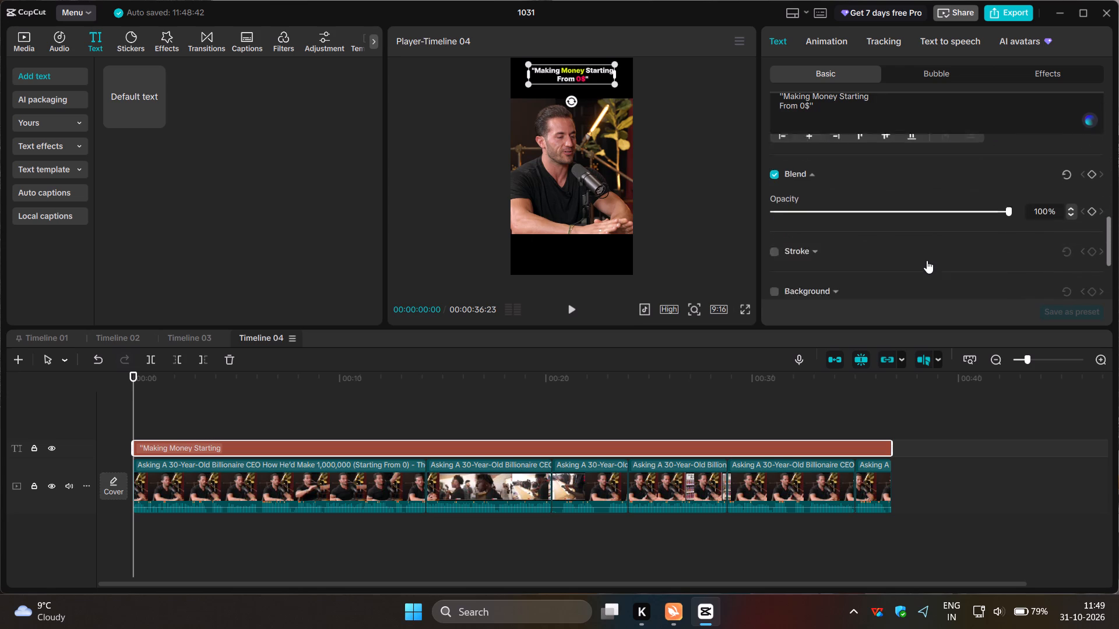
scroll(861, 245, "down", 2)
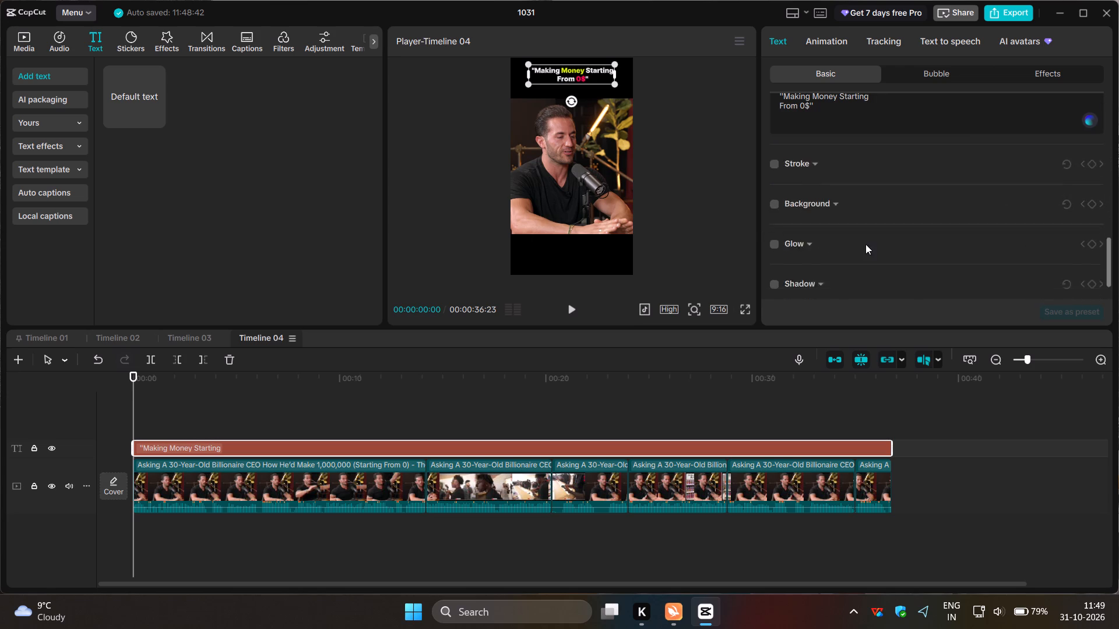
left_click(776, 160)
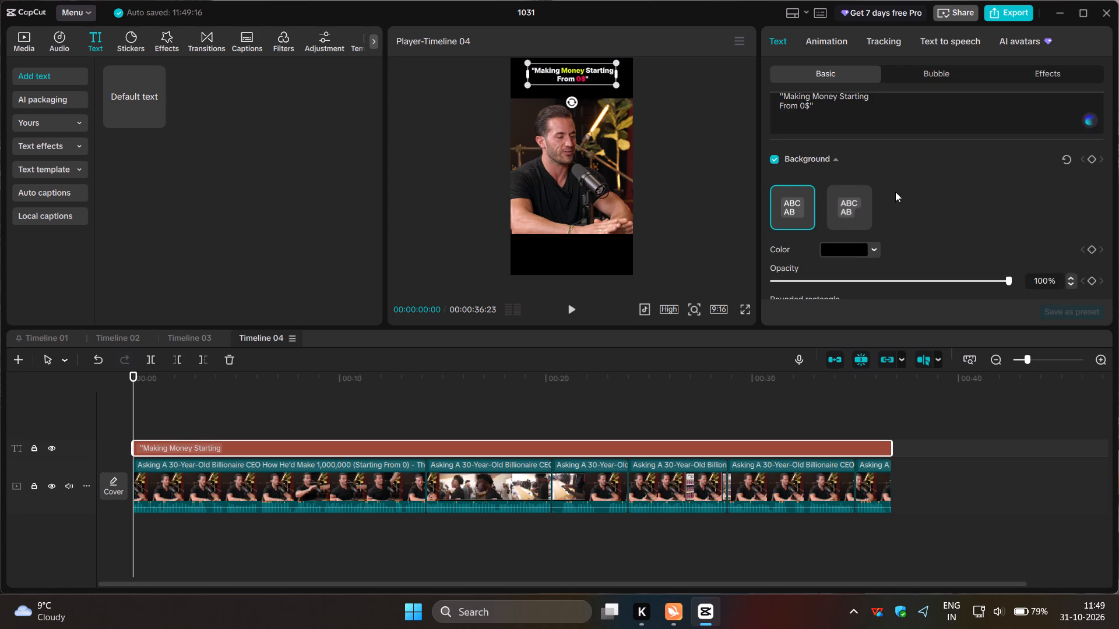
Turn on the title's glow with the second, non-Pro glow style and check it full screen.
scroll(924, 197, "down", 2)
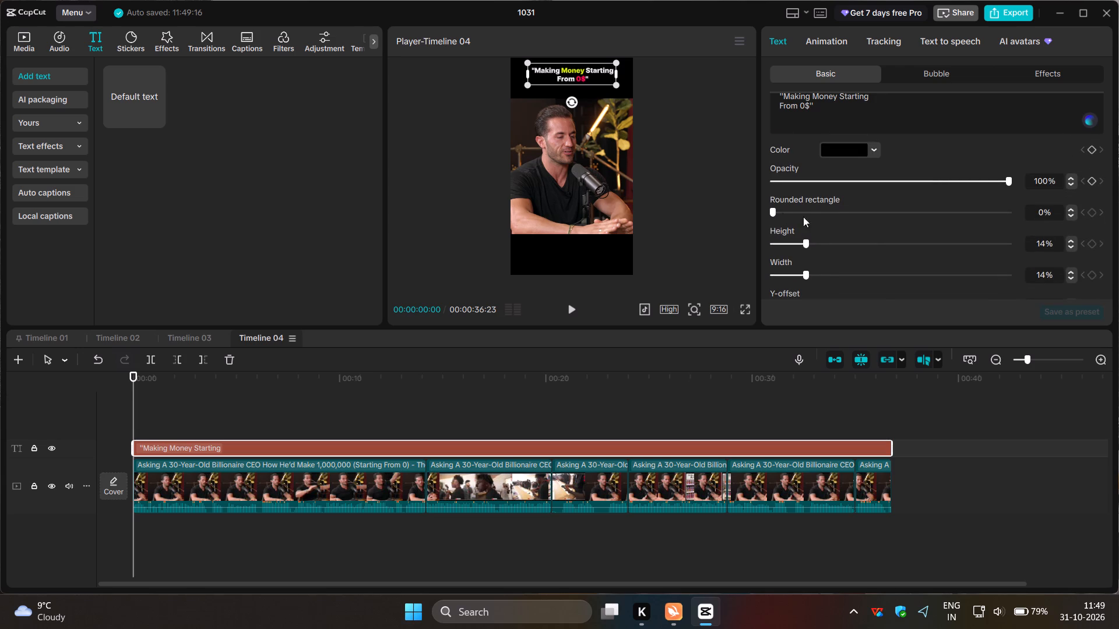
scroll(826, 220, "down", 3)
left_click(773, 235)
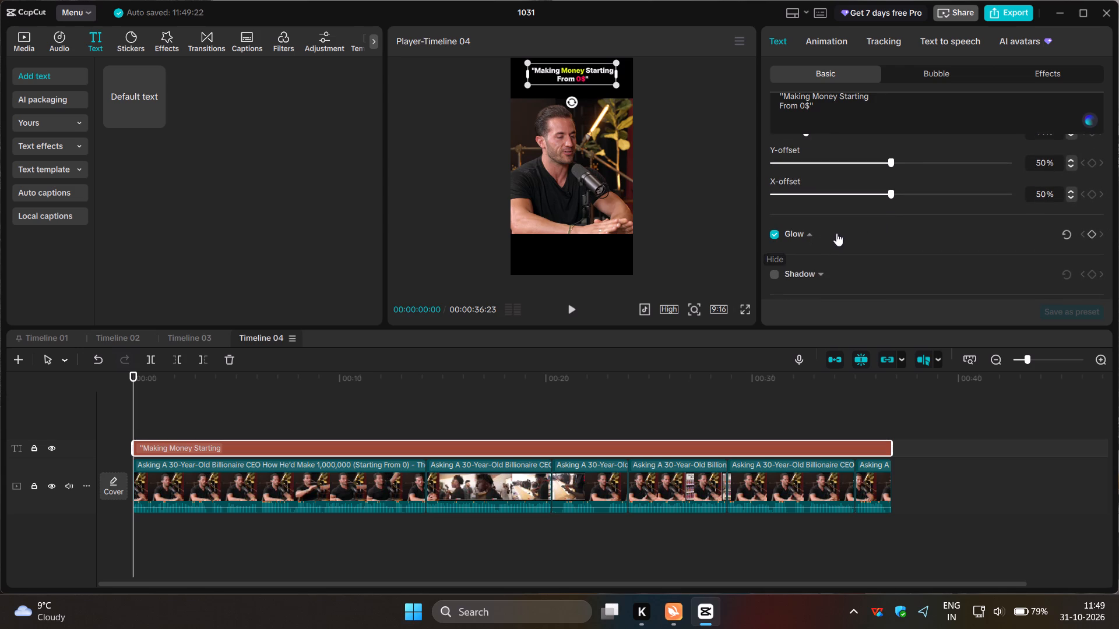
scroll(850, 232, "down", 1)
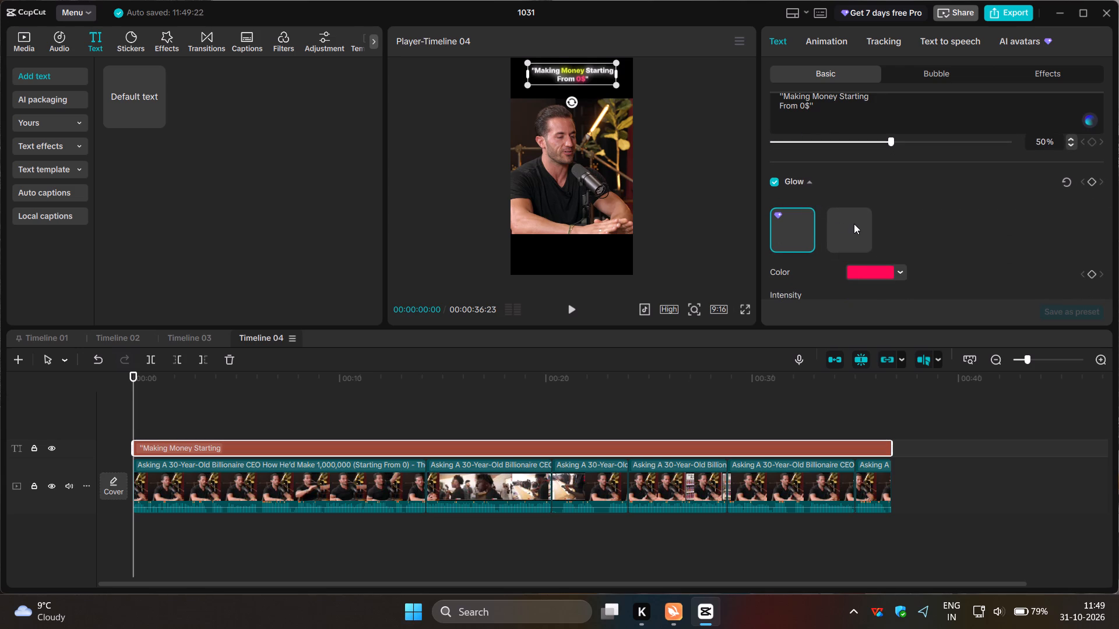
left_click(853, 224)
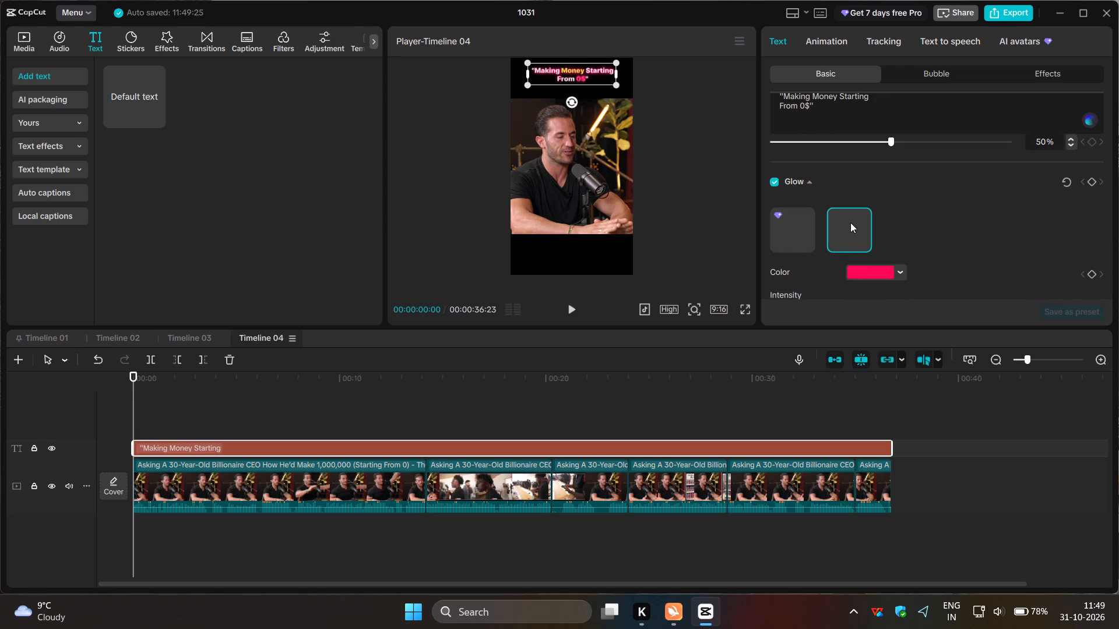
left_click(843, 219)
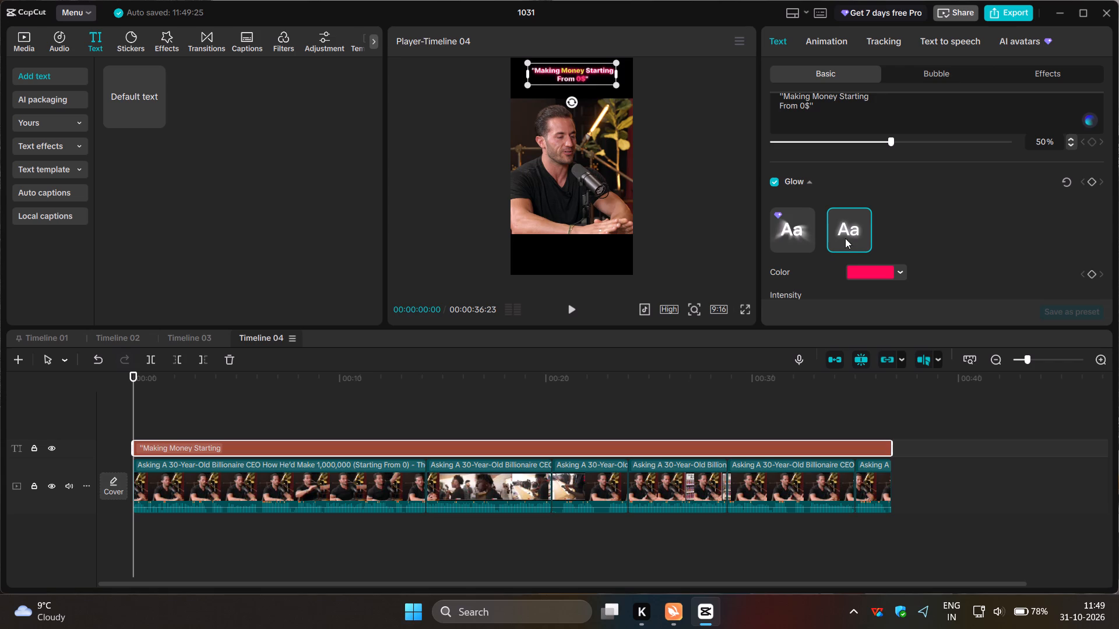
left_click(748, 309)
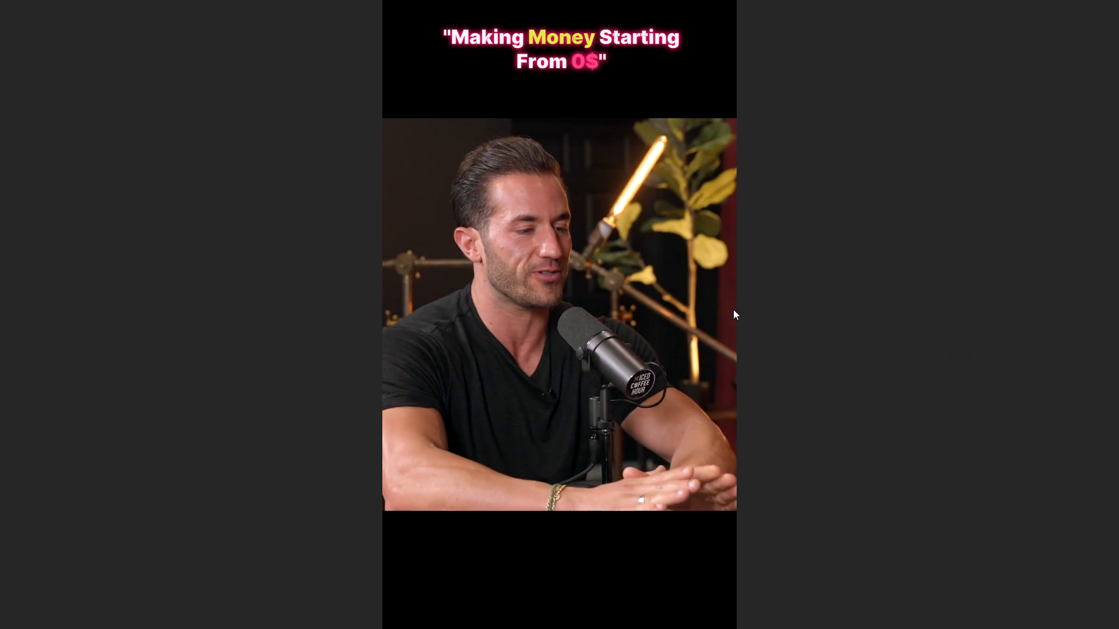
left_click(684, 369)
left_click(745, 574)
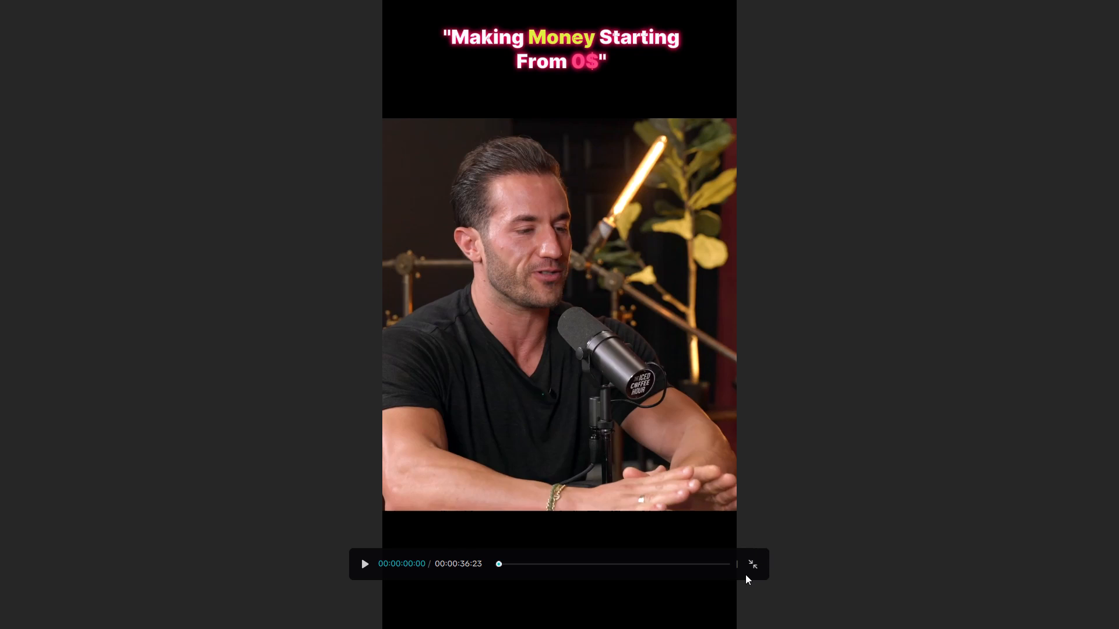
left_click(752, 567)
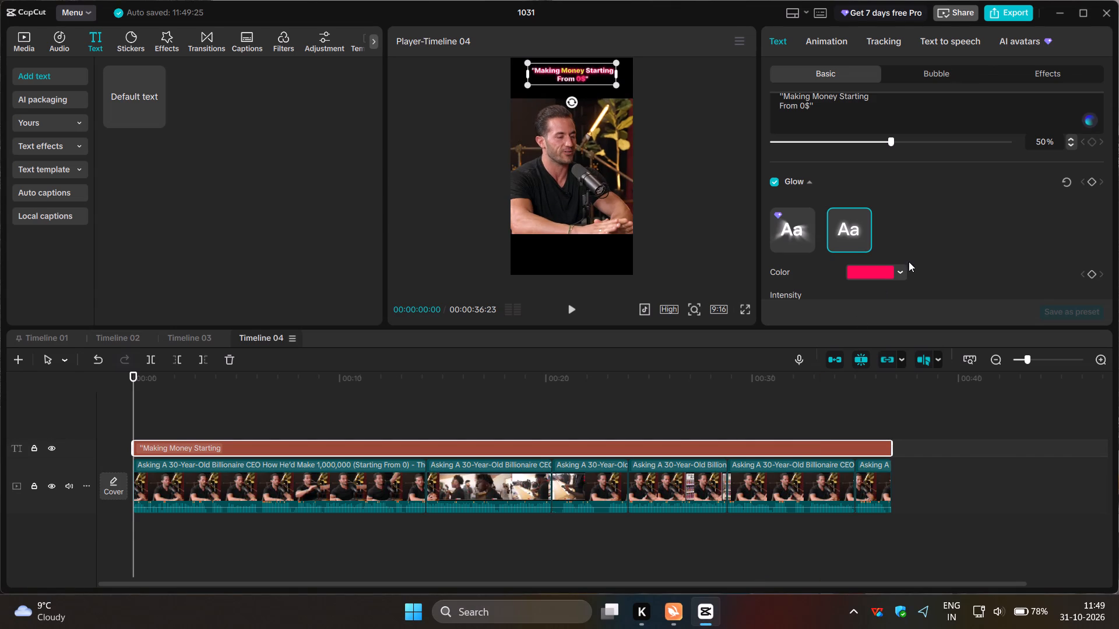
Change the title's glow colour to white, hex FFFFFF.
left_click(900, 268)
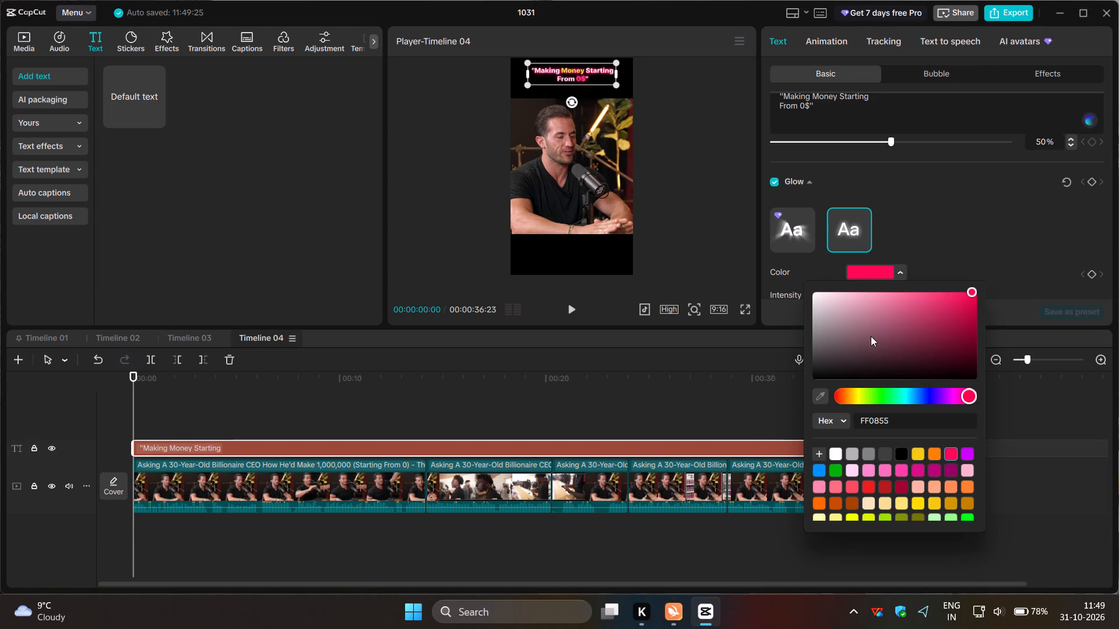
left_click(832, 461)
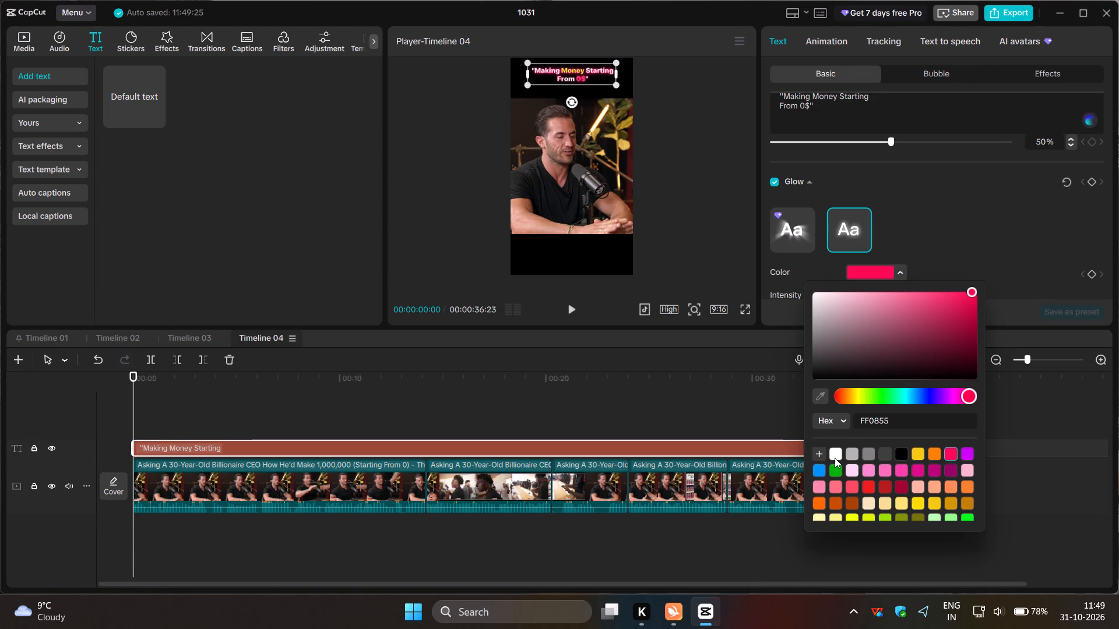
left_click(835, 454)
left_click(835, 454)
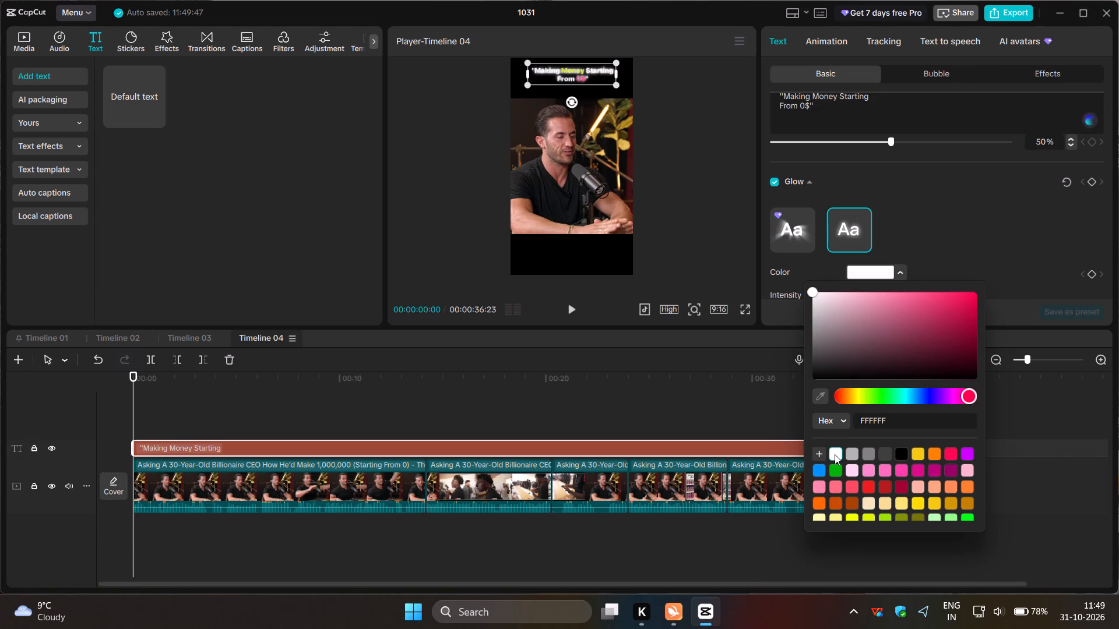
Set the title's glow intensity to 25 and check the title full screen.
scroll(974, 161, "down", 3)
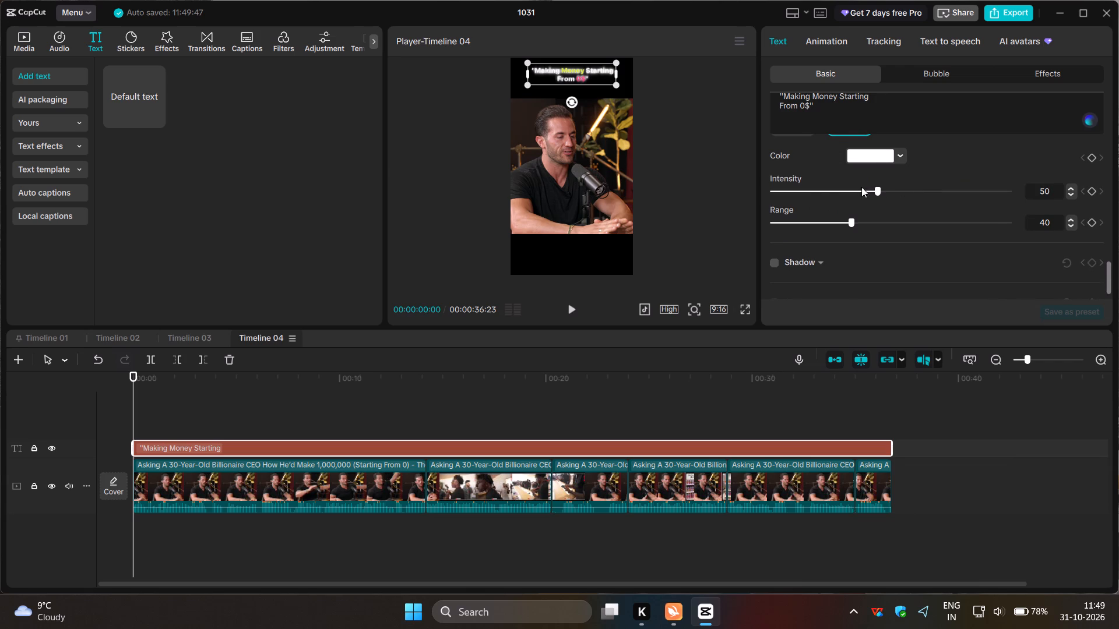
left_click(815, 188)
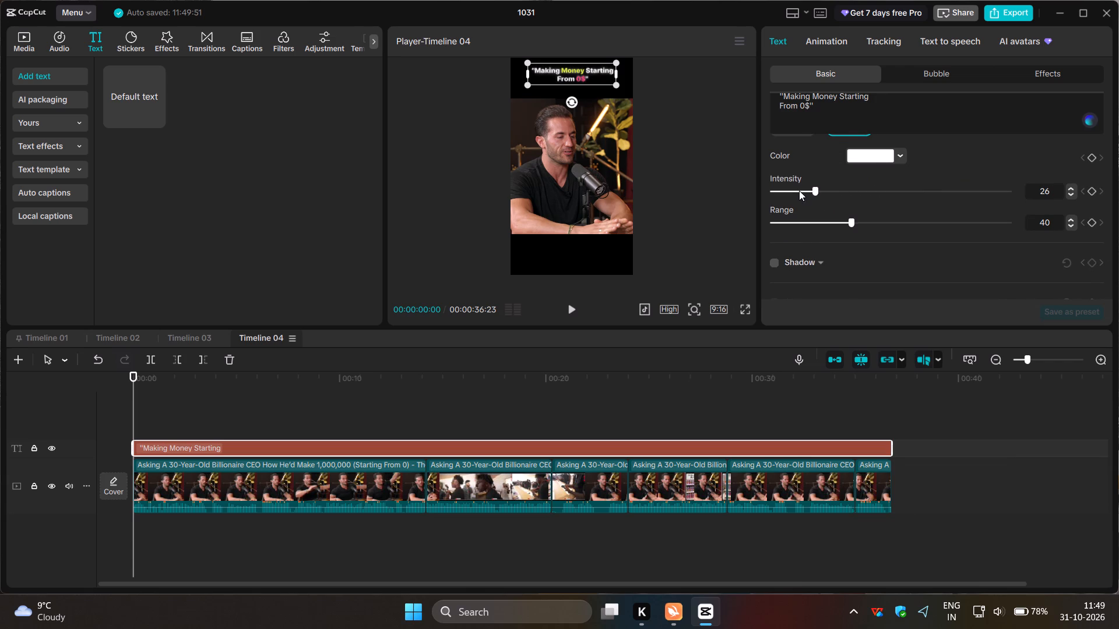
left_click(799, 190)
left_click(812, 187)
left_click(745, 309)
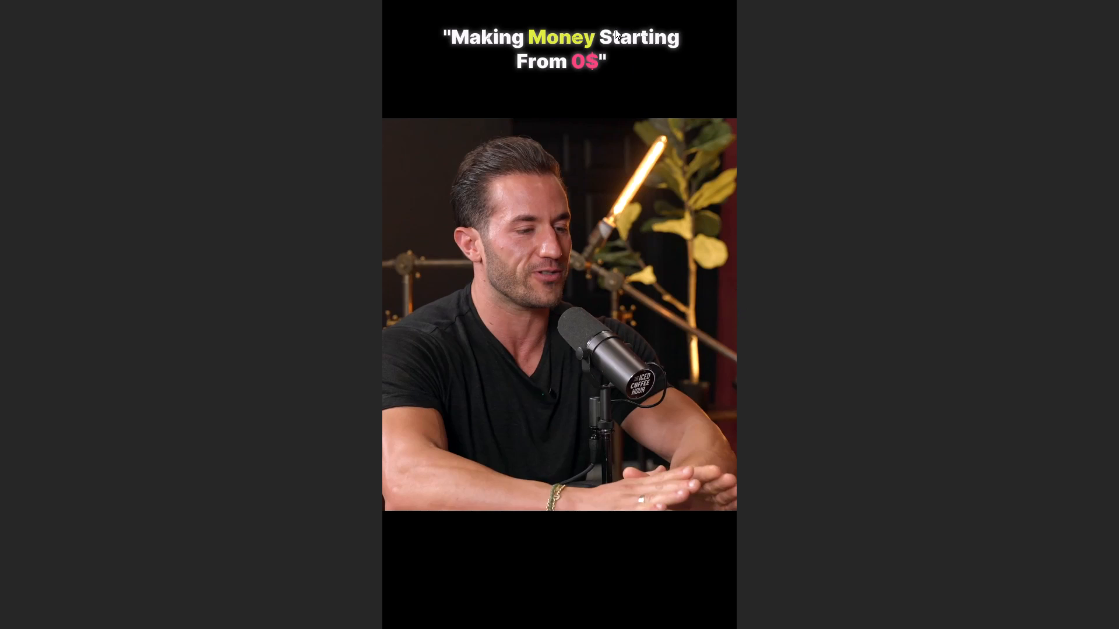
left_click(671, 343)
left_click(756, 567)
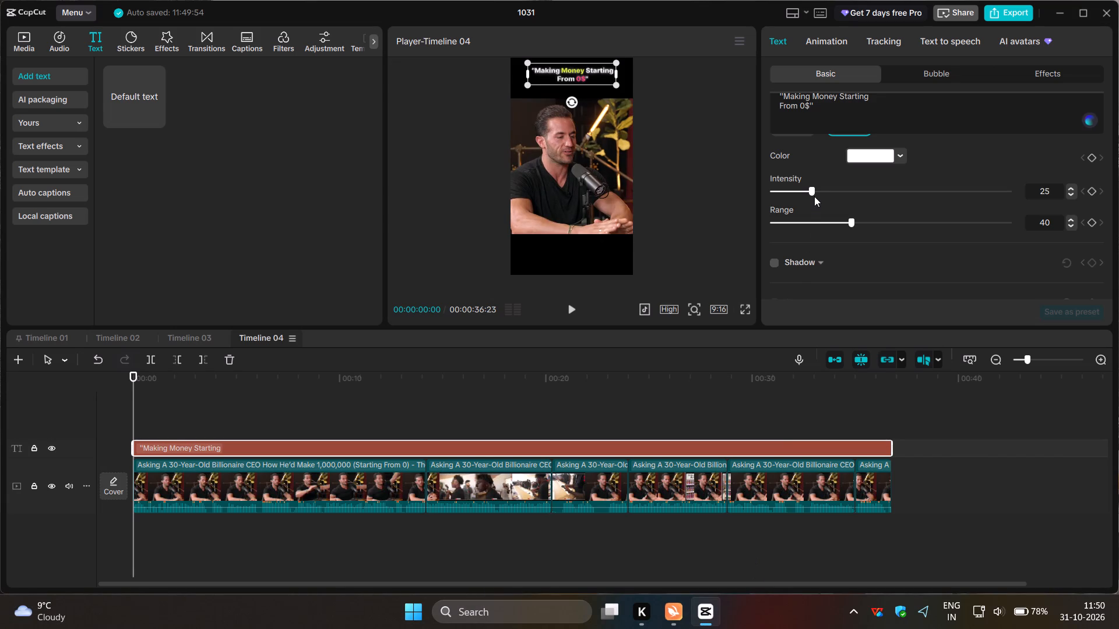
Raise the title's glow intensity to 28 and check the title full screen.
left_click(820, 189)
left_click(741, 306)
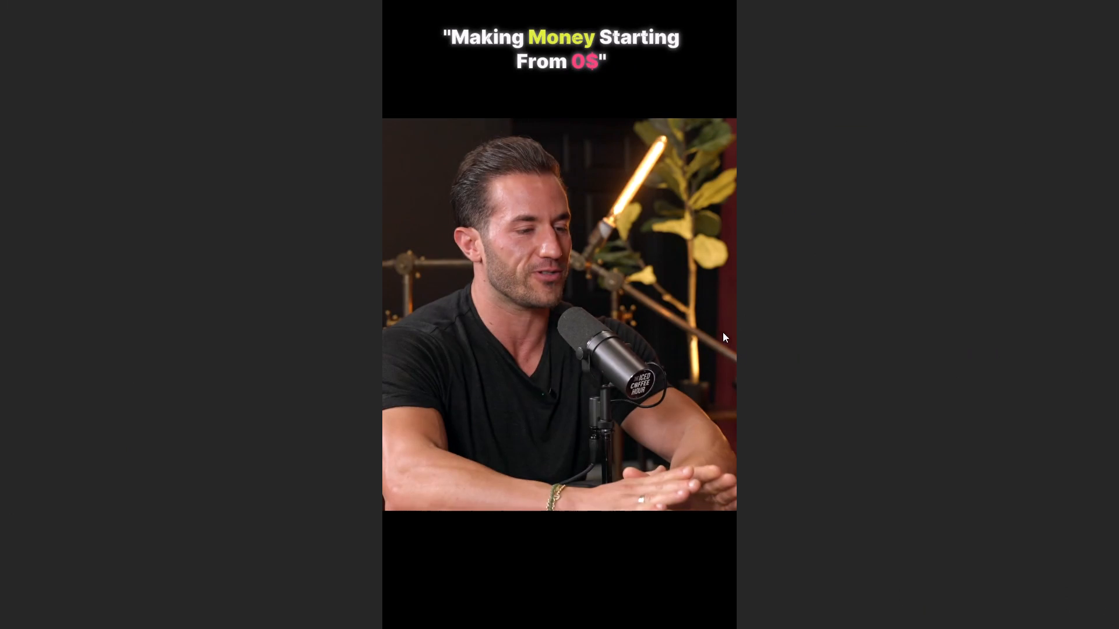
left_click(713, 434)
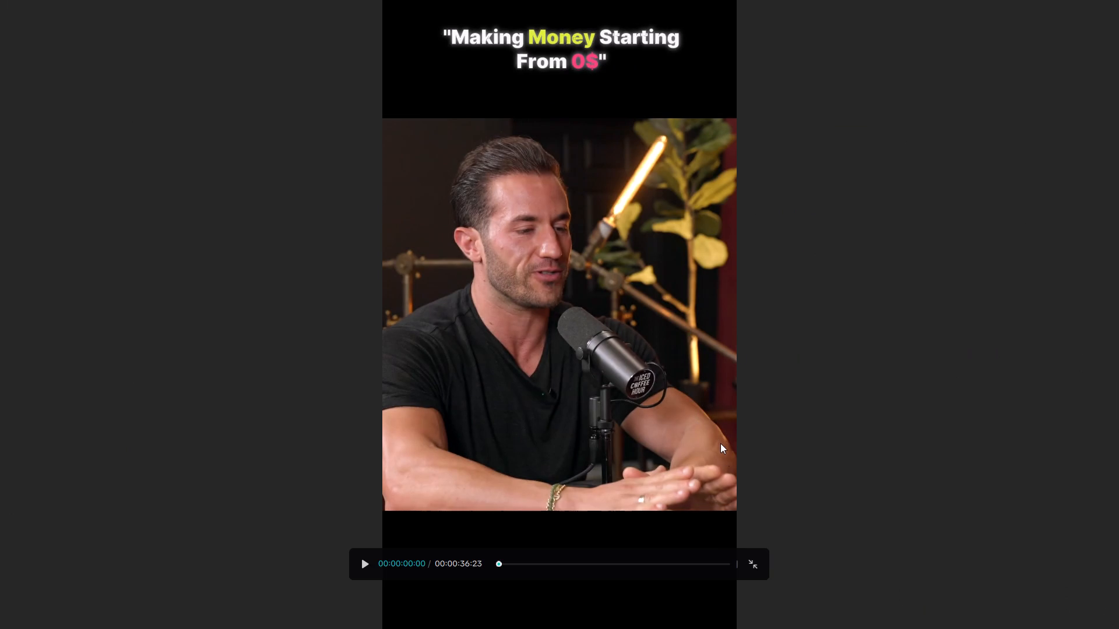
left_click(755, 560)
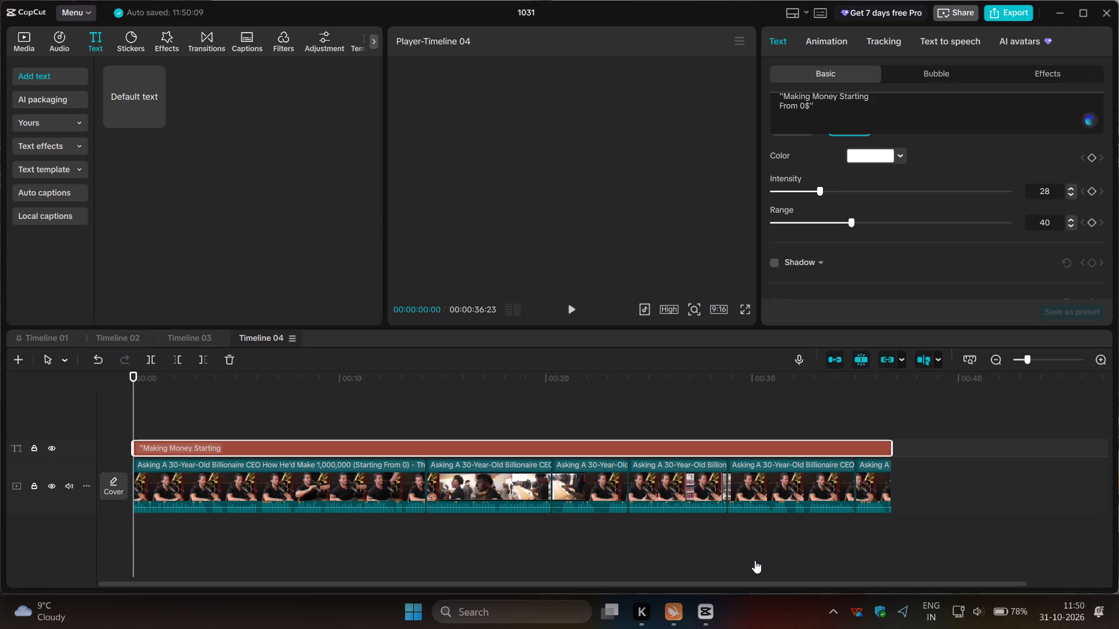
Skim through the short on Timeline 04 from its end back to the start.
left_click(919, 407)
left_click_drag(919, 407, 608, 410)
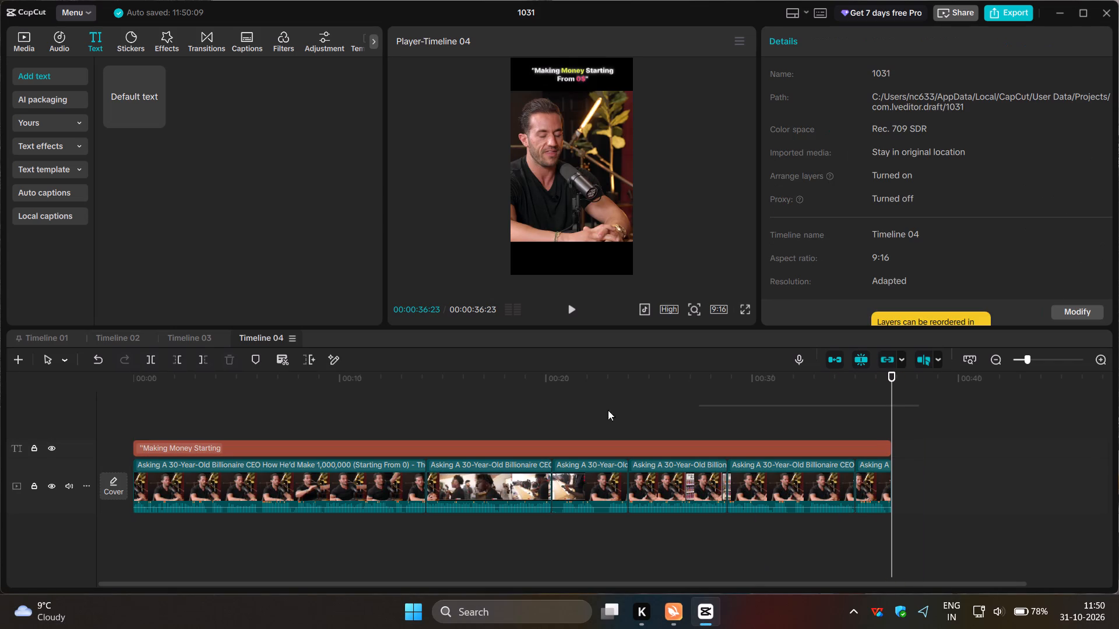
left_click_drag(608, 410, 149, 425)
left_click(149, 425)
left_click_drag(149, 425, 149, 425)
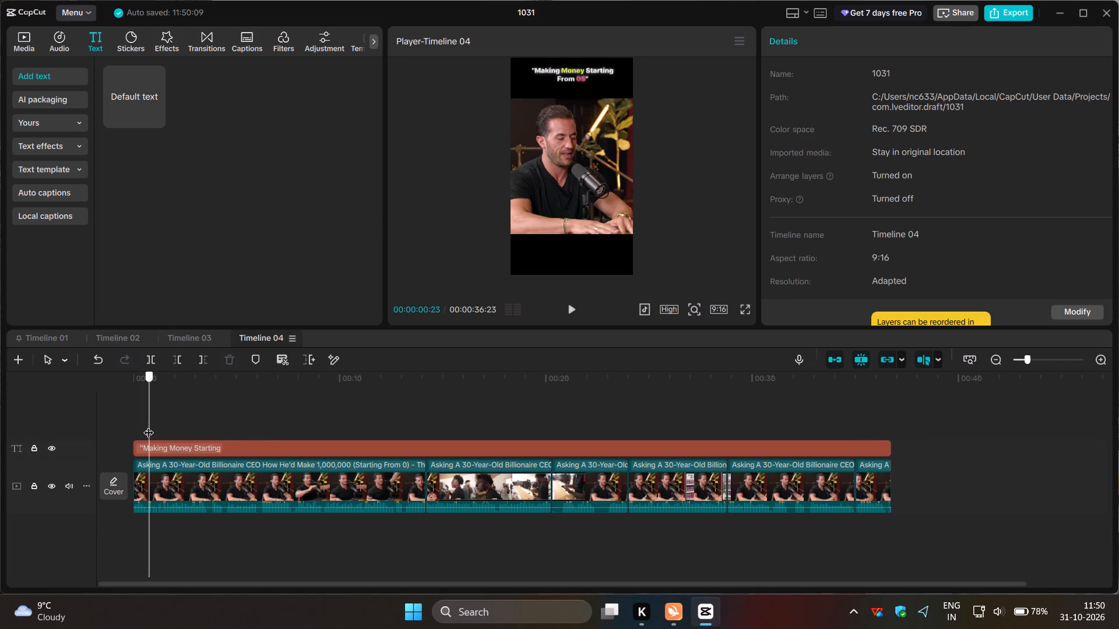
left_click_drag(149, 425, 107, 427)
Export Timeline 04 as a 4K mp4 video with the frame rate set to 60fps.
left_click(1006, 13)
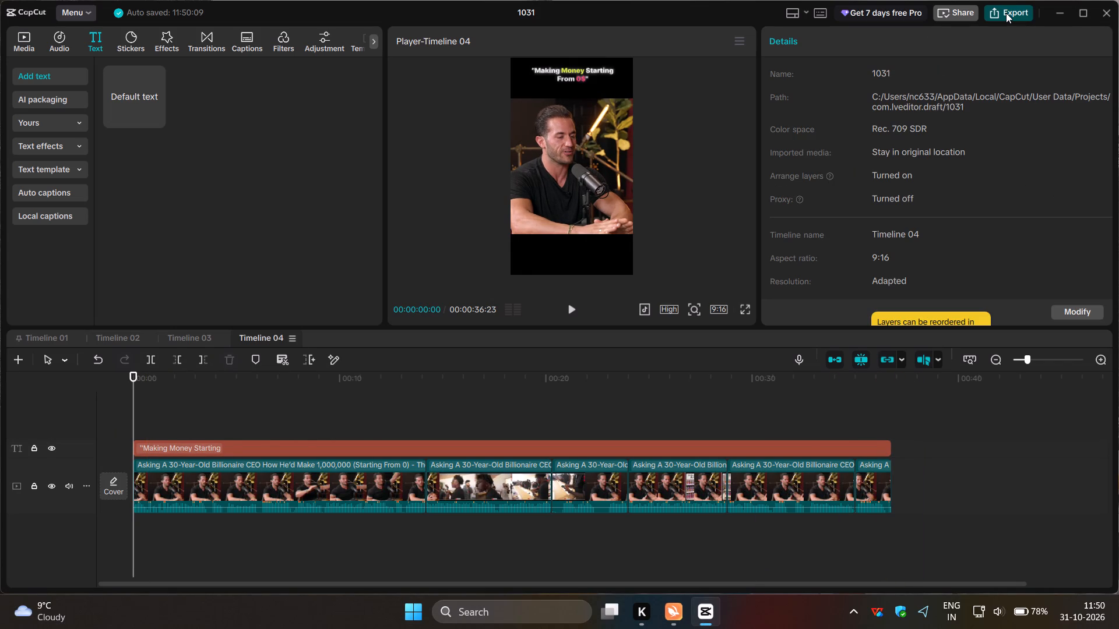
left_click(783, 354)
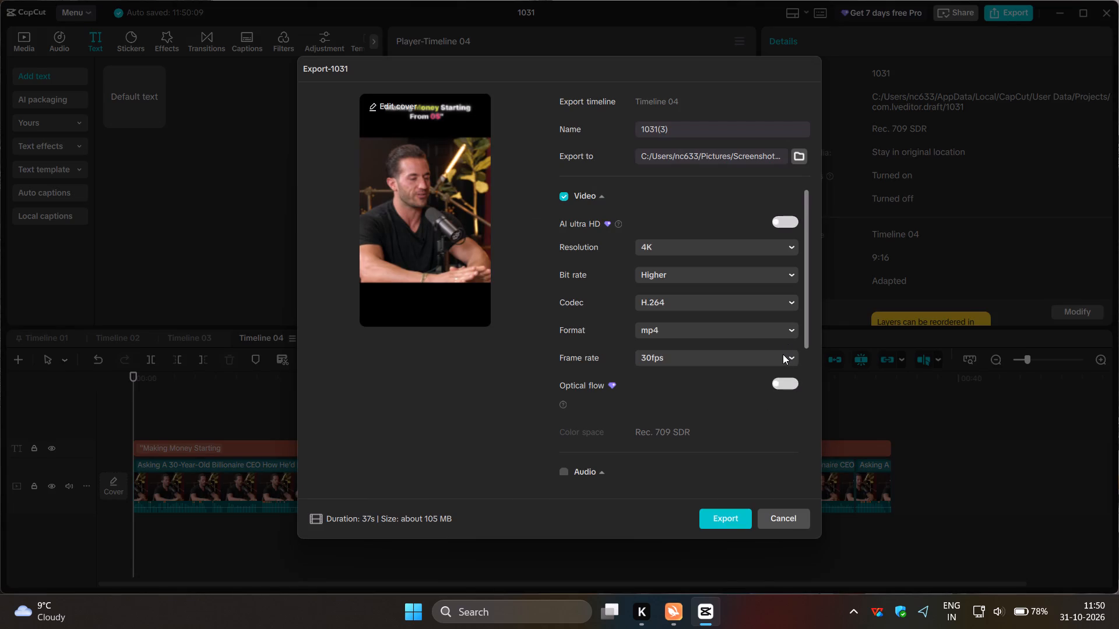
left_click(702, 522)
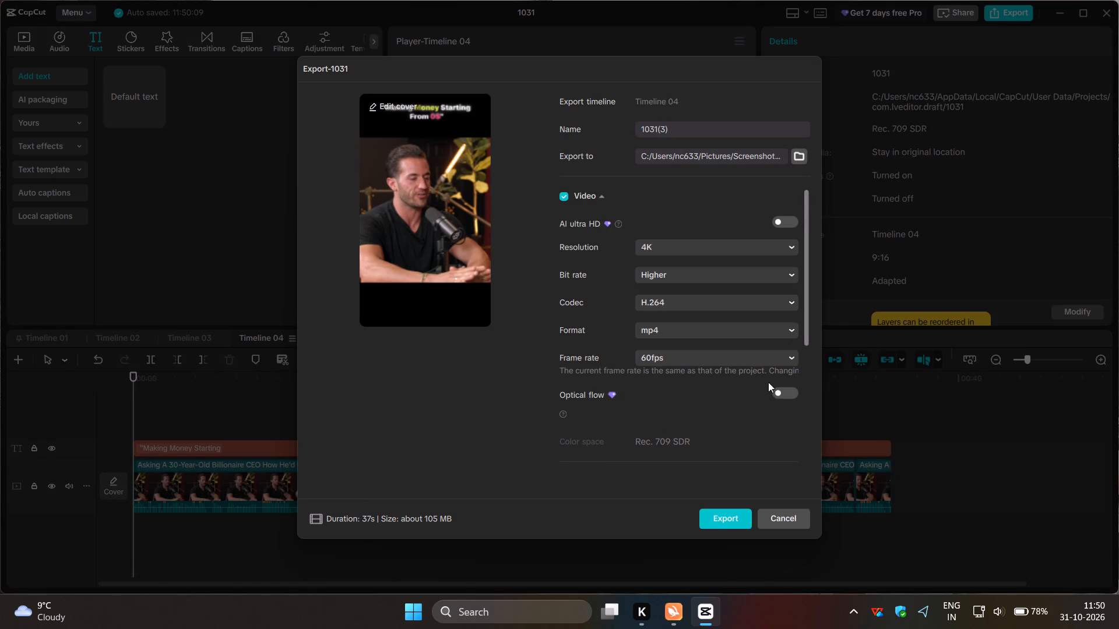
scroll(809, 342, "down", 16)
scroll(809, 342, "down", 11)
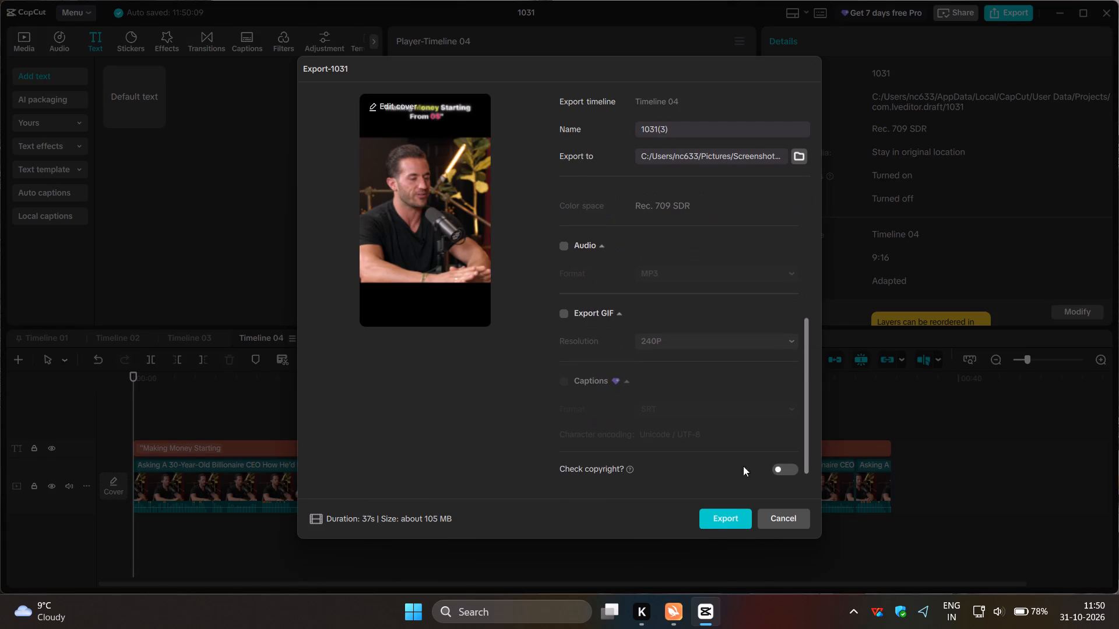
left_click(734, 520)
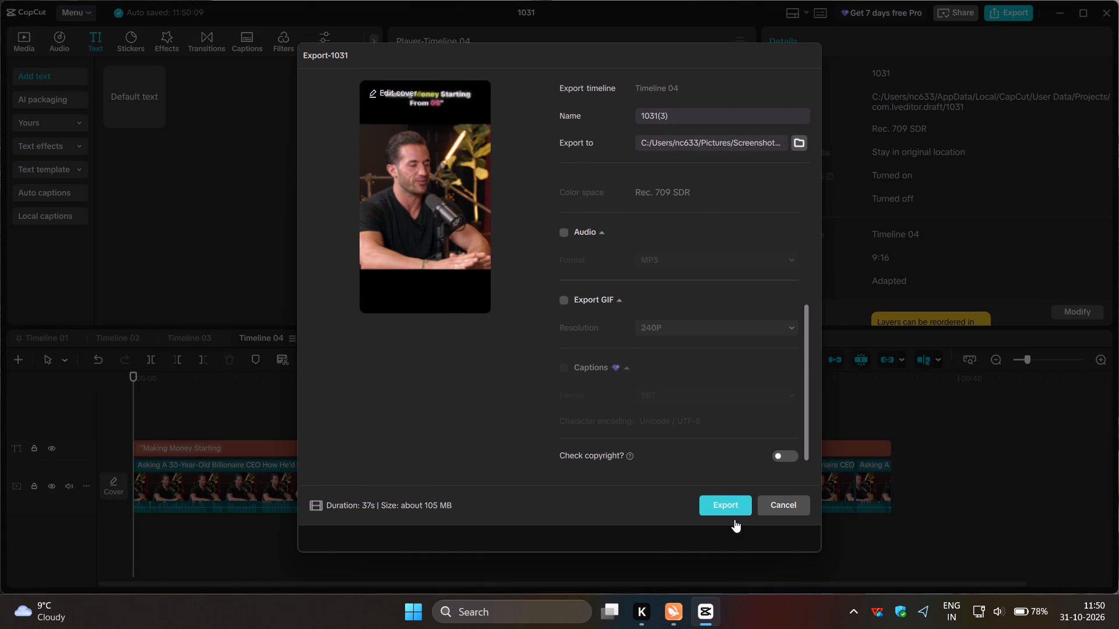
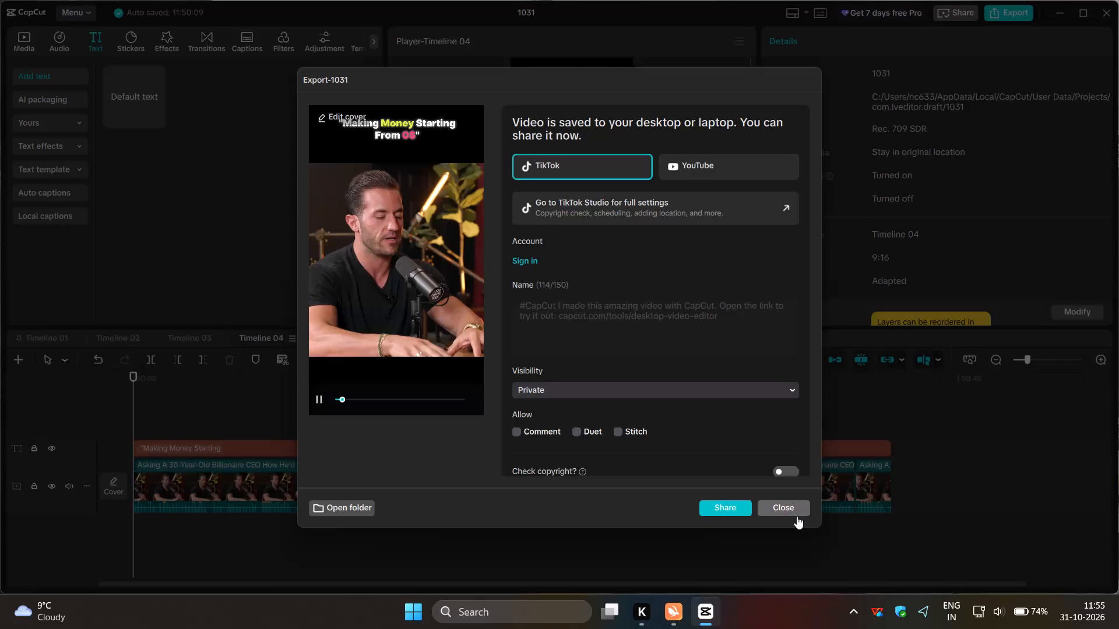
Create a new timeline, Timeline 05, and add the full interview video from the project media to it.
left_click(797, 509)
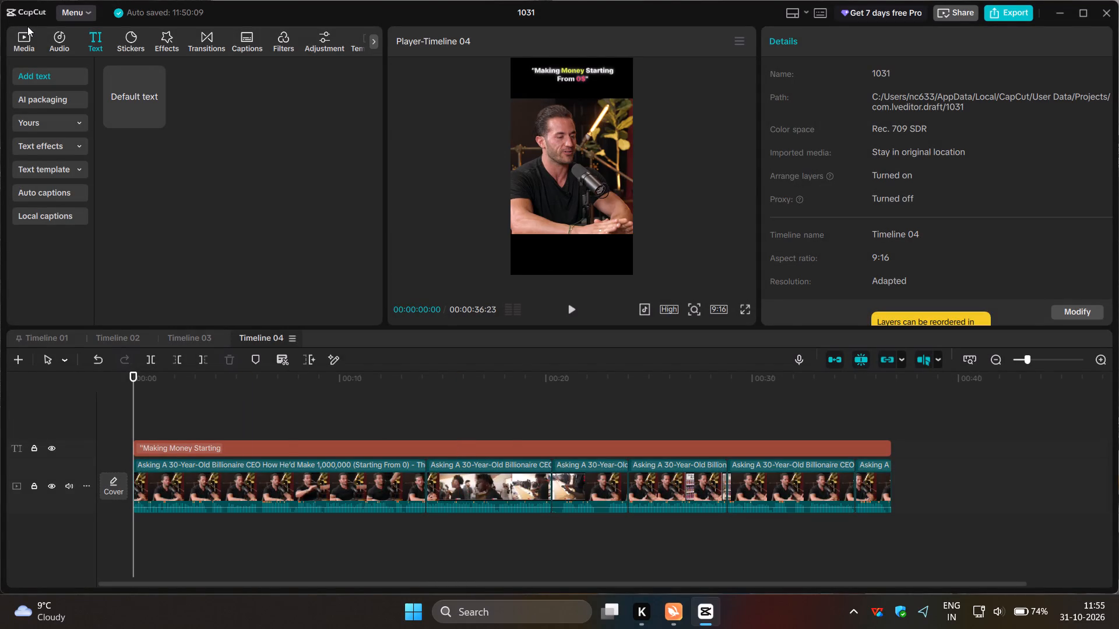
left_click(22, 357)
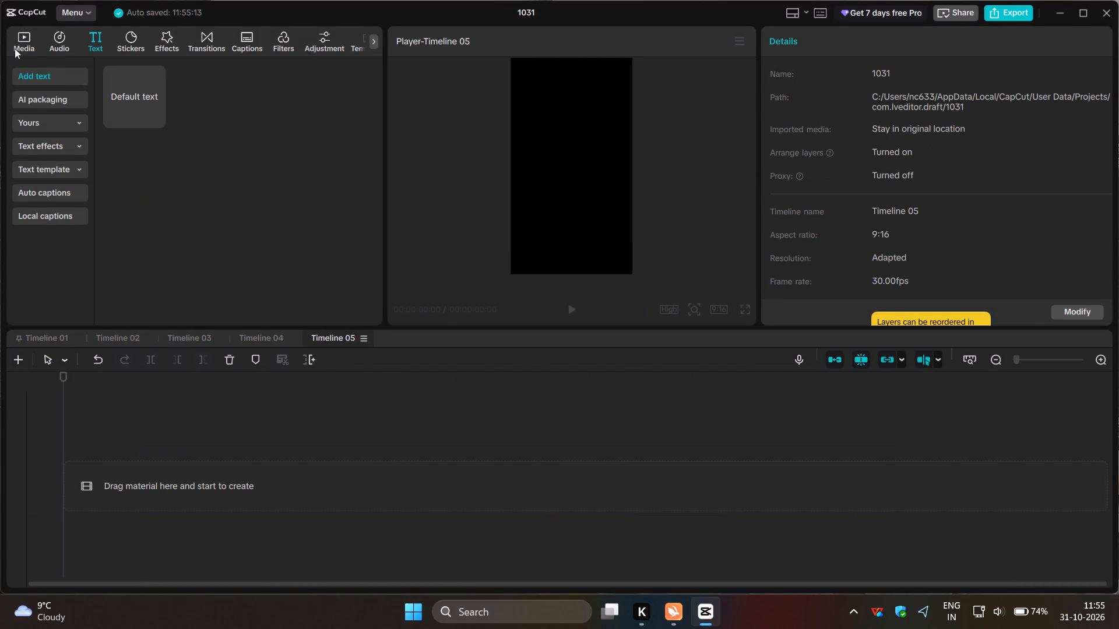
left_click(15, 43)
left_click(178, 156)
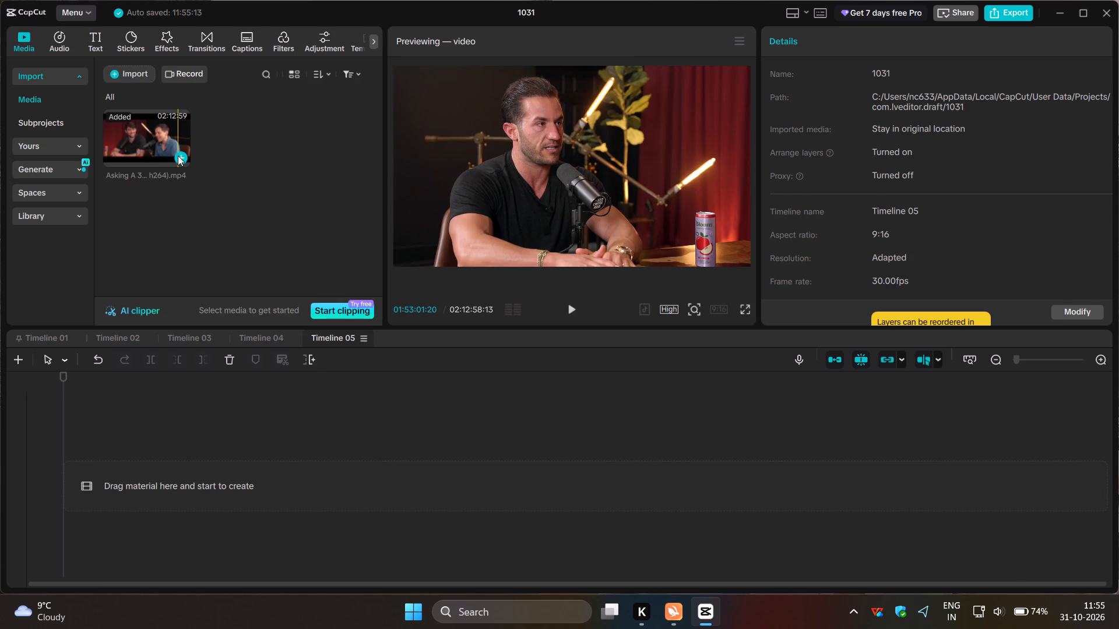
left_click(967, 357)
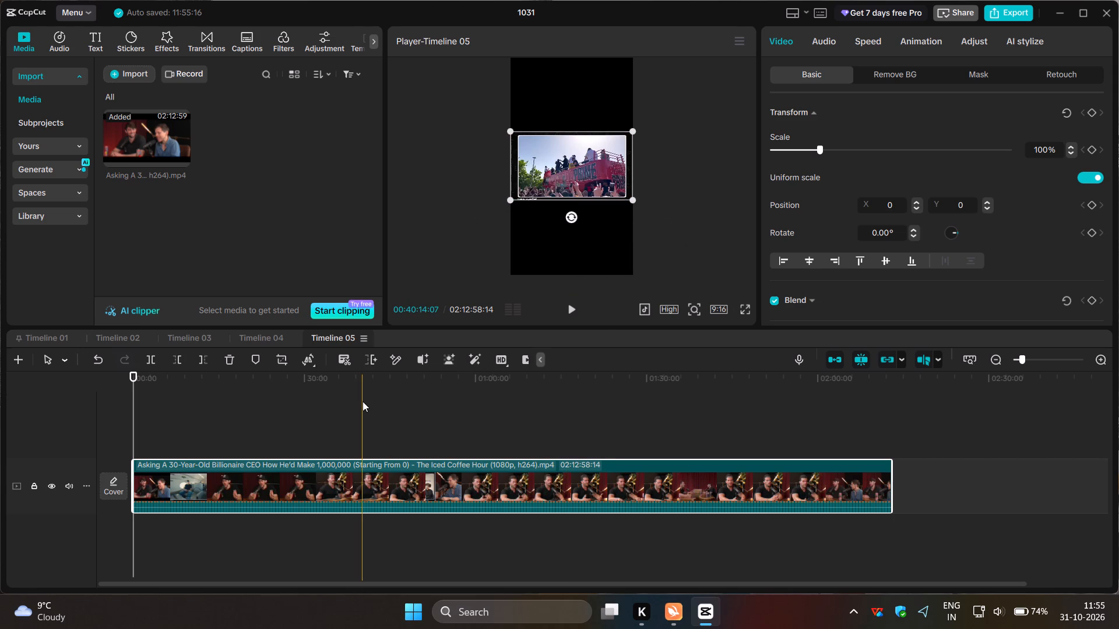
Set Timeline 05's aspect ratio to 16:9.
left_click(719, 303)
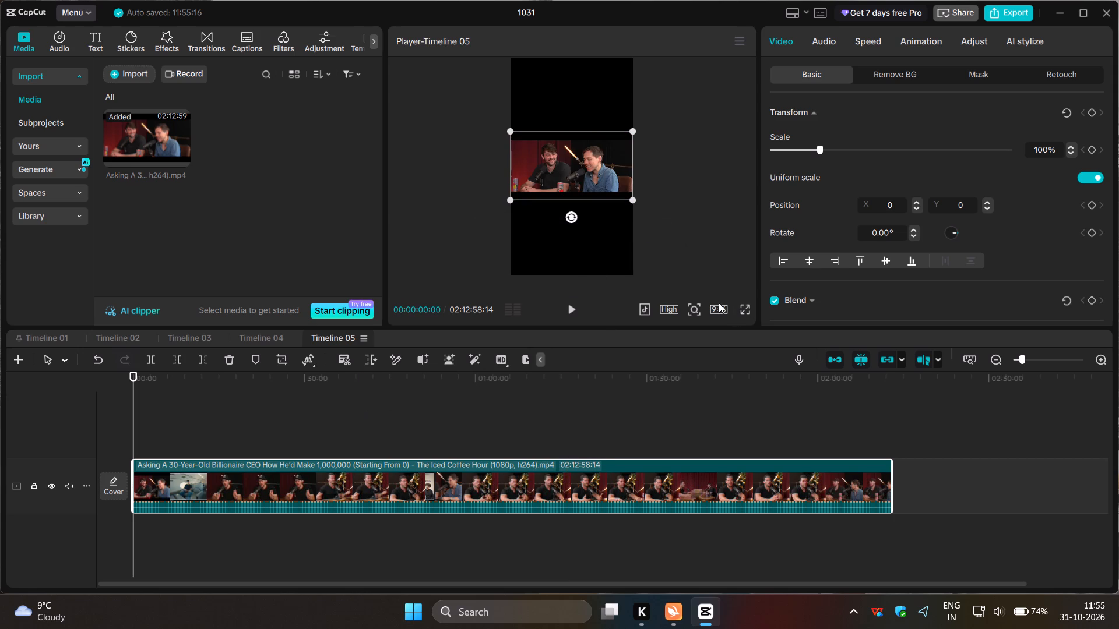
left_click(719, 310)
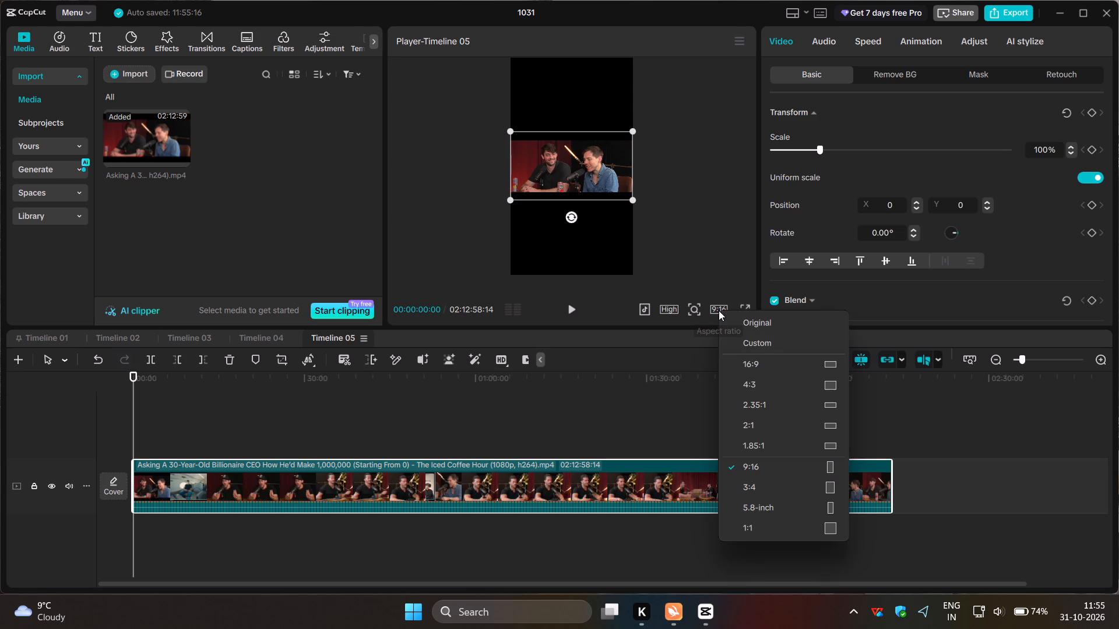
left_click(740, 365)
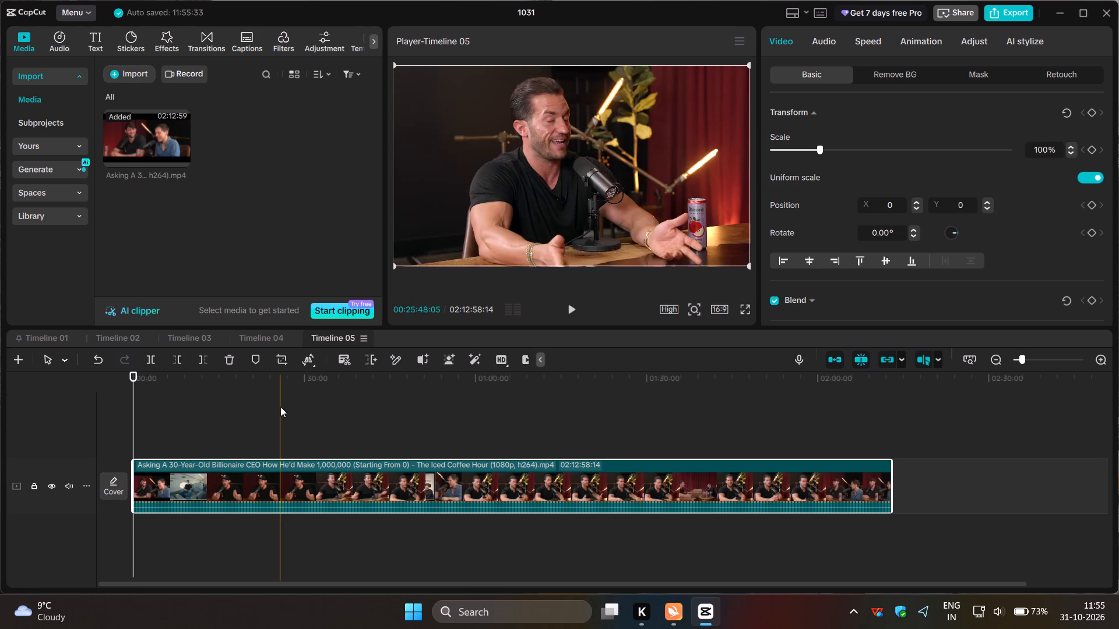
Split the interview clip at 00:02:40:28 and delete everything after the cut.
left_click(149, 408)
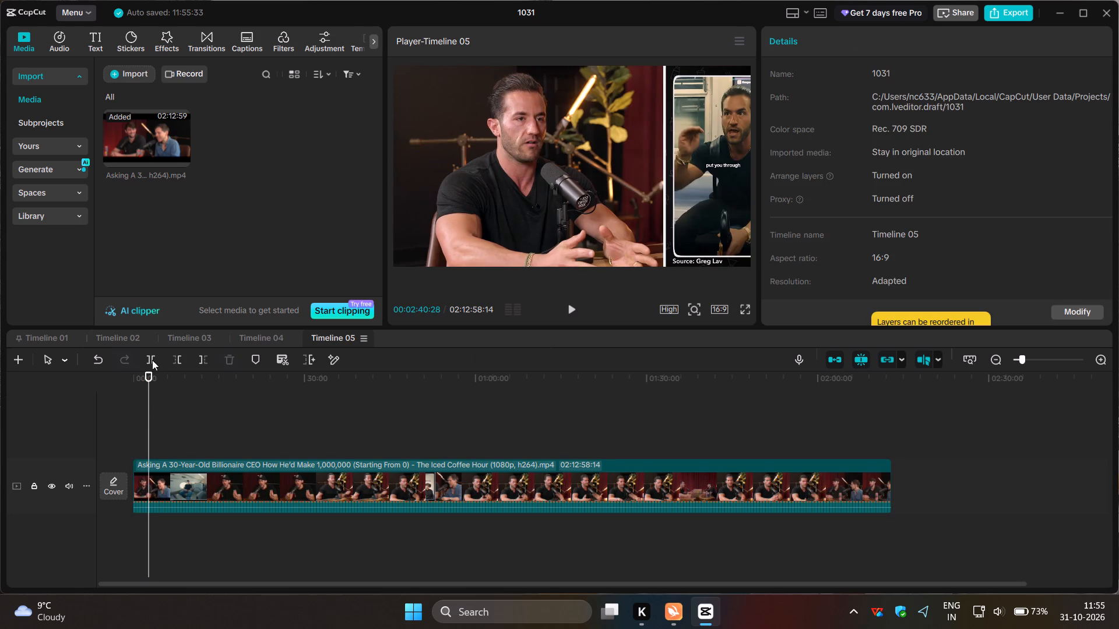
left_click(152, 360)
left_click(184, 464)
left_click(230, 358)
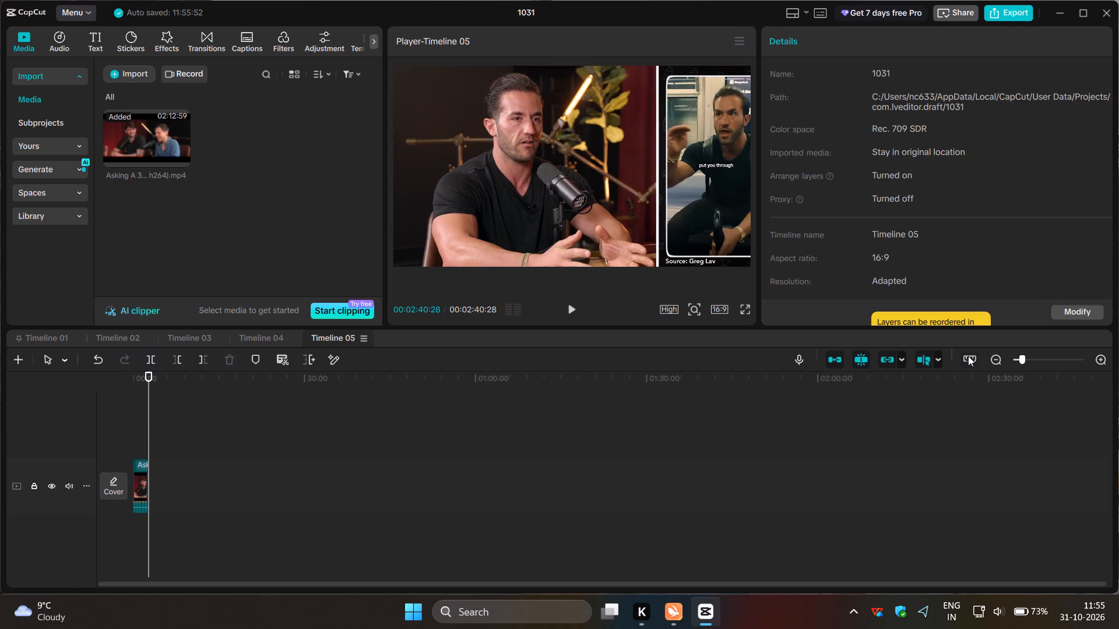
Split the remaining interview clip at 00:01:46:29 and again at about 00:02:24:02.
left_click(968, 356)
left_click(213, 422)
left_click_drag(213, 422, 106, 425)
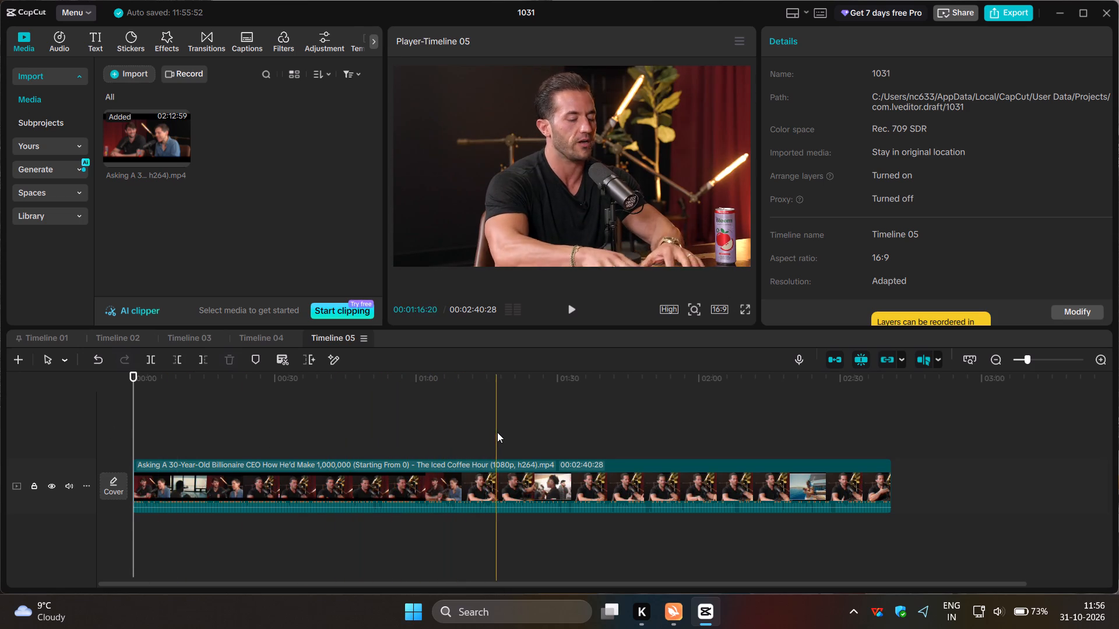
left_click(638, 414)
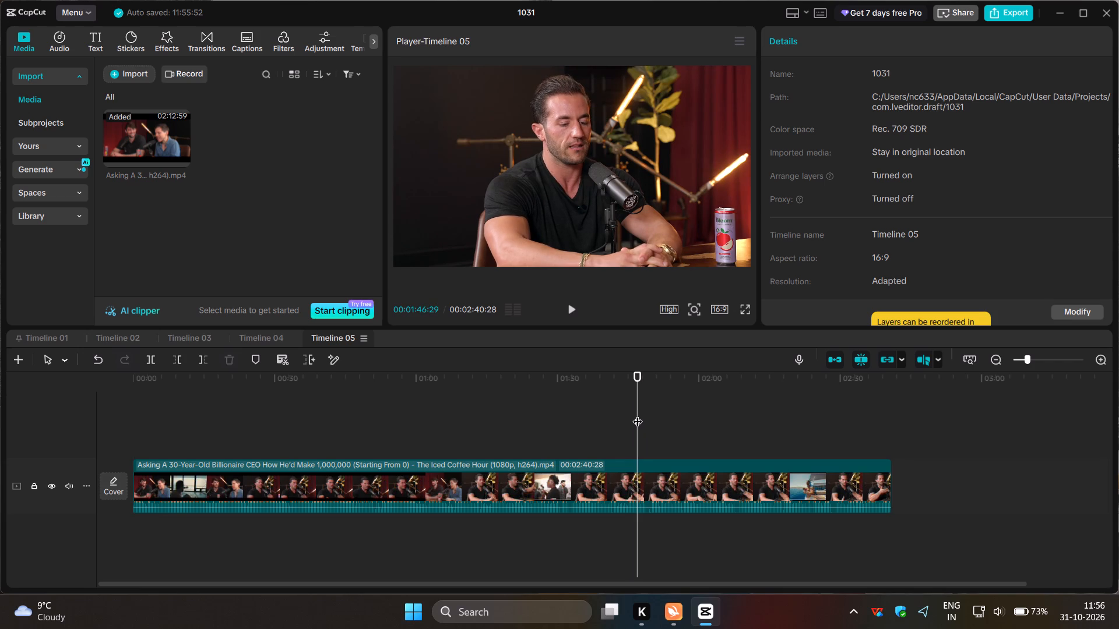
left_click(153, 366)
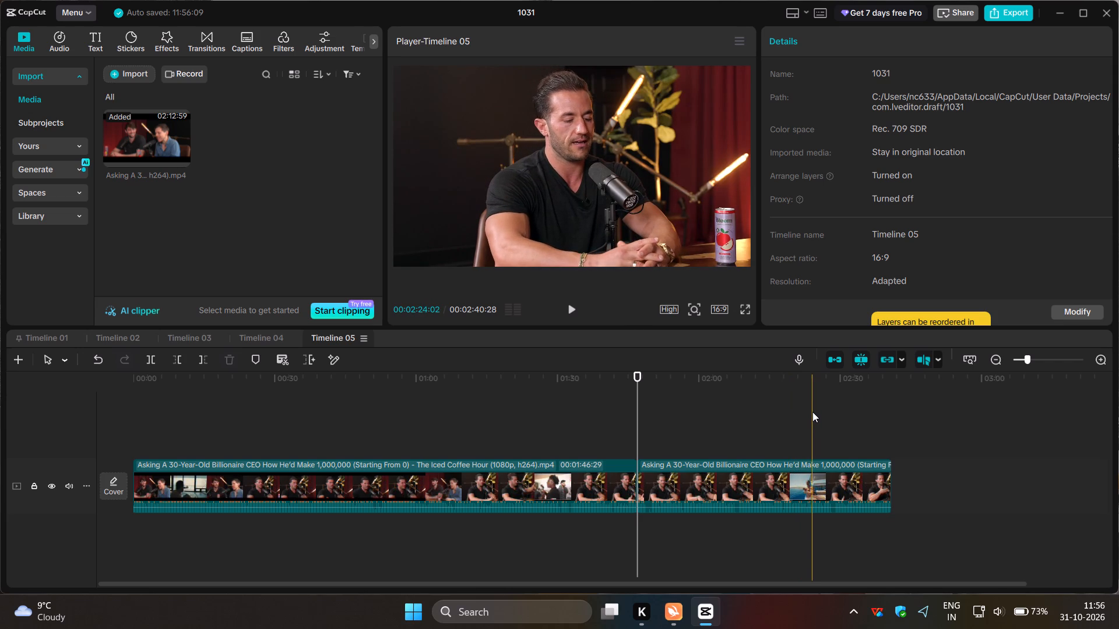
left_click(812, 412)
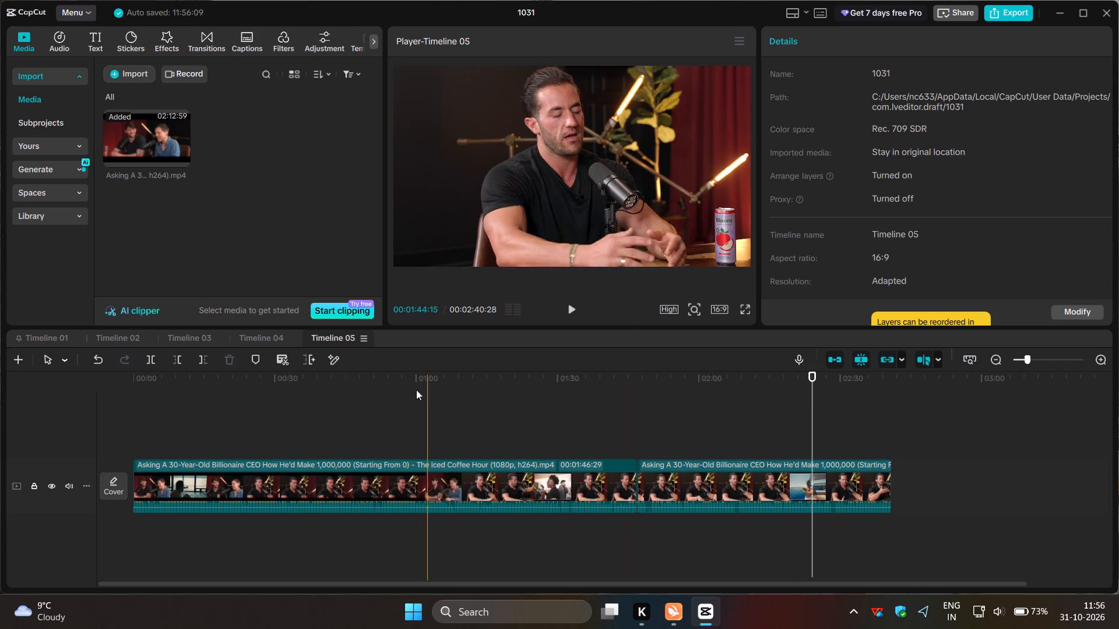
left_click(152, 359)
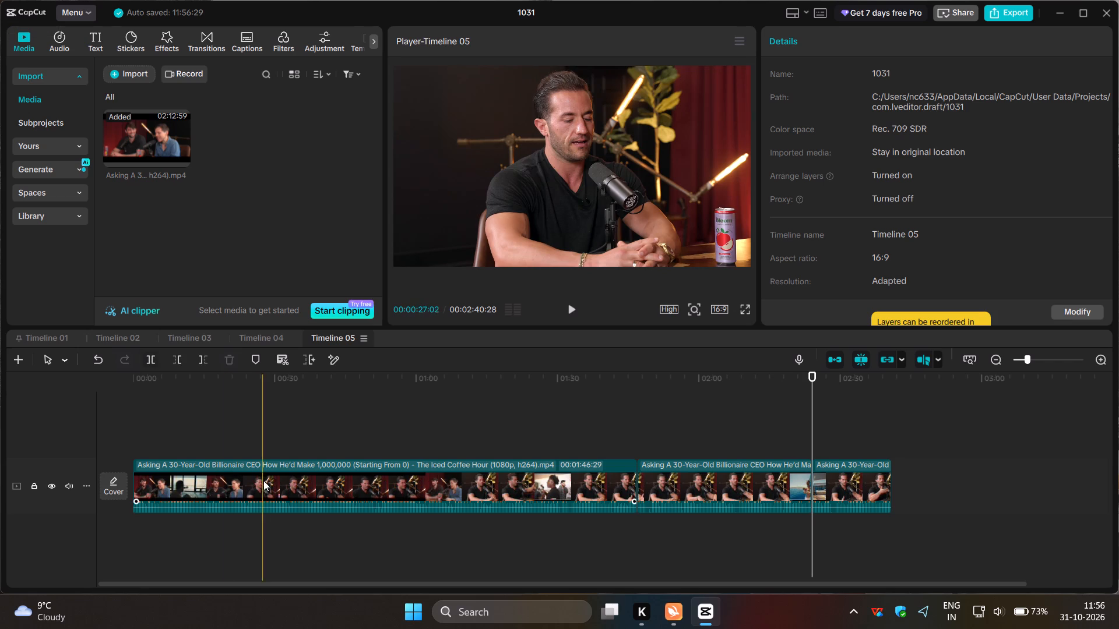
Delete the segments before and after the two cuts, keeping only the middle segment.
left_click(266, 487)
left_click(227, 359)
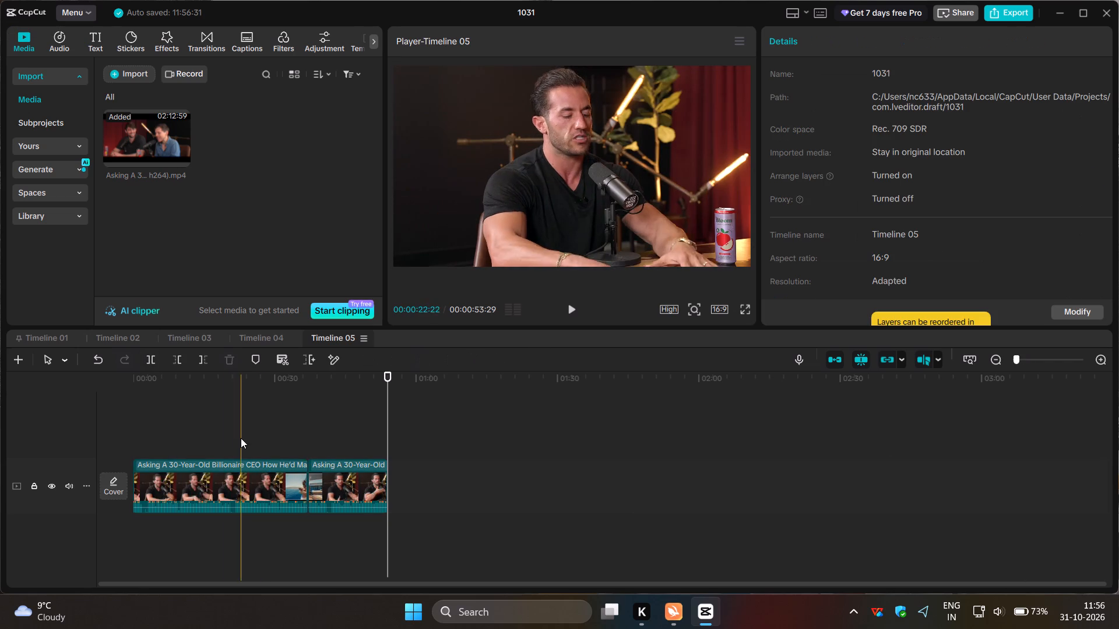
left_click(358, 479)
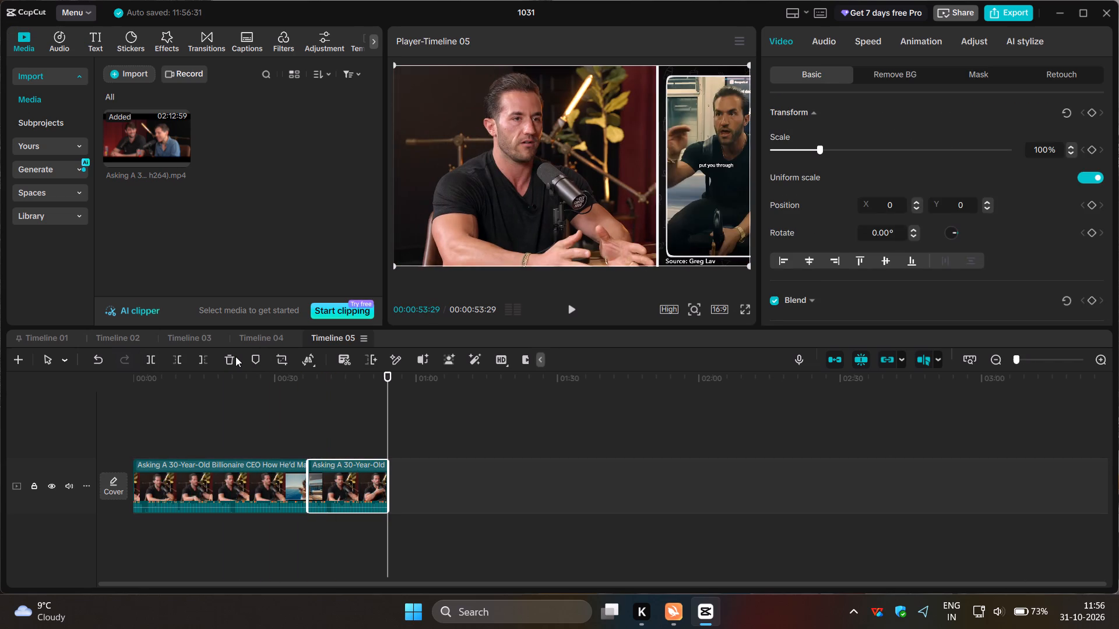
left_click(230, 358)
Split the kept segment at 00:00:29:01 and at about 00:00:34:10, around the yacht footage.
left_click(175, 420)
left_click_drag(175, 420, 114, 423)
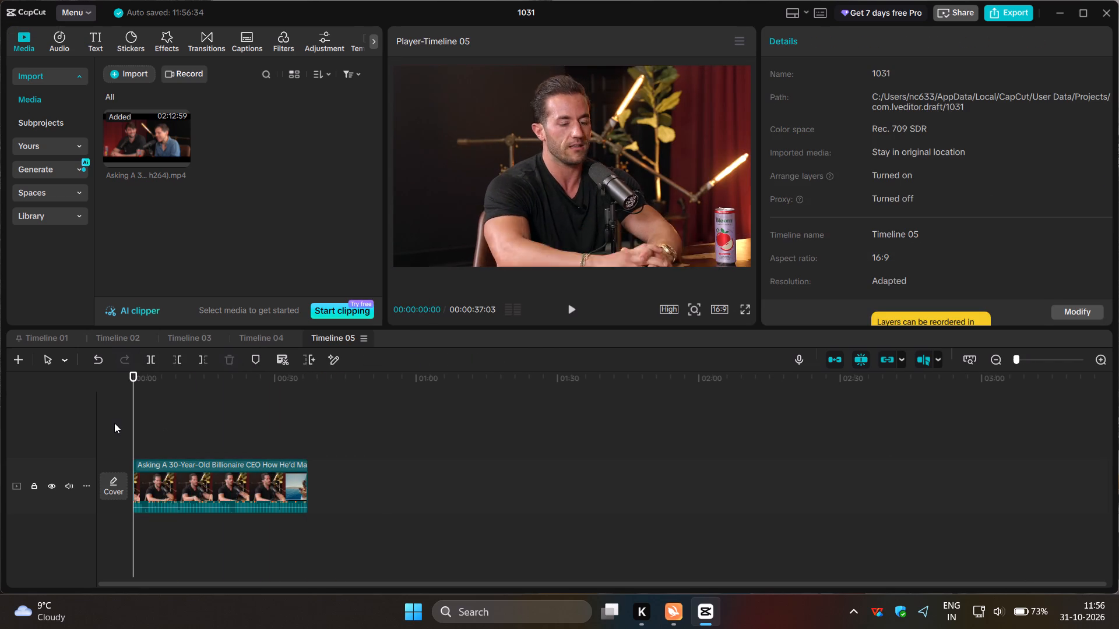
left_click(969, 356)
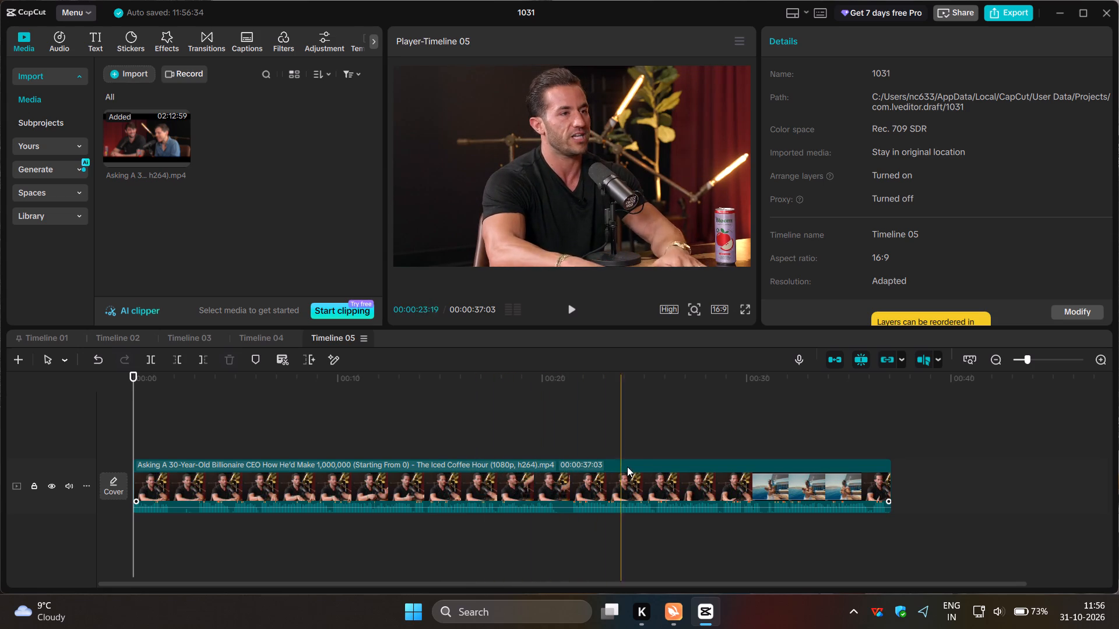
left_click(727, 441)
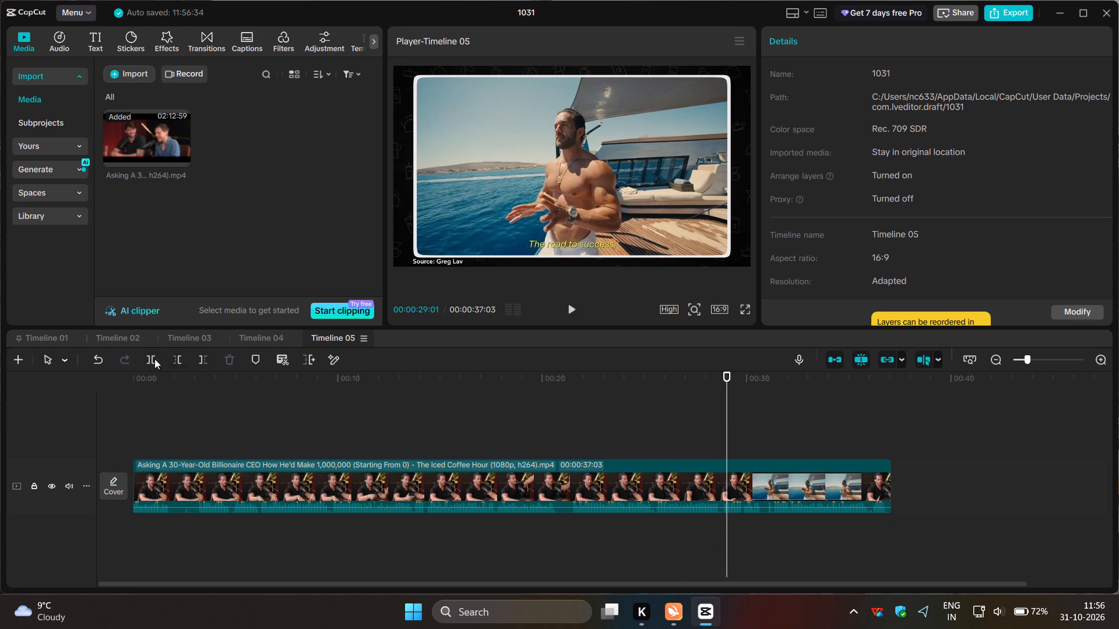
left_click(152, 359)
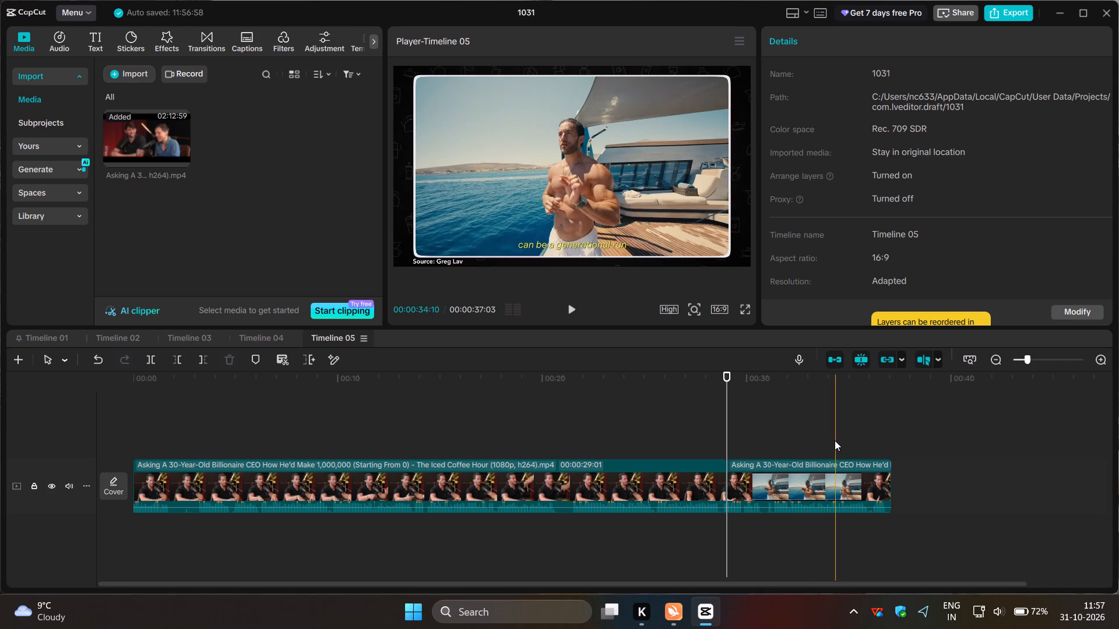
left_click(836, 440)
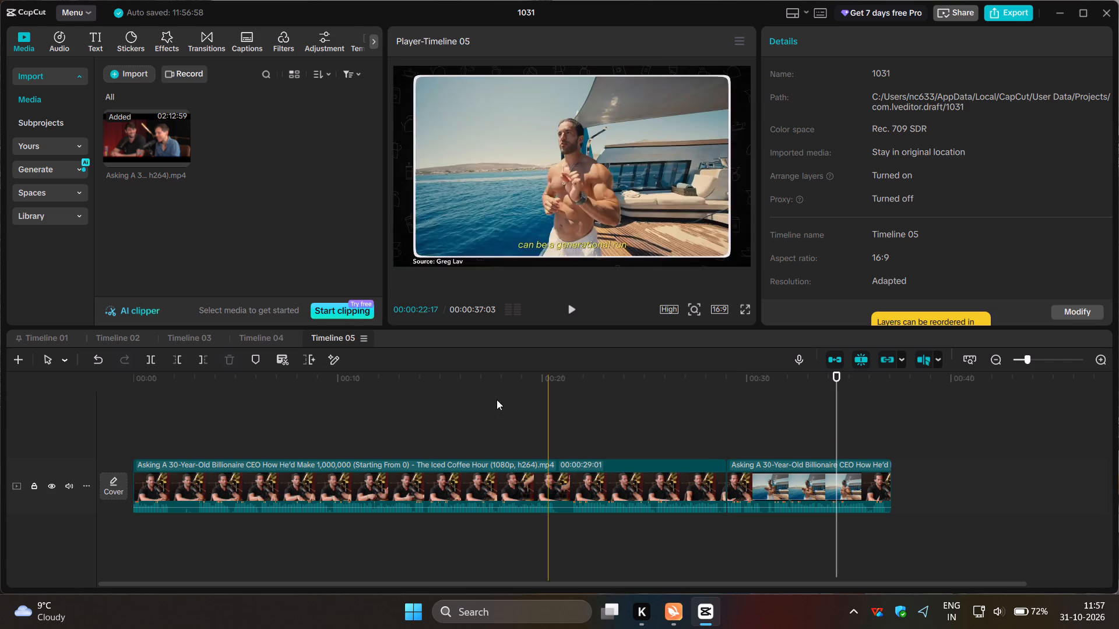
left_click(151, 363)
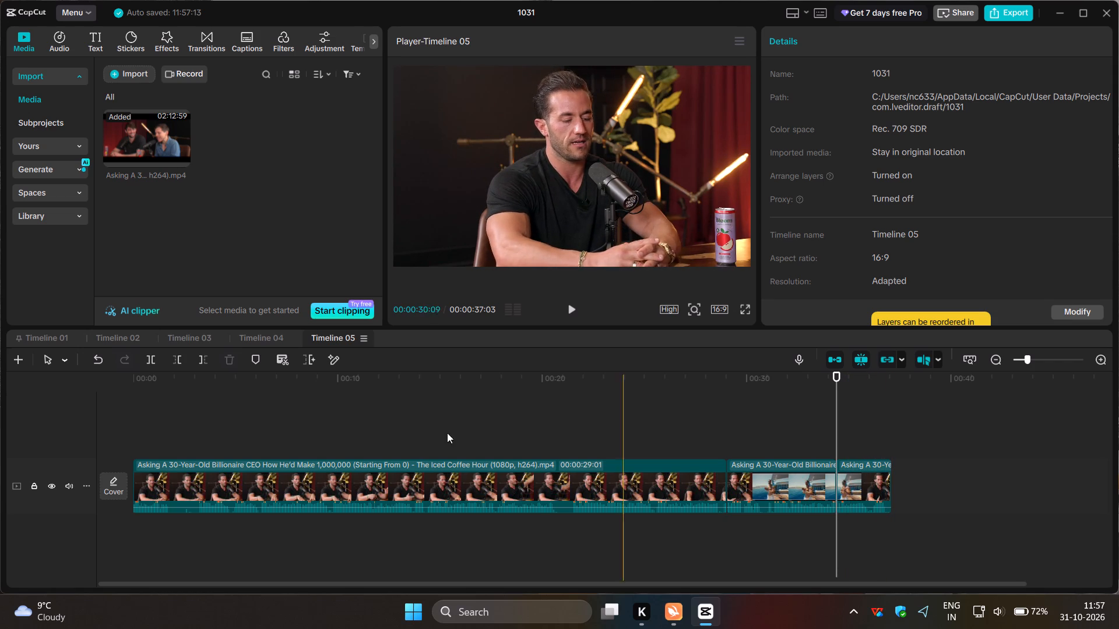
Return the playhead to the start and set Timeline 05's aspect ratio to 9:16.
left_click(145, 436)
left_click_drag(145, 436, 106, 433)
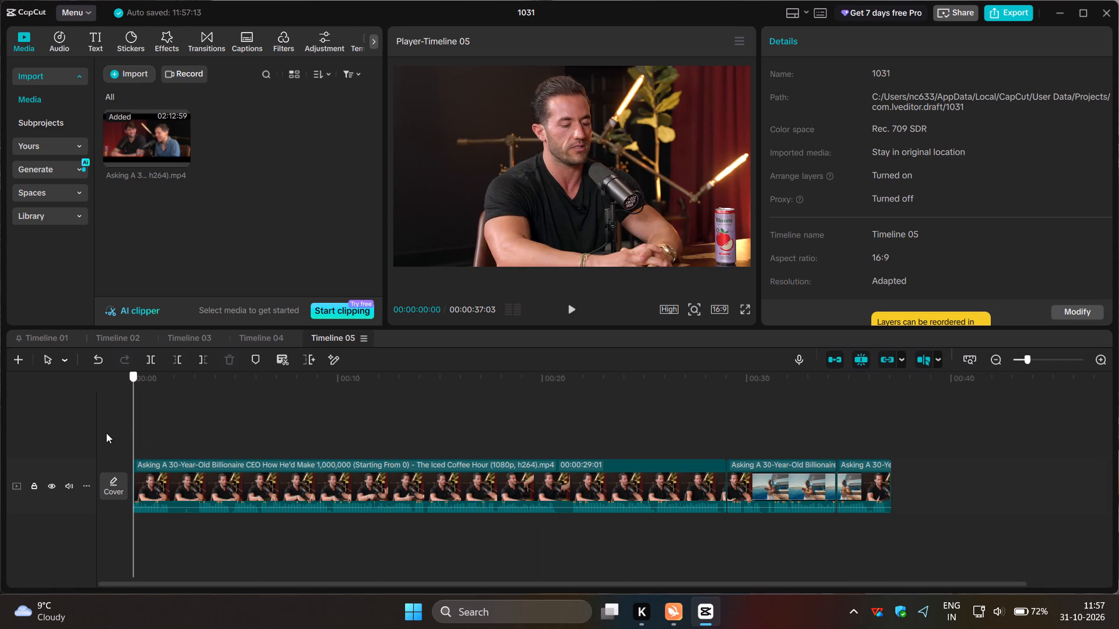
left_click(713, 311)
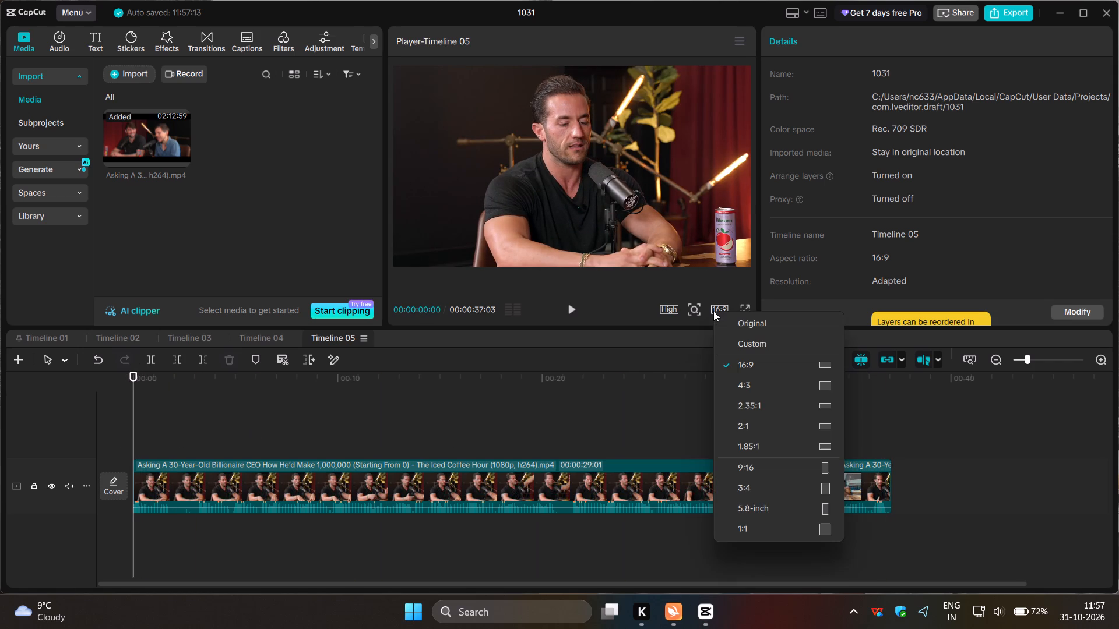
left_click(748, 468)
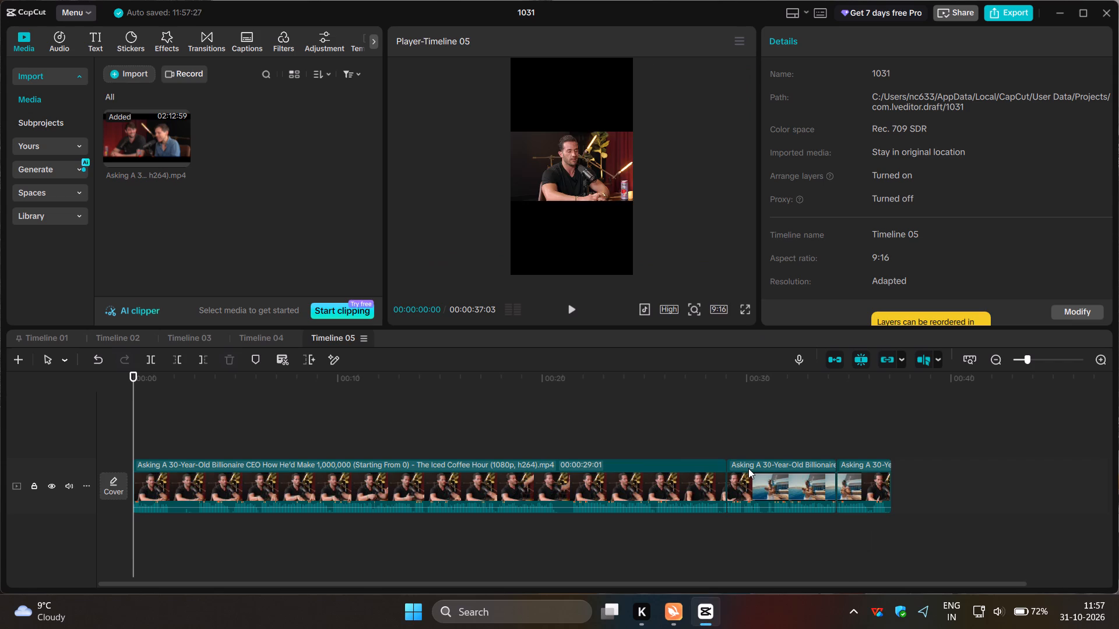
Scale the first clip up to about 226% and shift it horizontally to about X -77 to frame the speaker.
left_click(159, 473)
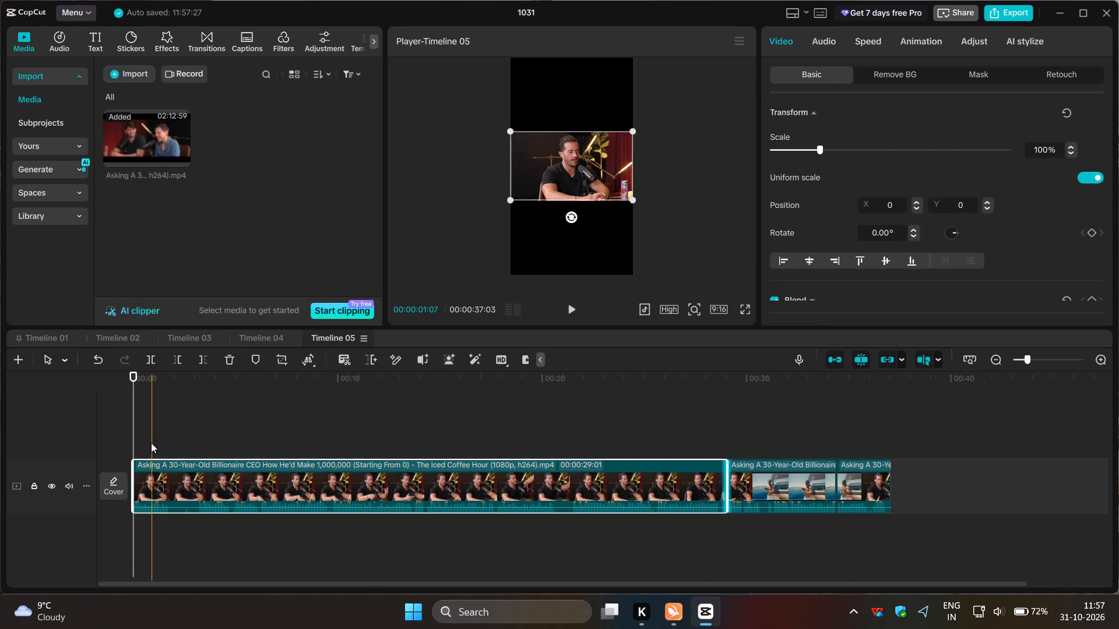
left_click(150, 441)
left_click(153, 479)
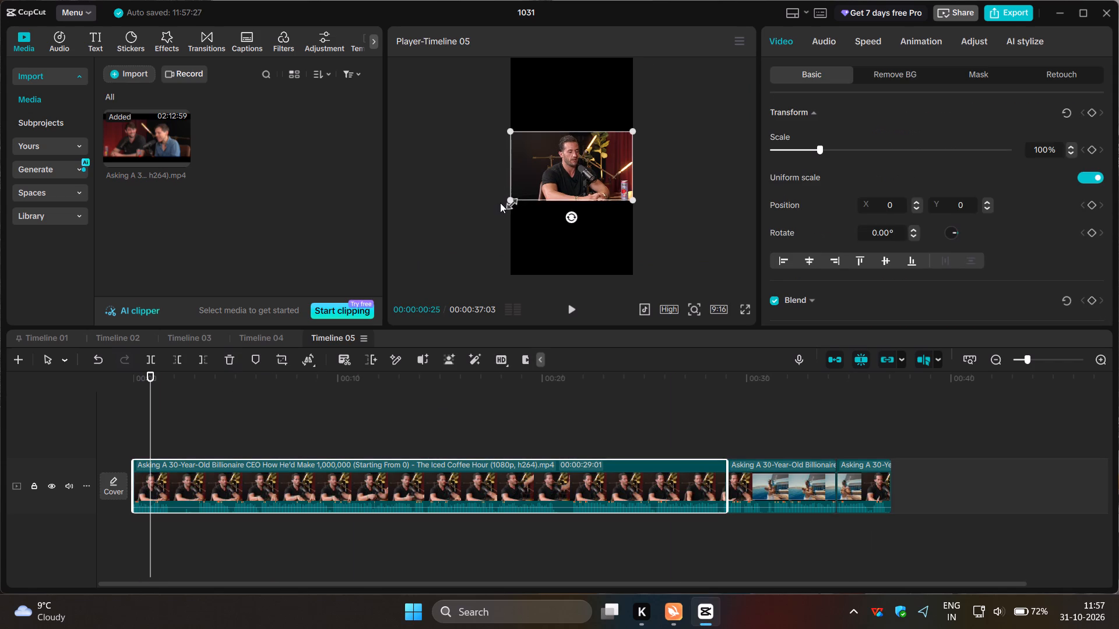
left_click_drag(507, 200, 423, 245)
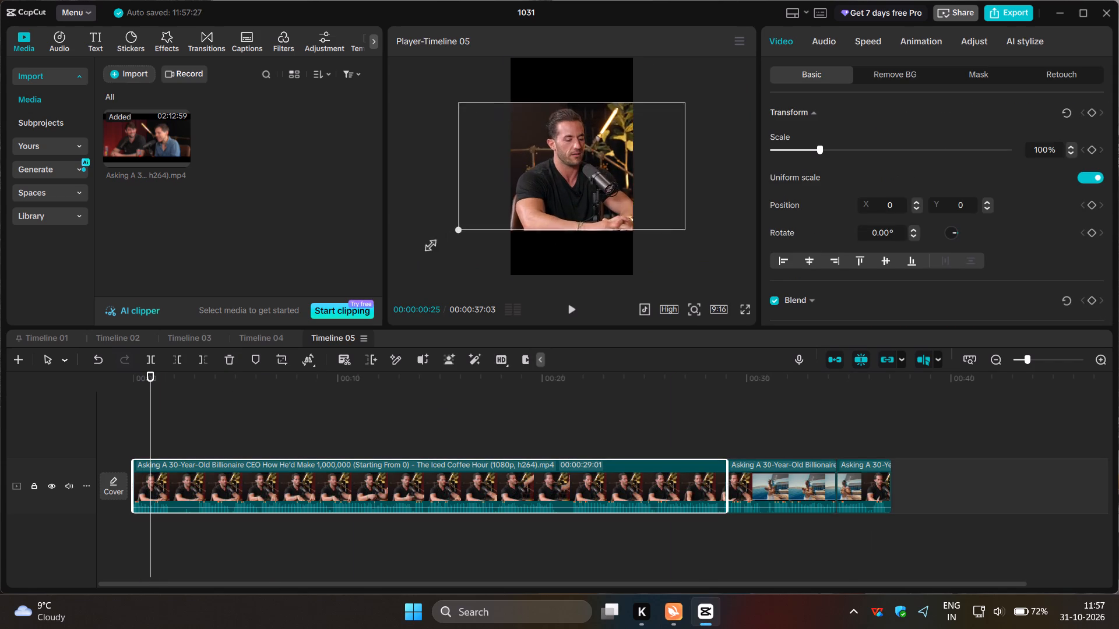
left_click_drag(423, 245, 391, 262)
left_click(555, 209)
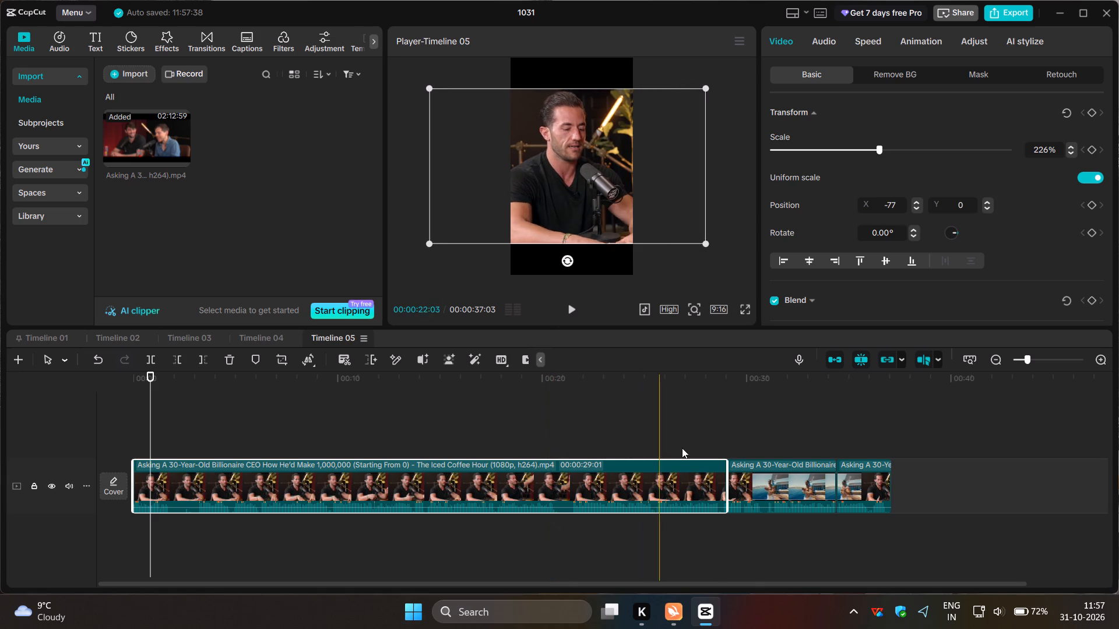
Scale the second clip, the yacht footage, up to about 236%.
left_click(756, 437)
left_click(762, 471)
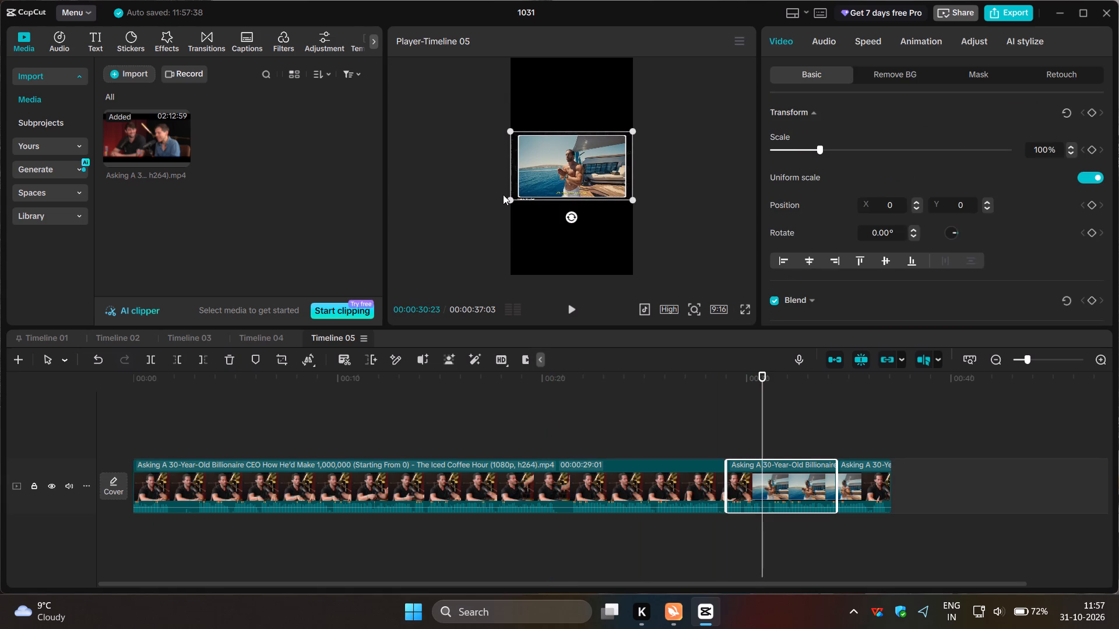
left_click_drag(505, 199, 396, 287)
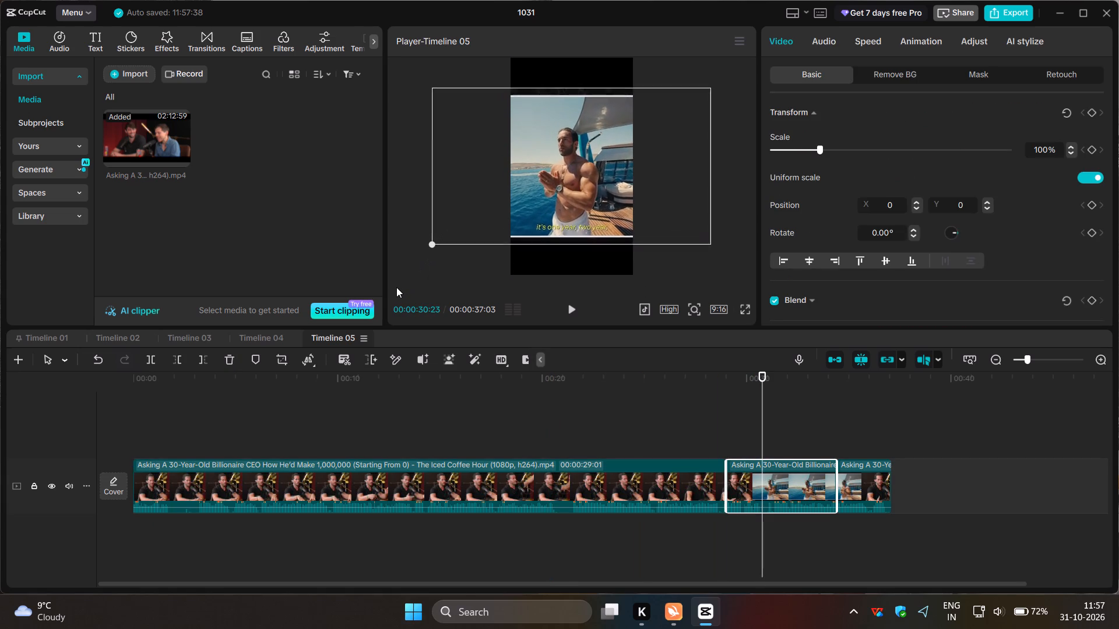
left_click_drag(396, 287, 392, 291)
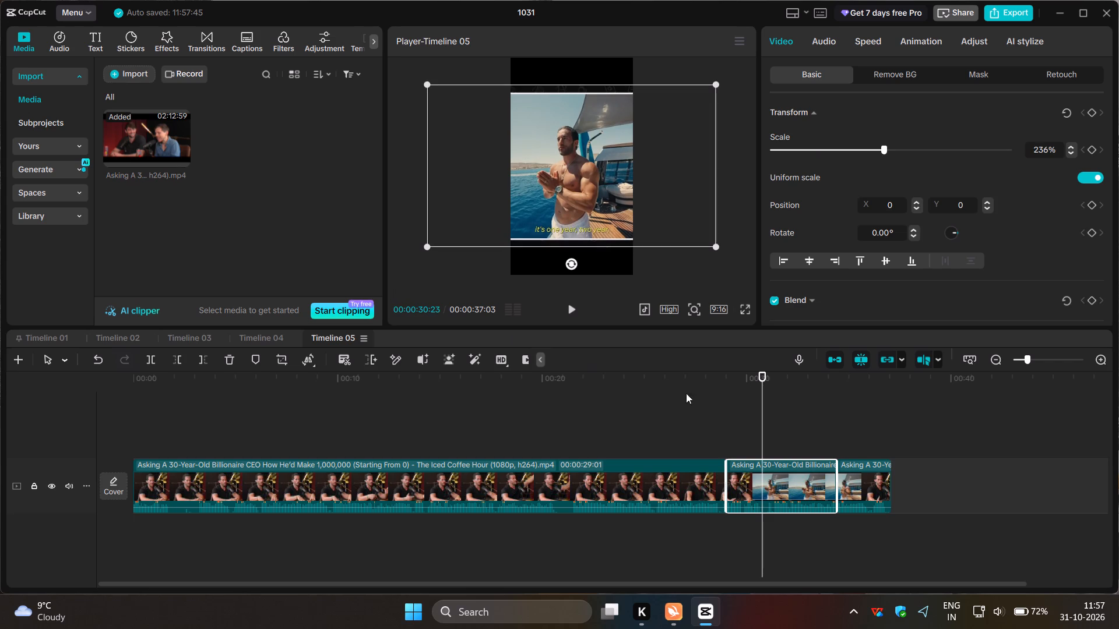
Scale up the last clip so the speaker is framed at a size similar to the first clip.
left_click(871, 446)
left_click(865, 468)
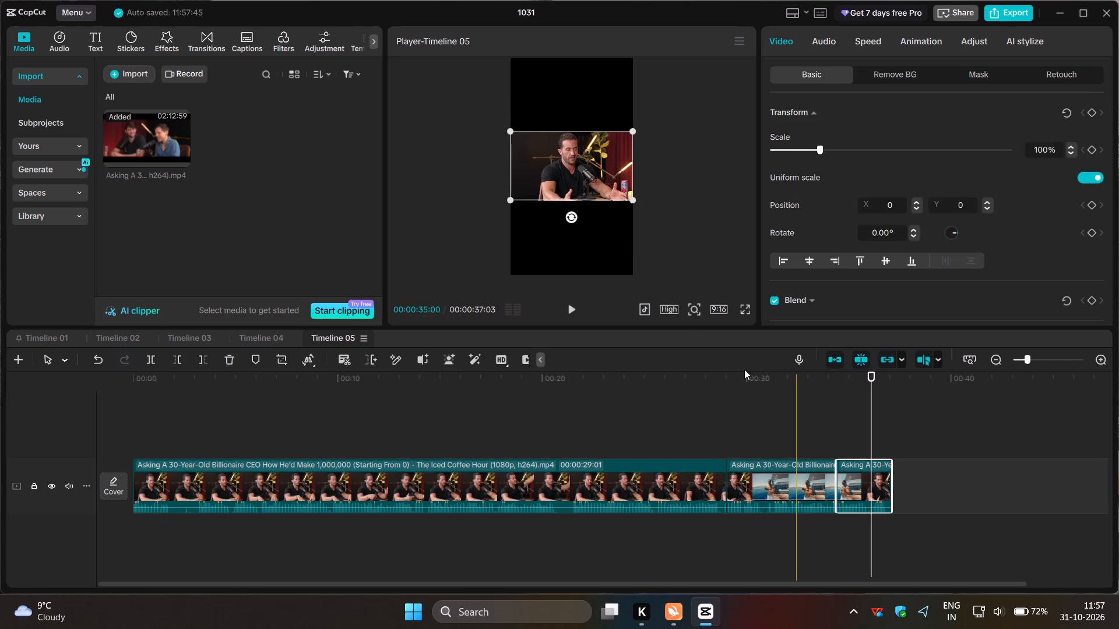
left_click_drag(506, 196, 429, 274)
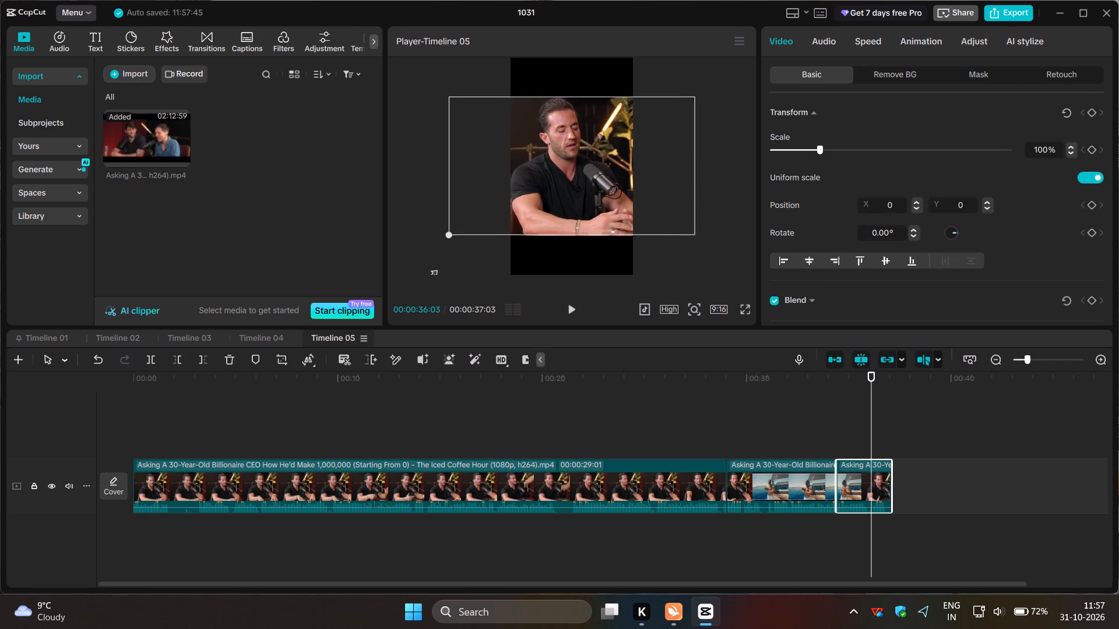
left_click_drag(429, 274, 410, 289)
left_click(681, 271)
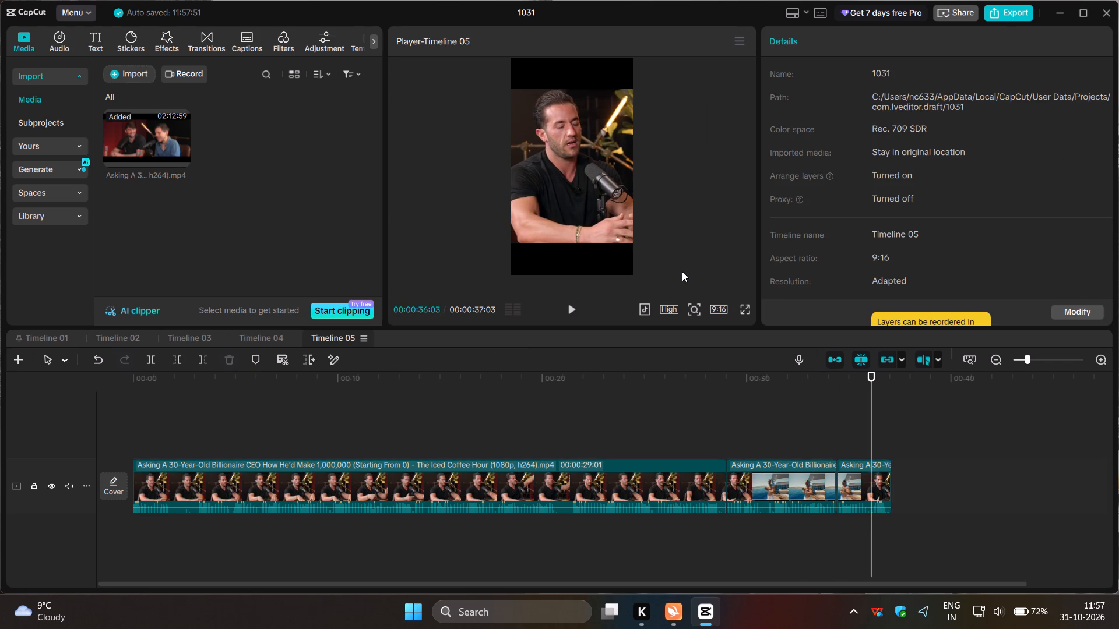
Nudge the second clip, the yacht footage, slightly upward in the vertical frame.
left_click(706, 444)
left_click_drag(706, 444, 604, 424)
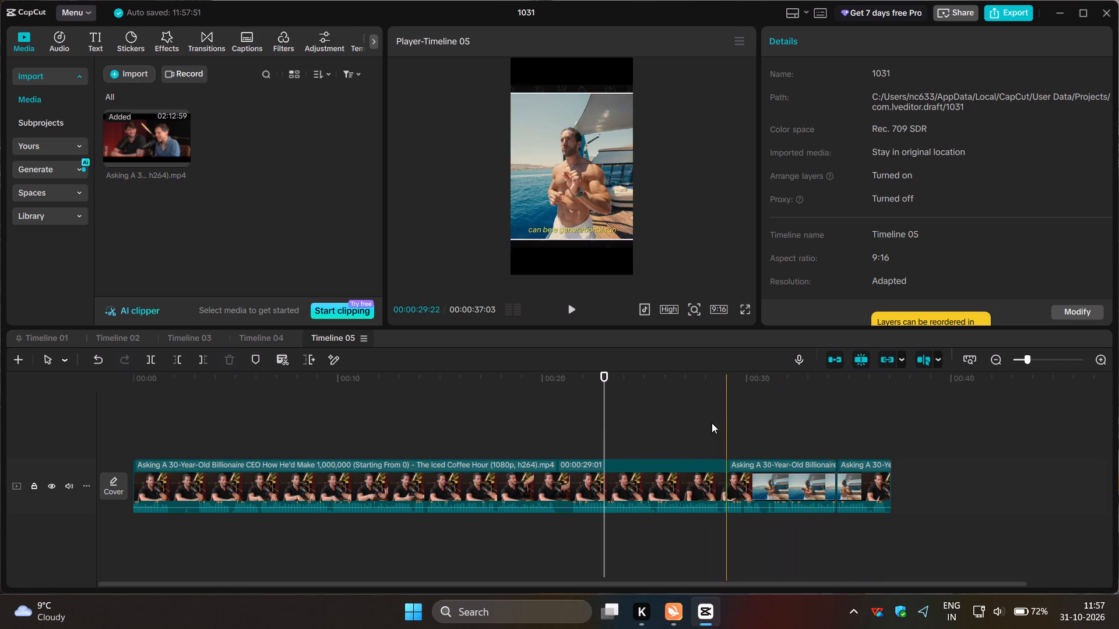
left_click(768, 472)
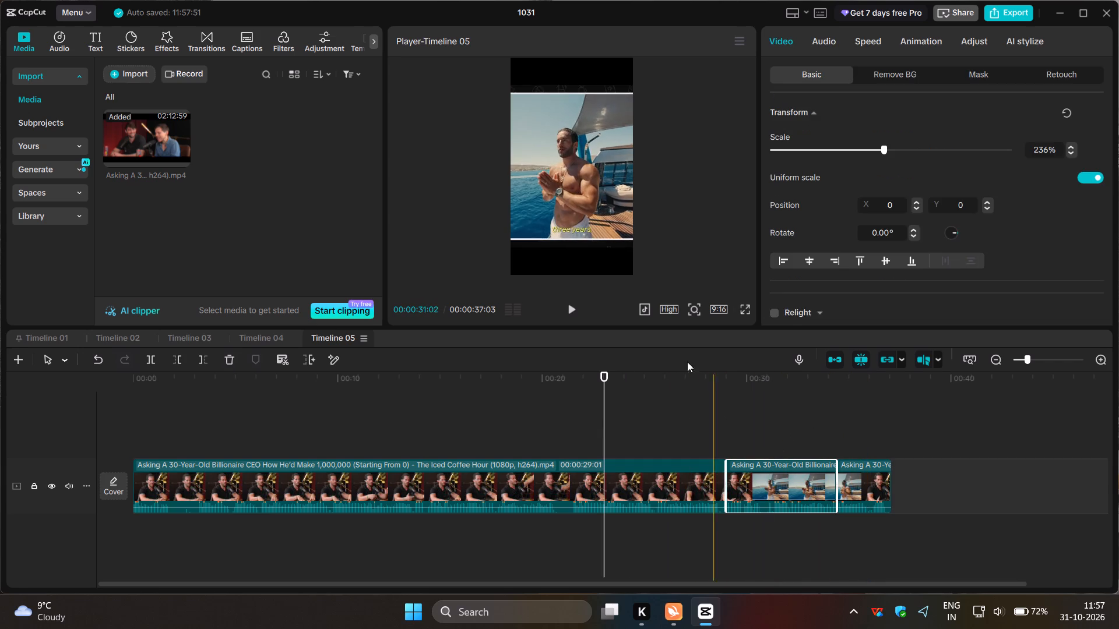
left_click(786, 456)
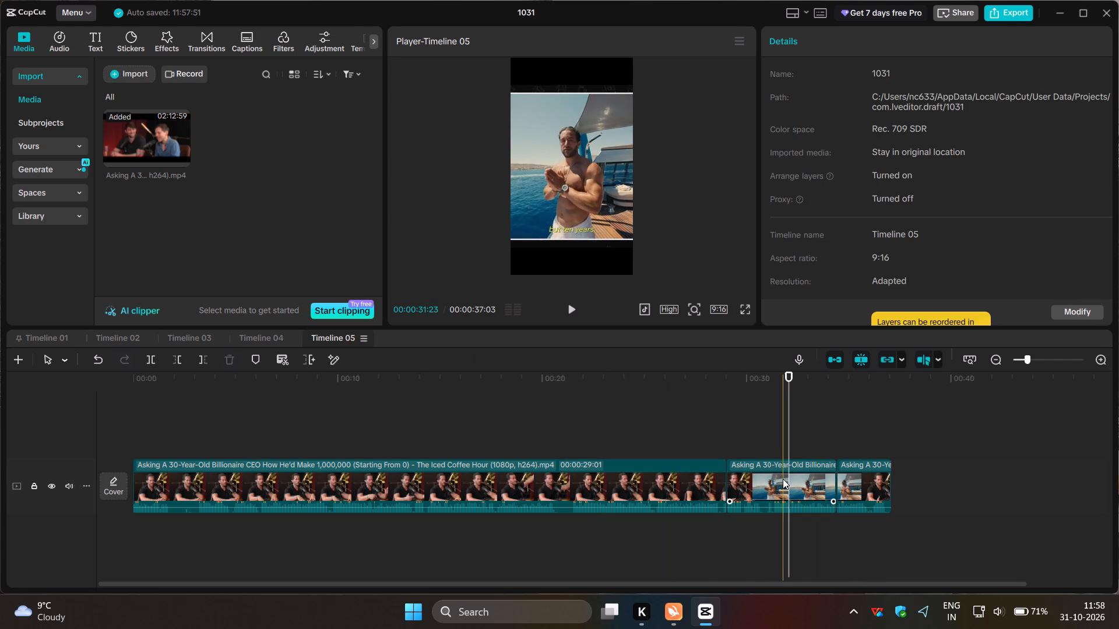
left_click(783, 479)
left_click_drag(579, 206, 578, 195)
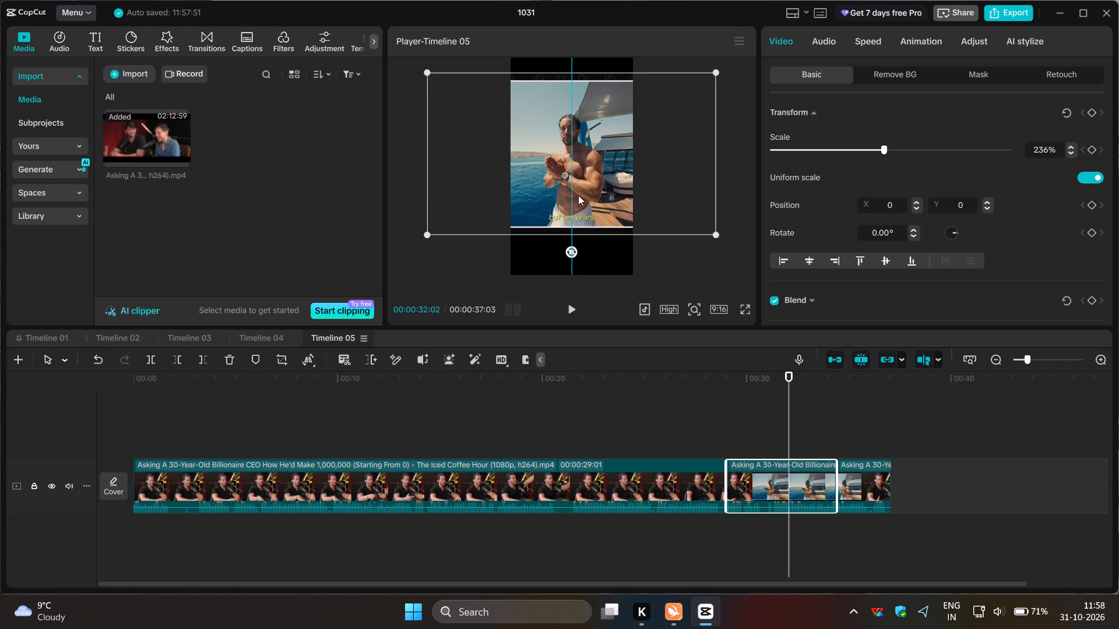
left_click_drag(578, 195, 578, 201)
left_click(691, 413)
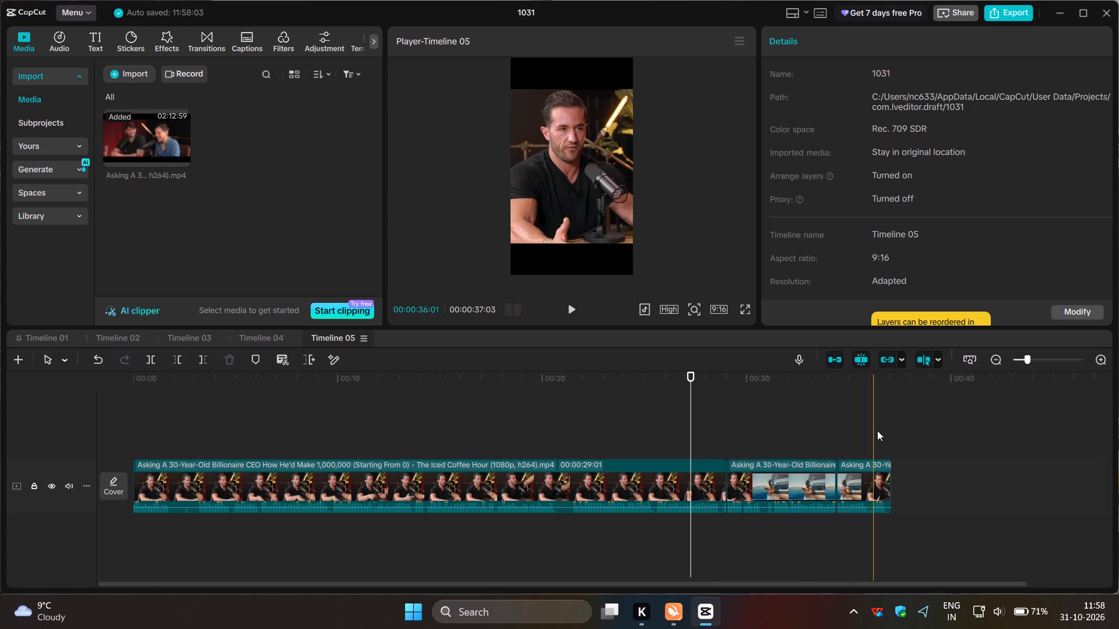
Add a default text layer at the start of Timeline 05 and extend it across the full length of the clips.
left_click(178, 394)
left_click_drag(177, 394, 54, 404)
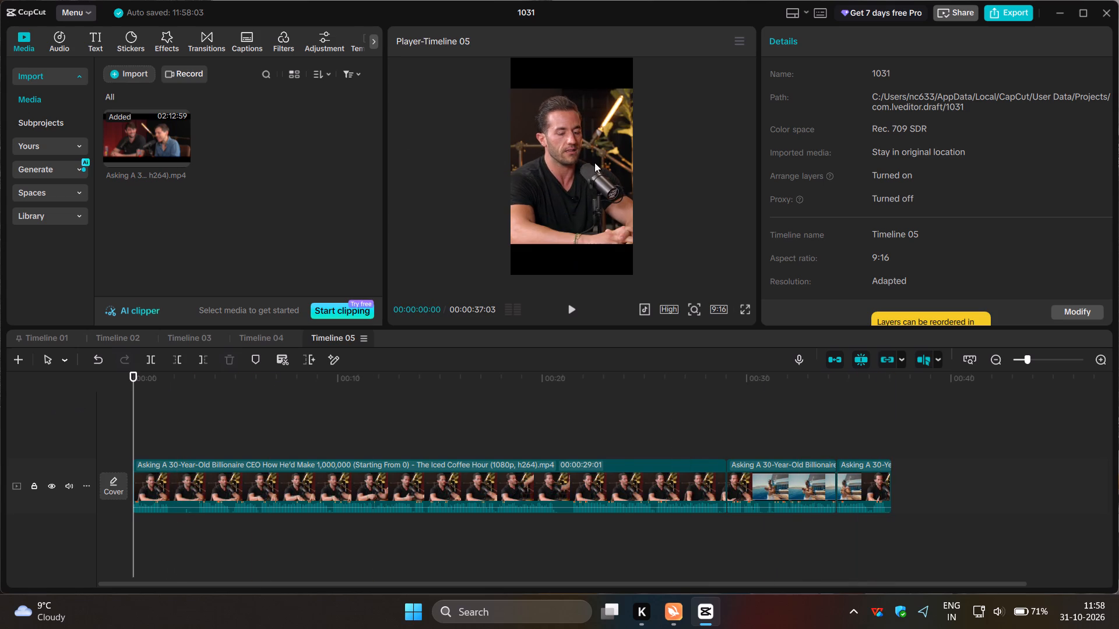
left_click(91, 41)
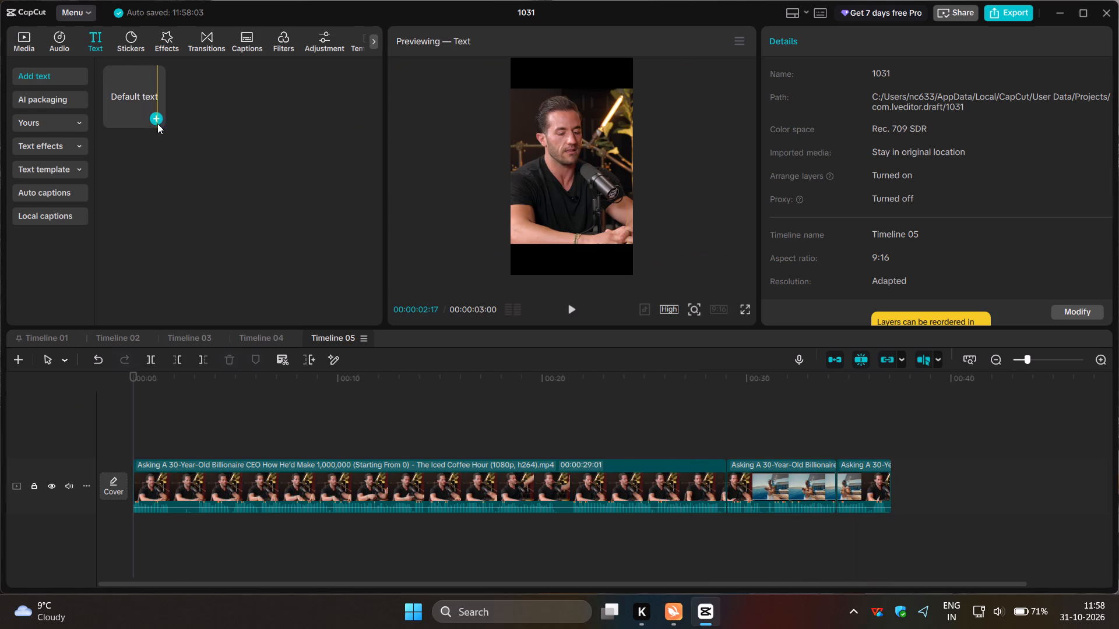
left_click(156, 121)
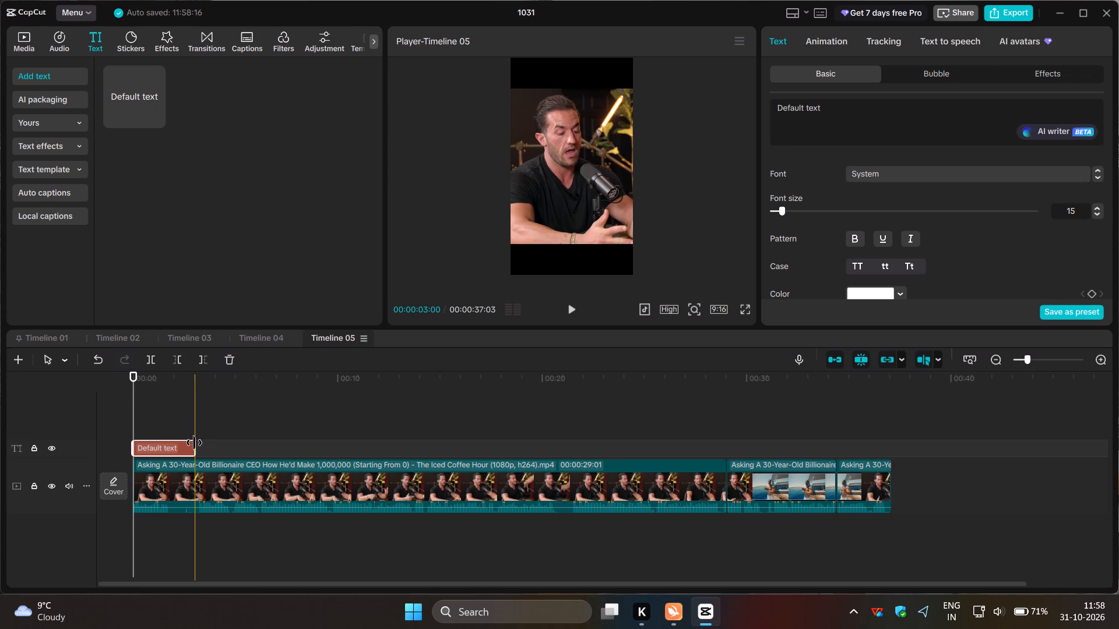
left_click_drag(194, 443, 882, 455)
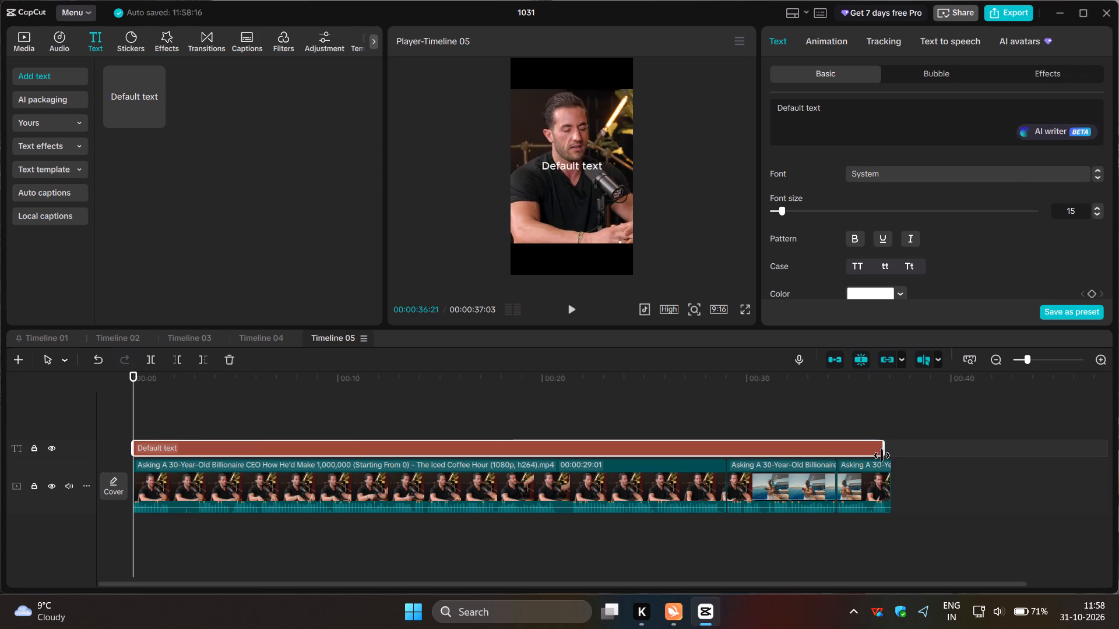
left_click_drag(882, 455, 885, 456)
Replace the default wording with the quoted title '' lies our parents told us about money''.
left_click_drag(842, 114, 777, 104)
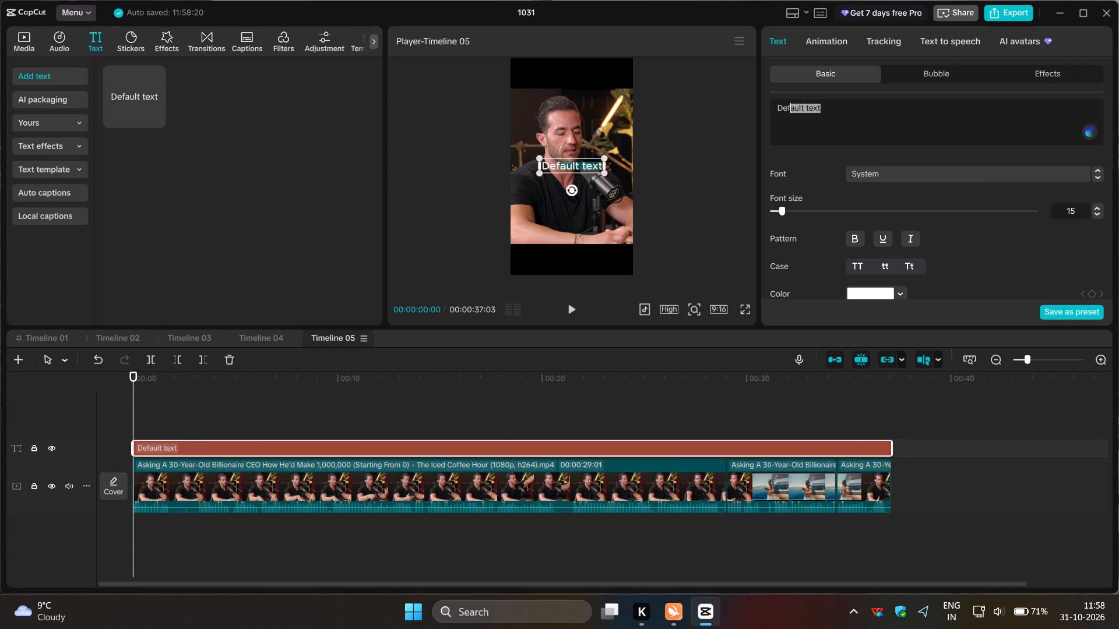
left_click_drag(777, 104, 769, 104)
key("space")
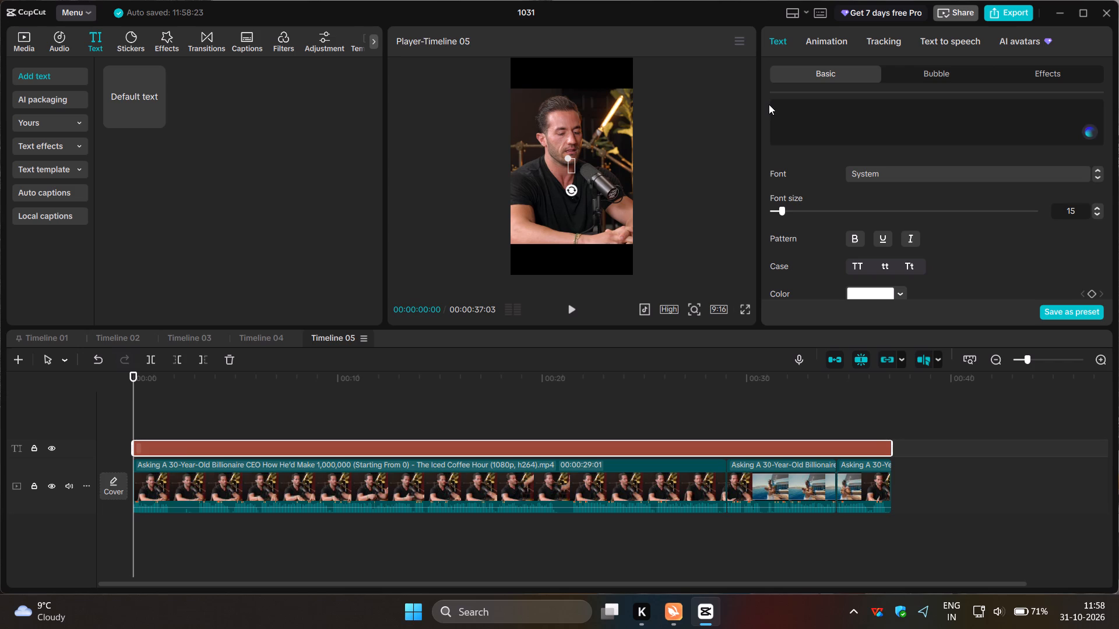
type("''")
key("space")
type("liew")
key("space")
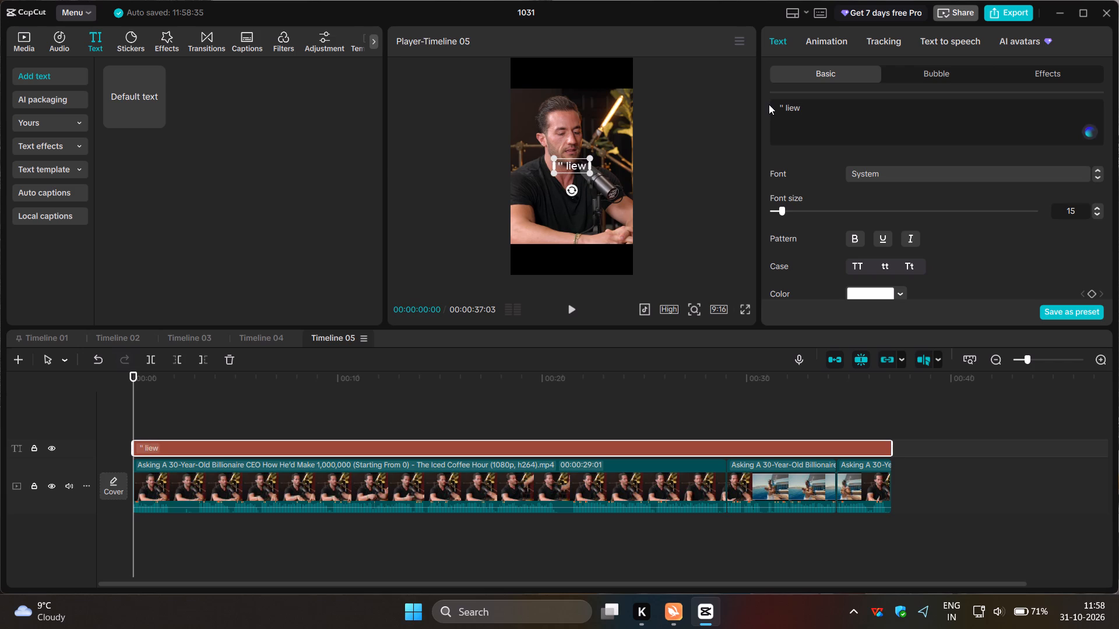
type("ourv")
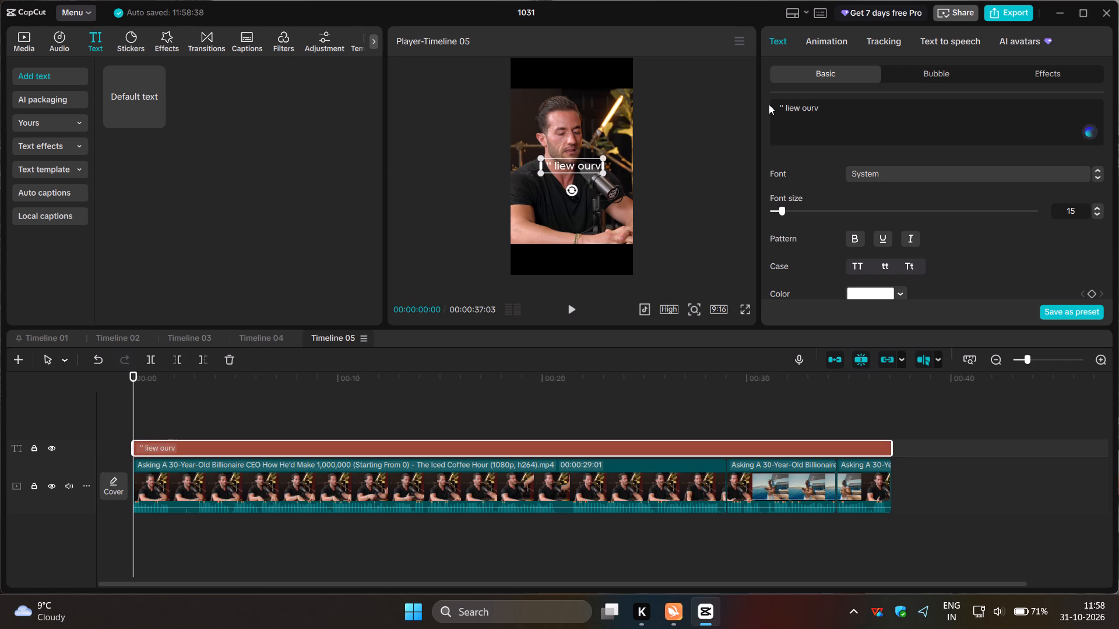
key("BackSpace")
key("space")
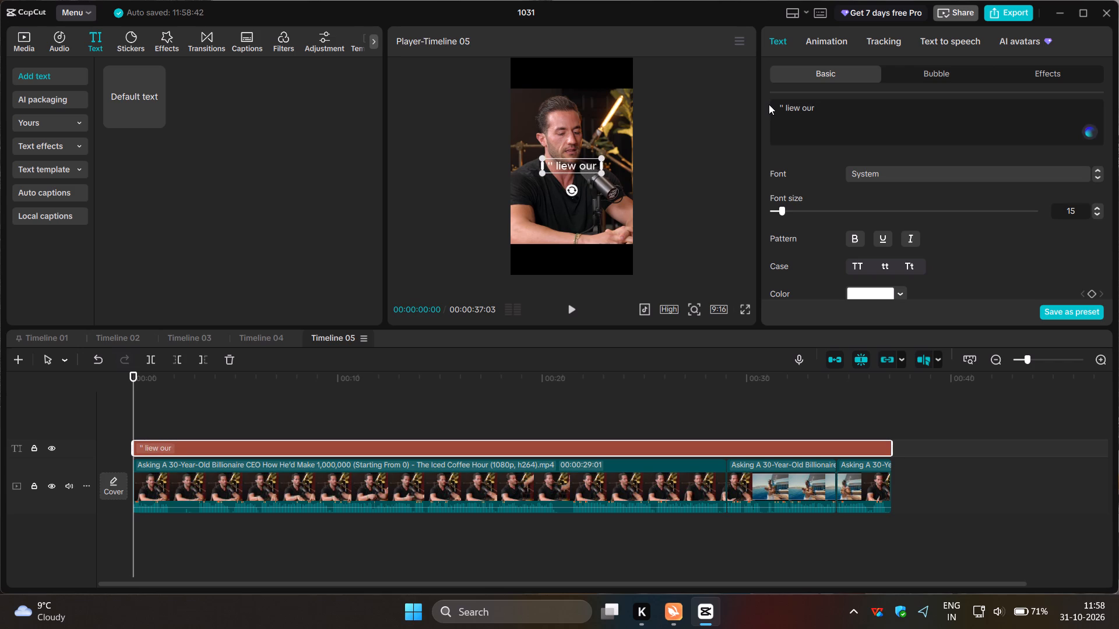
key("BackSpace")
key("BackSpace")
key("BackSpace")
key("BackSpace")
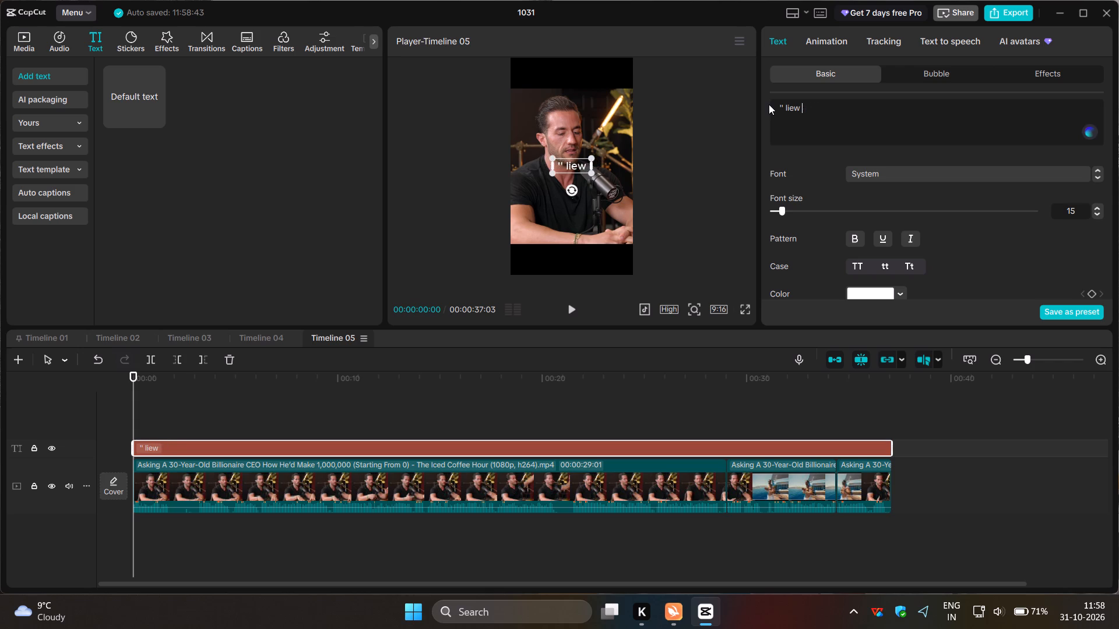
key("BackSpace")
key("BackSpace")
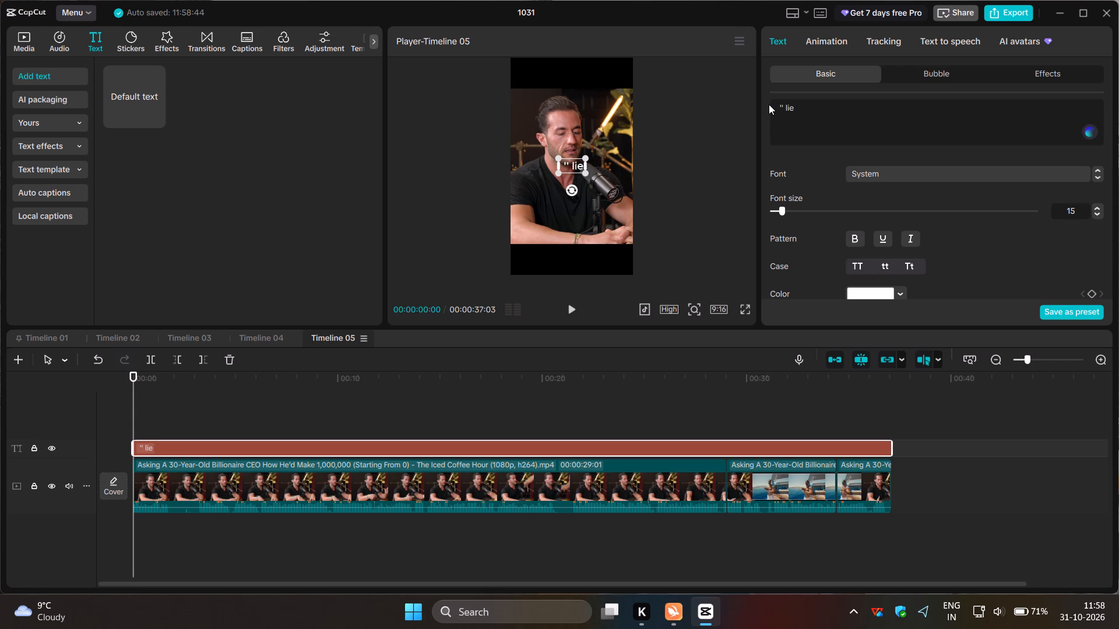
key("s")
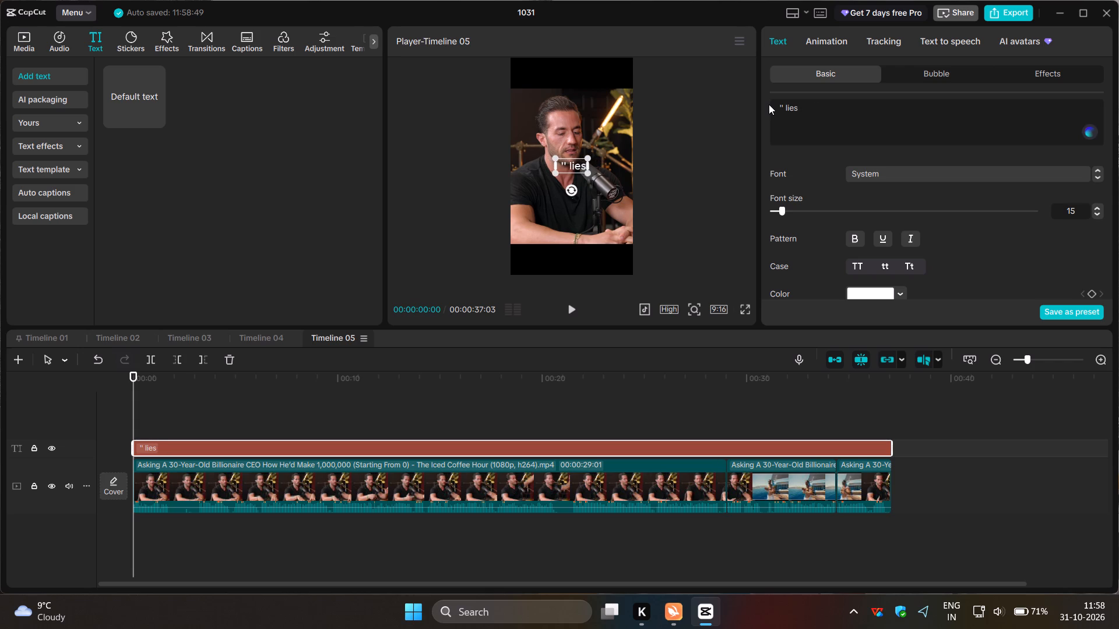
key("space")
type("our parents")
key("space")
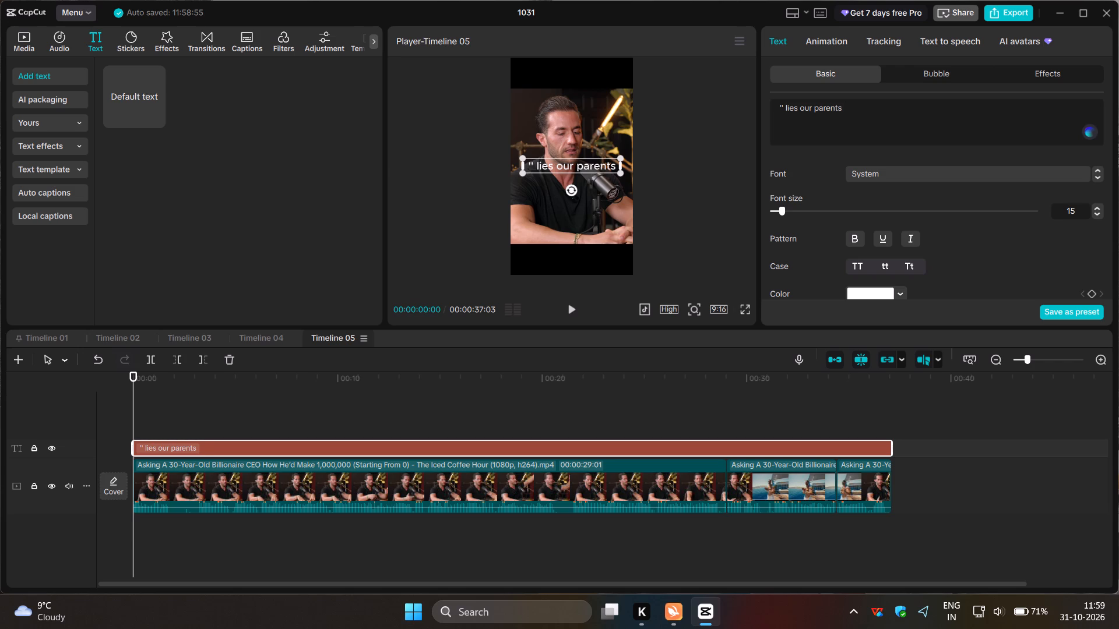
type("tol")
type("d")
key("space")
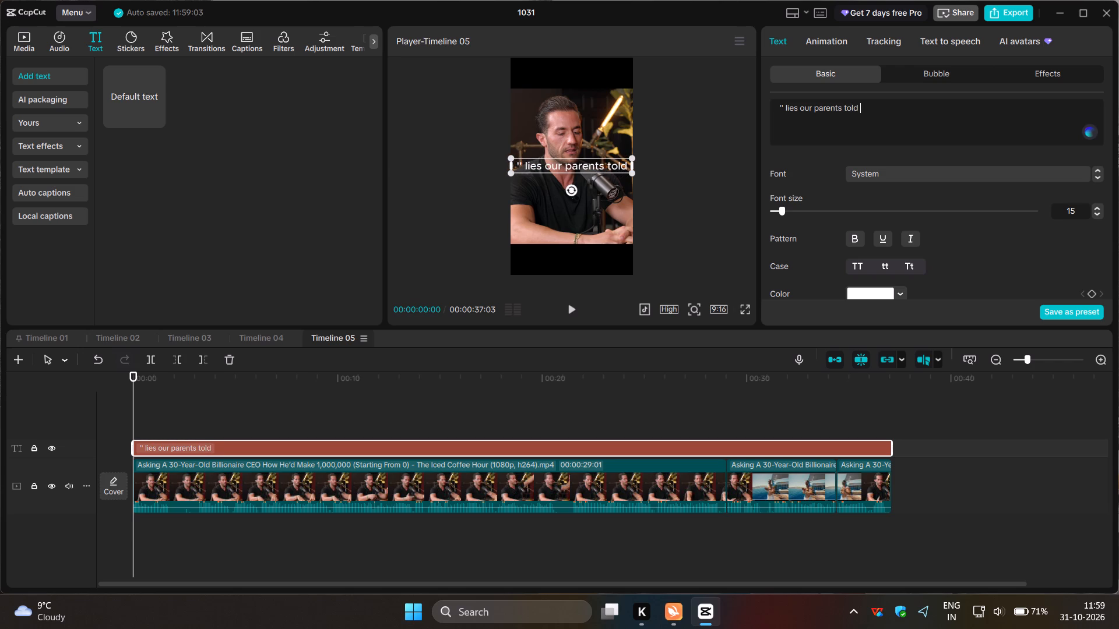
type("us about money")
key("space")
key("BackSpace")
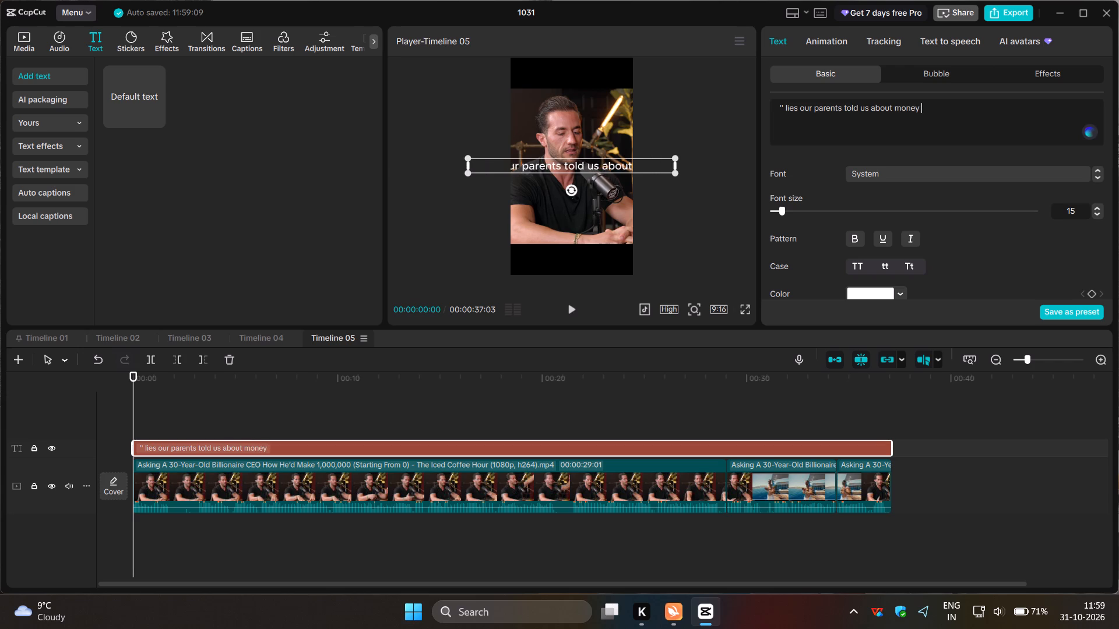
type("''")
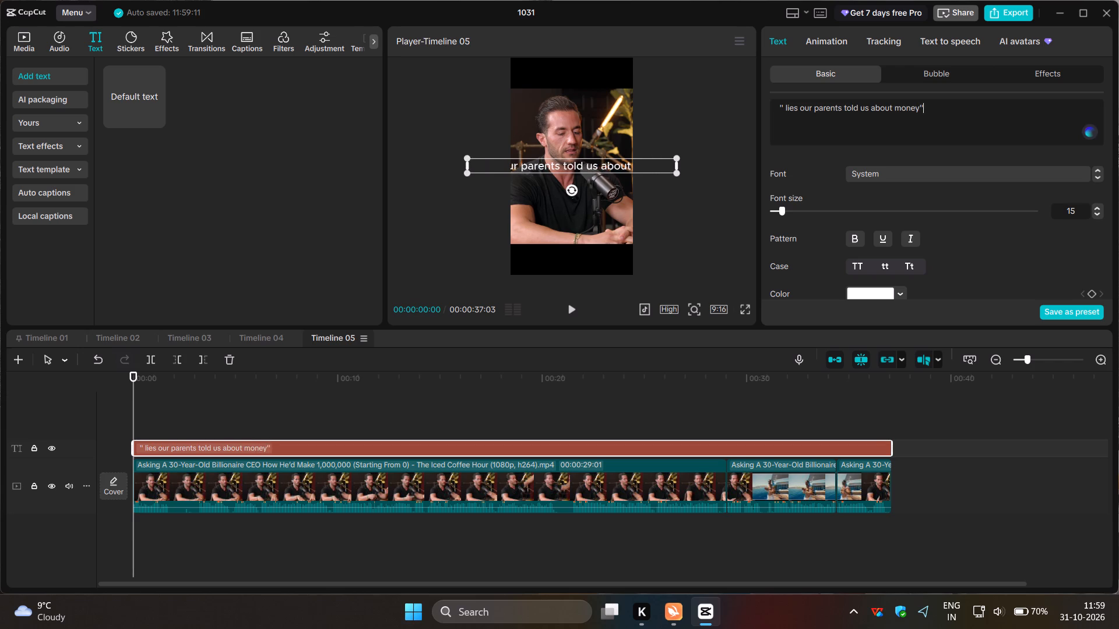
Break the title onto two lines after "told" and set it in title case.
left_click(858, 107)
key("Return")
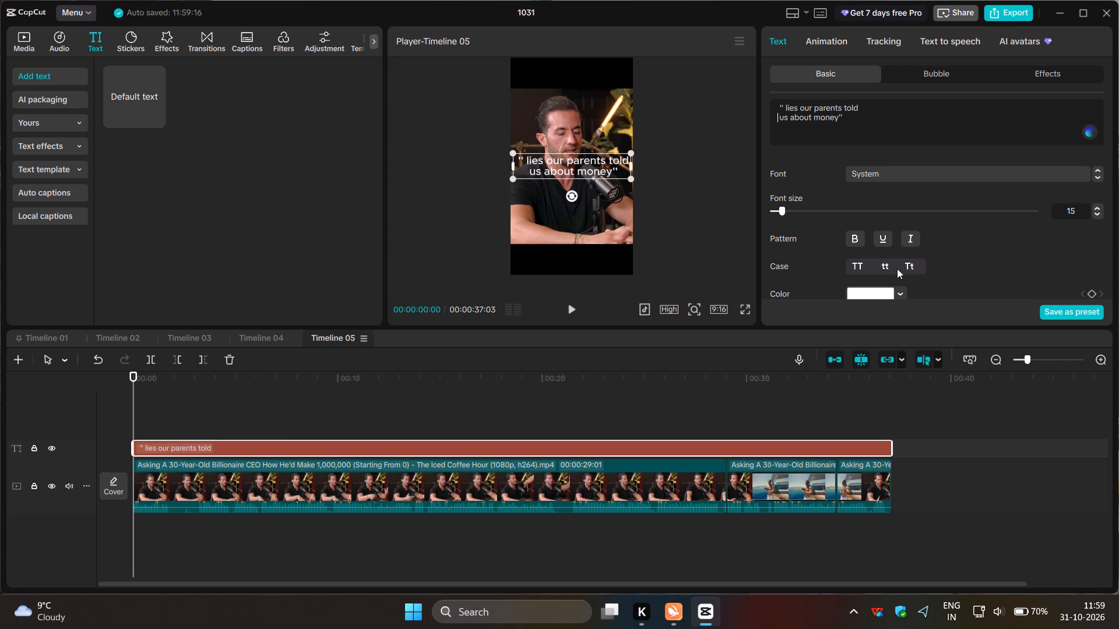
left_click(909, 266)
Move the title into the black band above the video, shrink it to fit, and centre it horizontally.
left_click_drag(577, 166, 571, 77)
left_click_drag(501, 61, 515, 70)
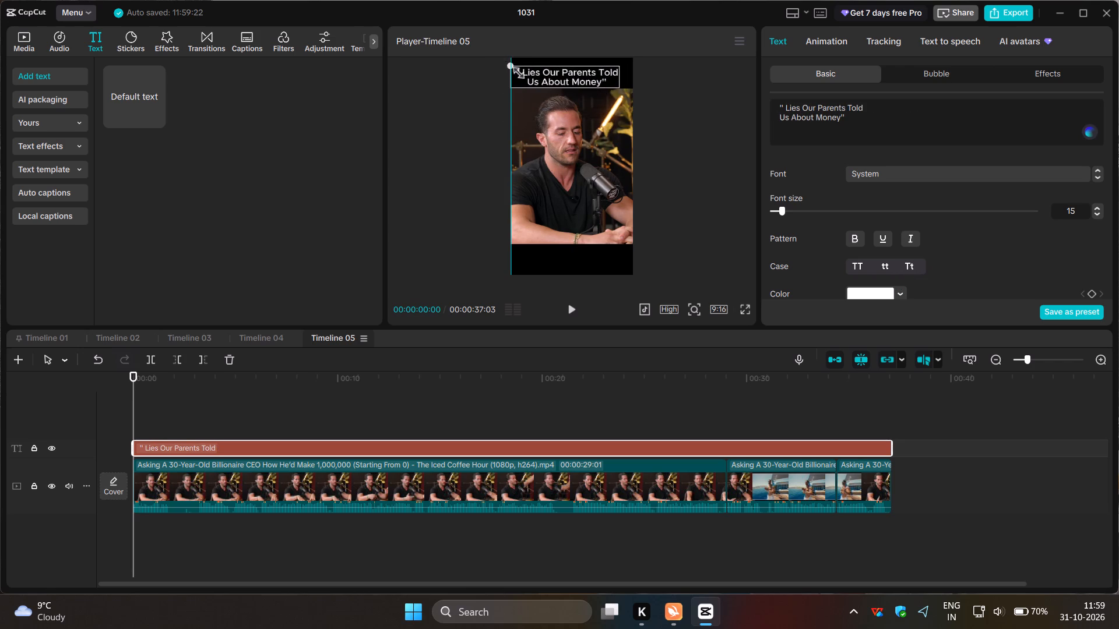
left_click_drag(515, 70, 521, 72)
left_click_drag(562, 76, 565, 75)
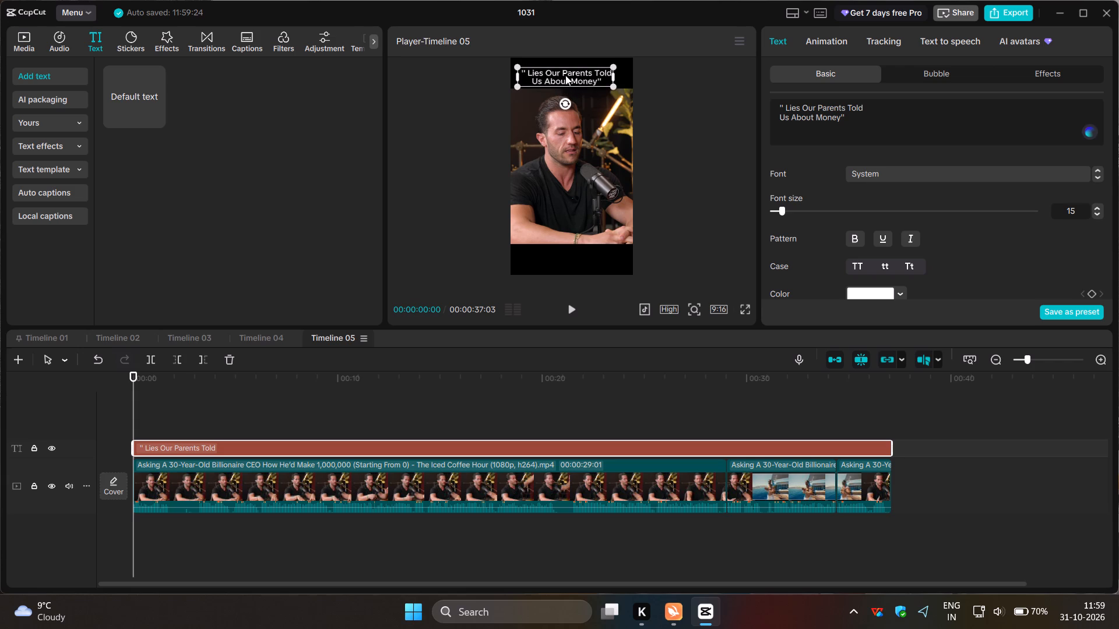
left_click_drag(565, 75, 568, 72)
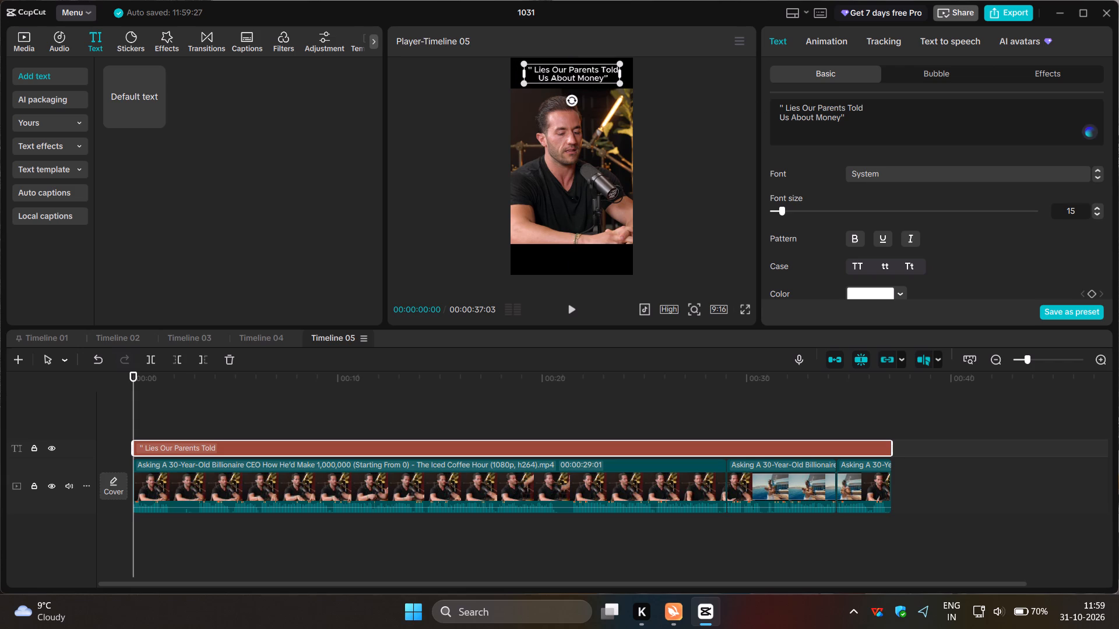
Insert "the" before "Lies" in the title and reapply title case.
left_click(783, 105)
type("the")
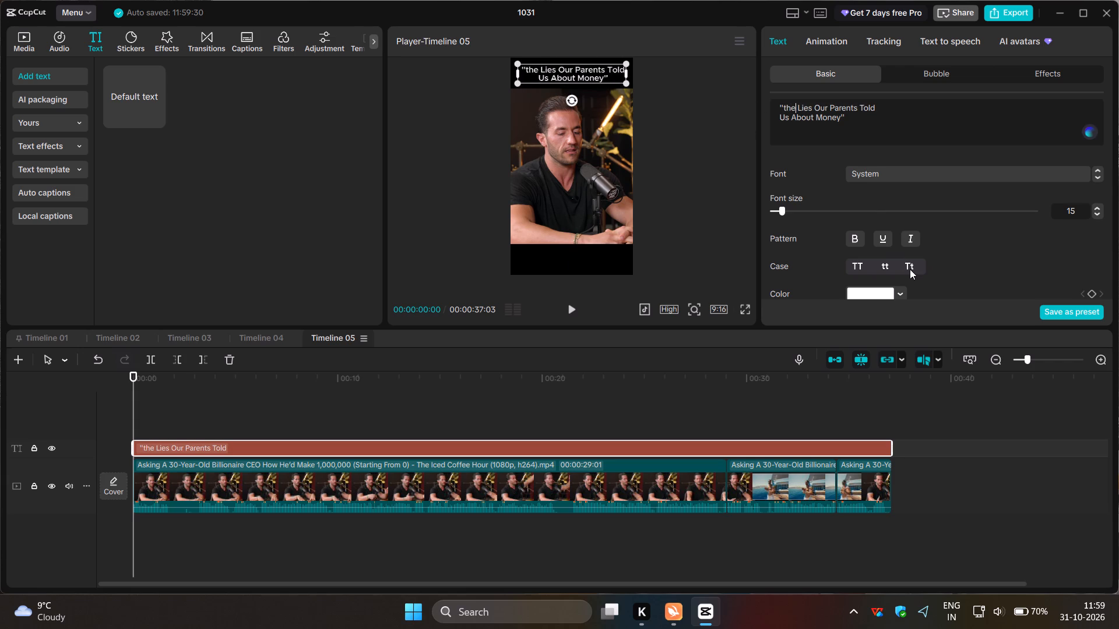
left_click(910, 269)
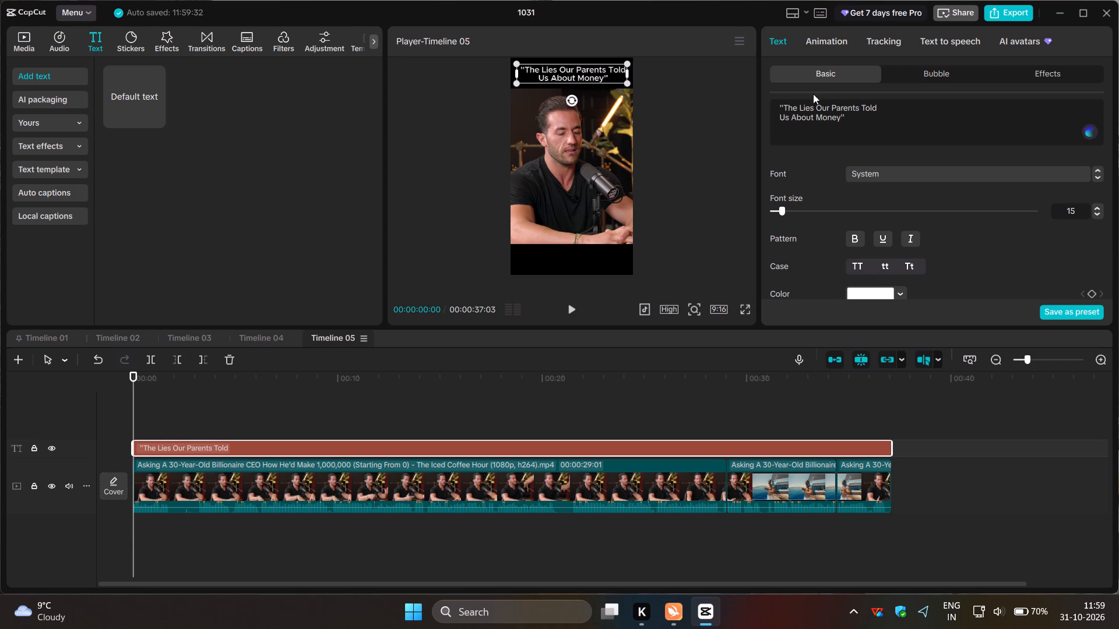
Colour the word "Lies" in the title yellow, hex FFDC00.
left_click_drag(811, 107, 802, 107)
left_click_drag(802, 107, 797, 107)
left_click(891, 122)
left_click_drag(815, 107, 798, 108)
left_click_drag(798, 108, 801, 108)
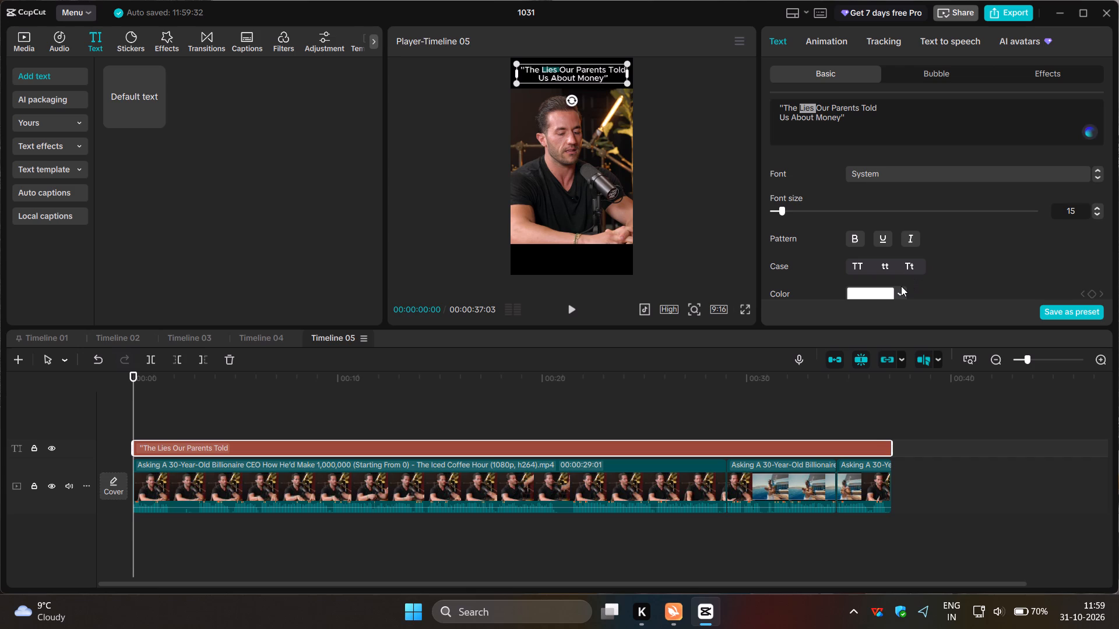
left_click(901, 286)
left_click(901, 290)
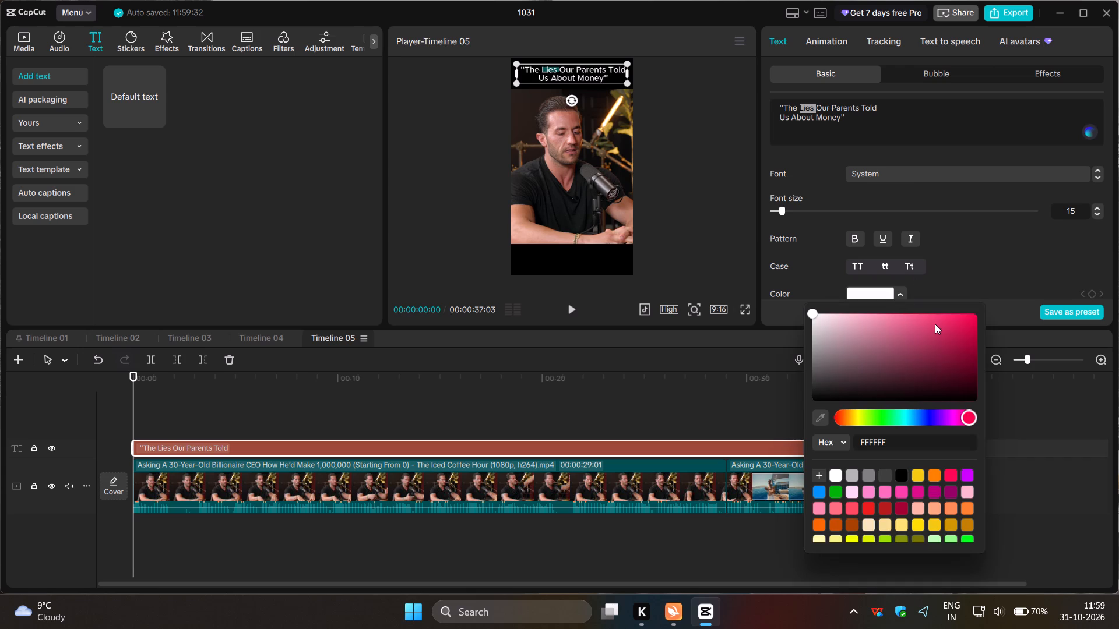
left_click(930, 323)
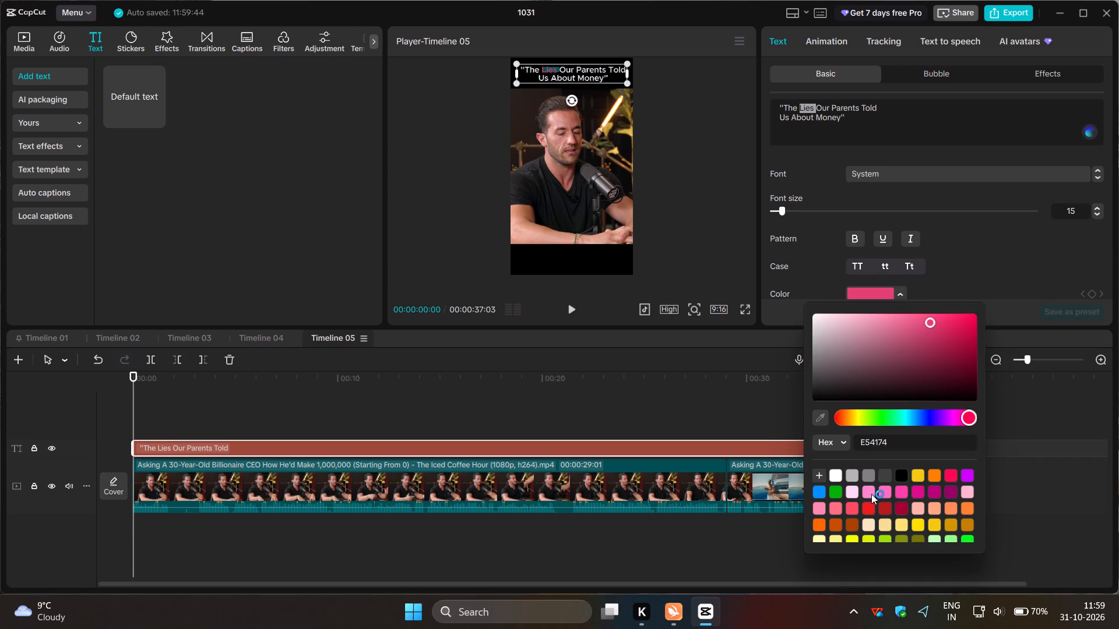
left_click(871, 526)
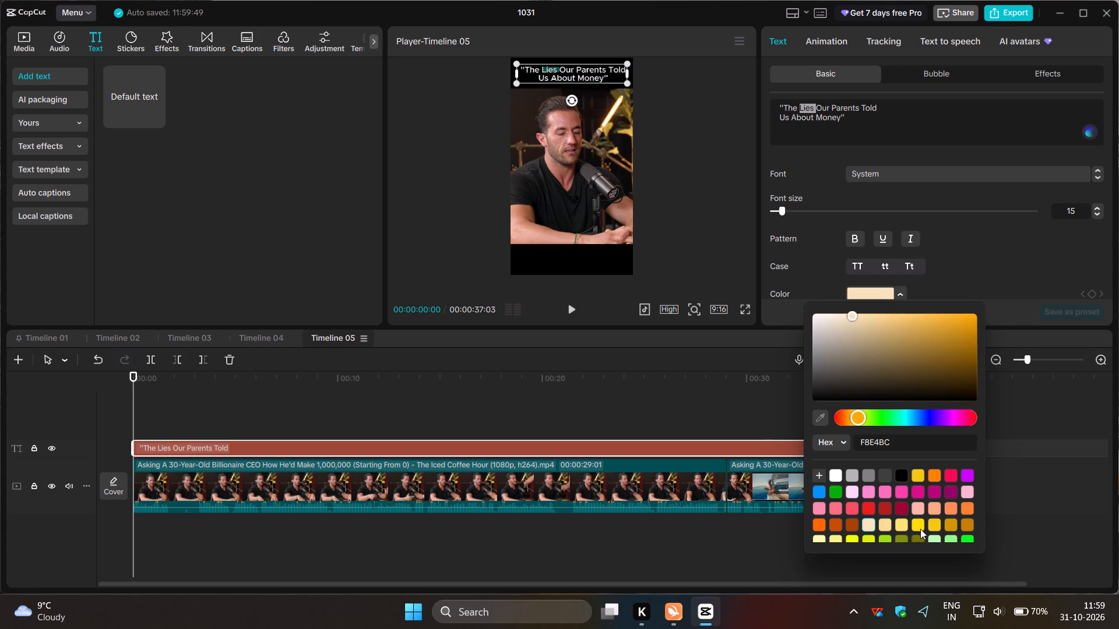
left_click(919, 522)
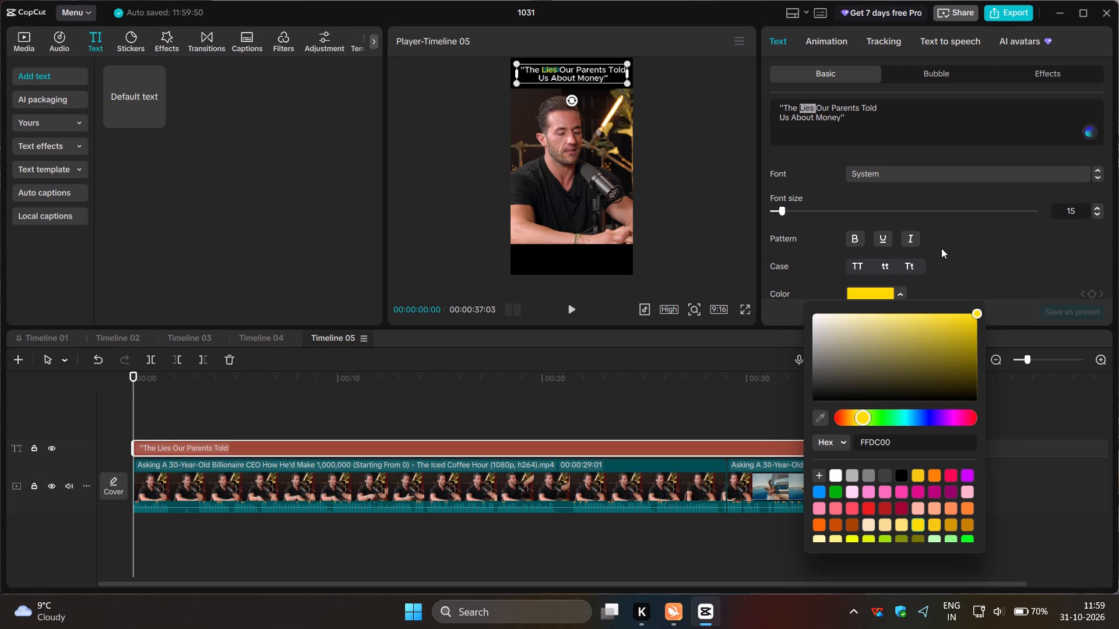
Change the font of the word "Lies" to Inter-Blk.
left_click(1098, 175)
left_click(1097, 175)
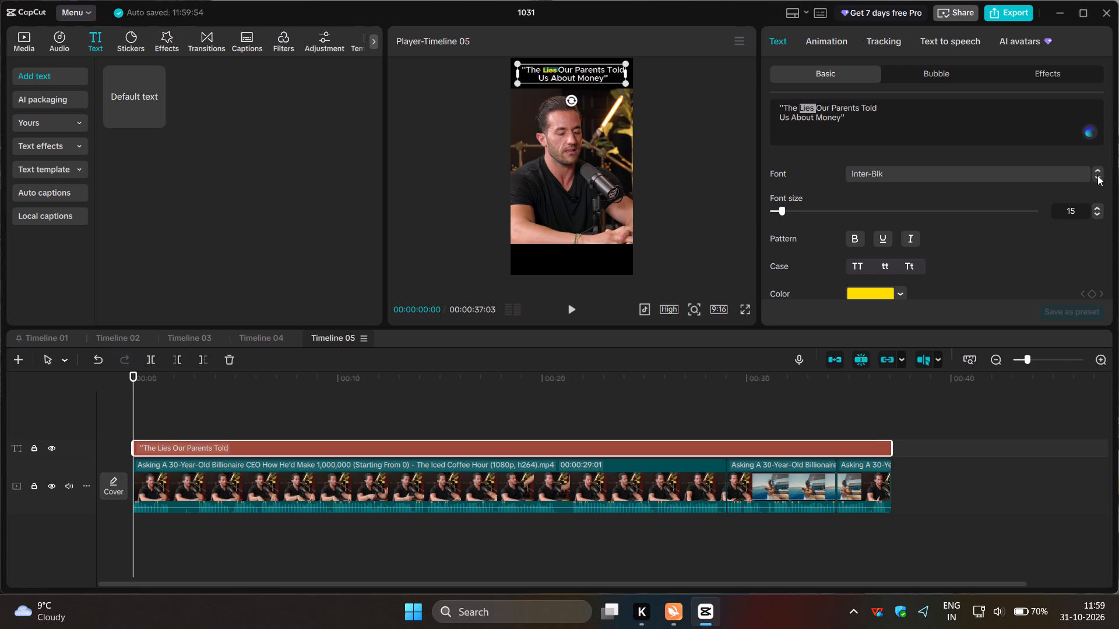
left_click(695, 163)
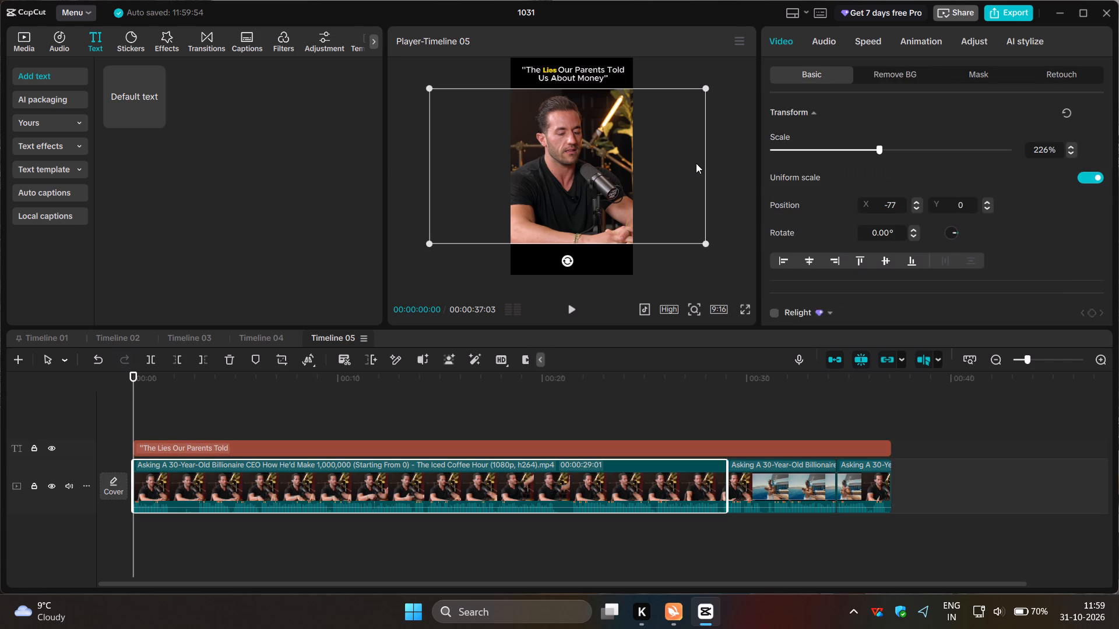
Colour the word "Parents" in the title pinkish red, hex FF0855.
left_click(666, 81)
left_click(617, 69)
left_click(617, 68)
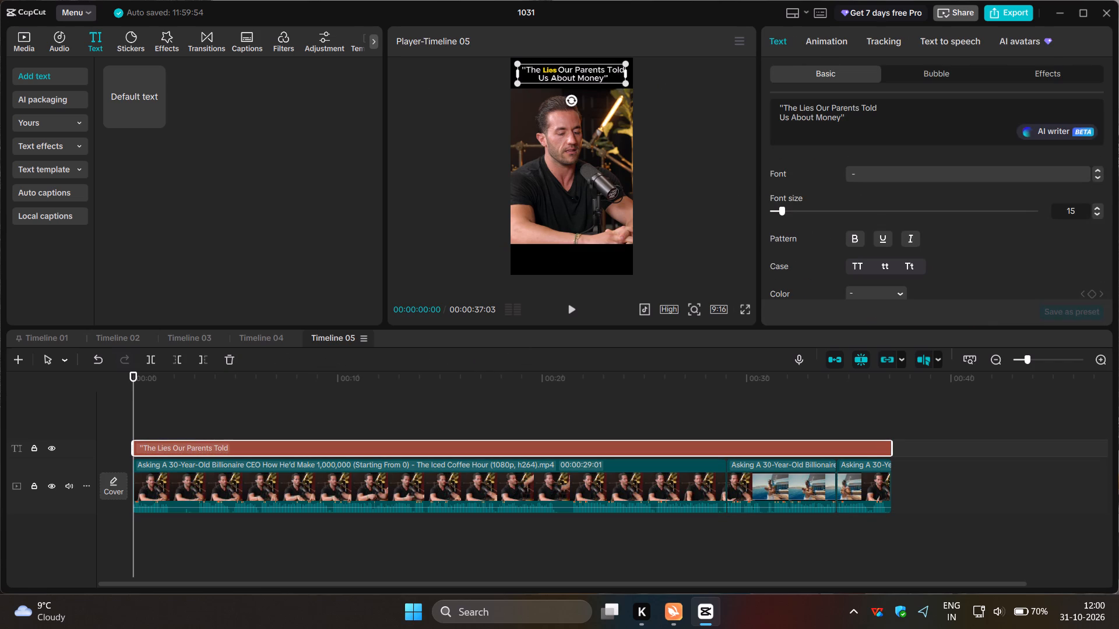
left_click_drag(860, 107, 829, 106)
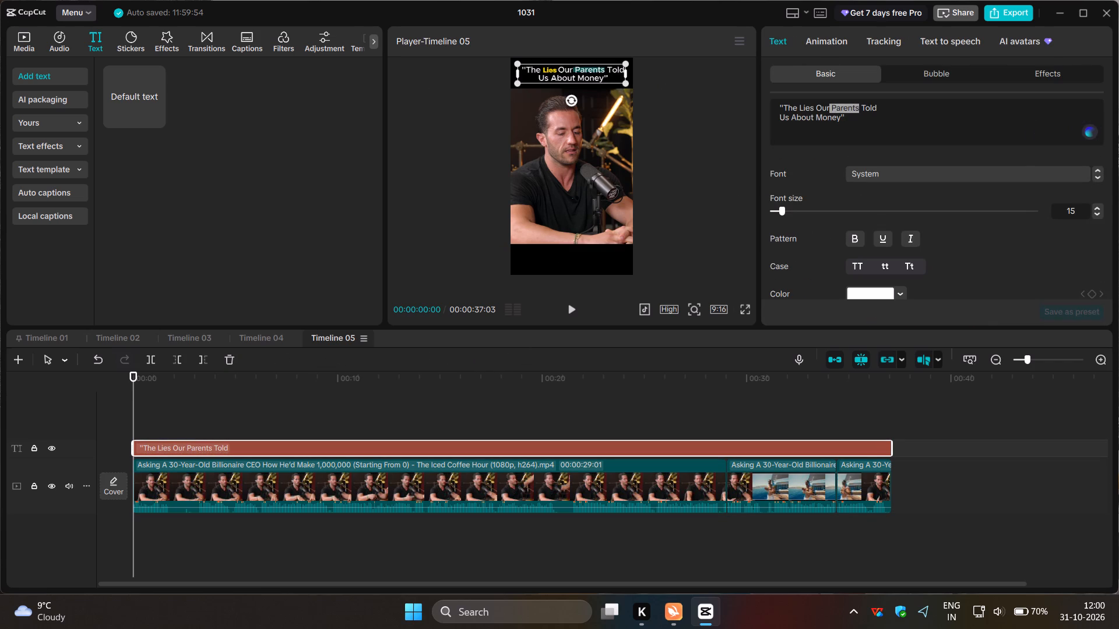
left_click_drag(829, 106, 833, 106)
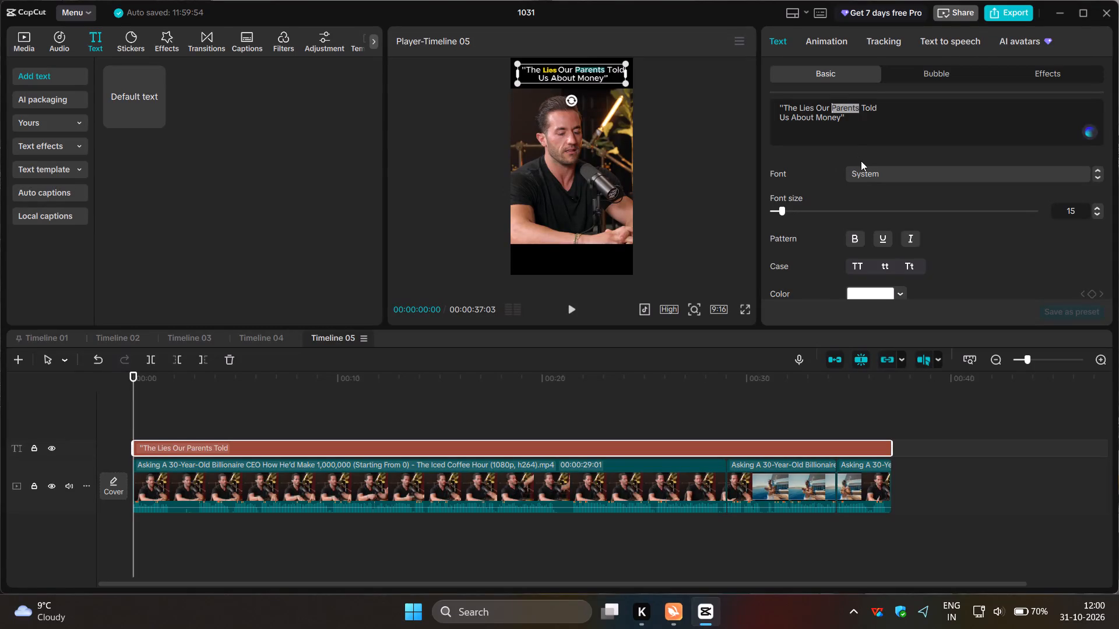
left_click(897, 292)
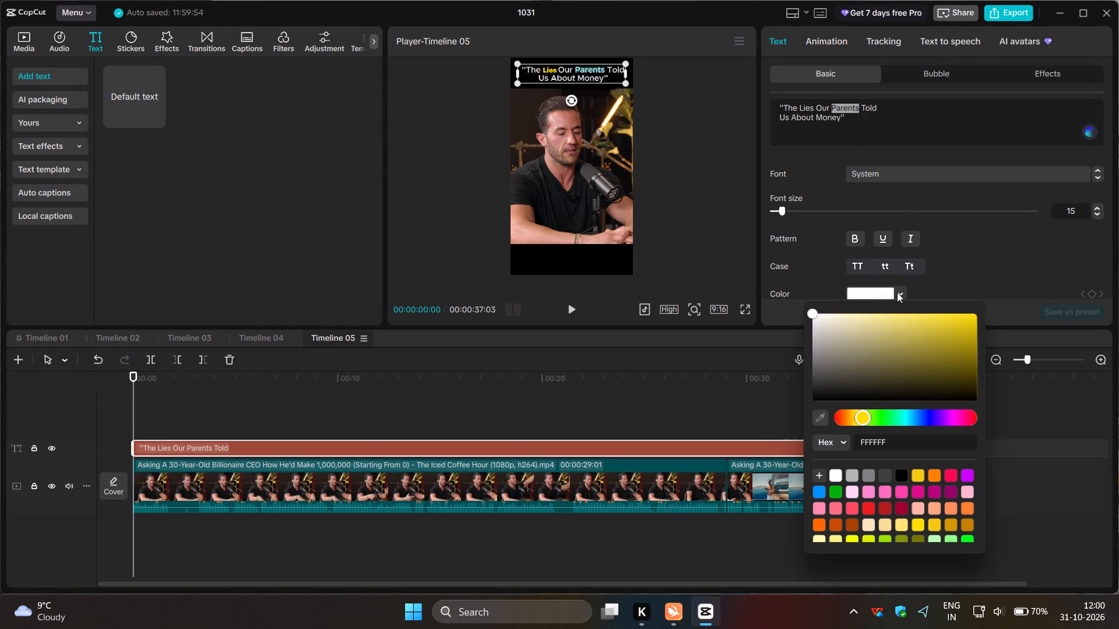
left_click(966, 415)
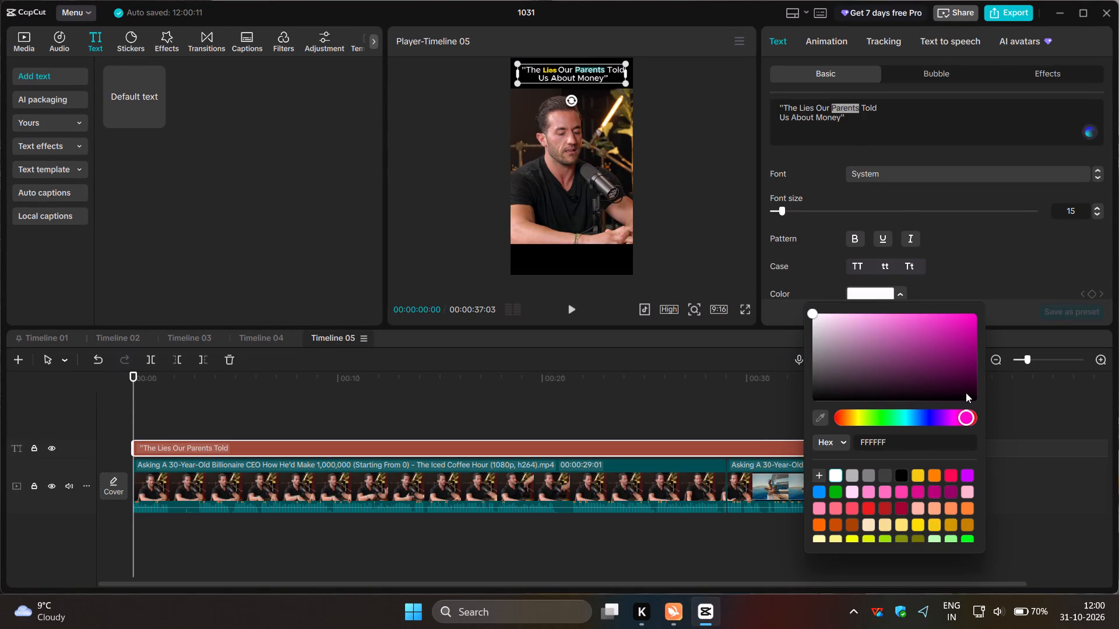
left_click(962, 322)
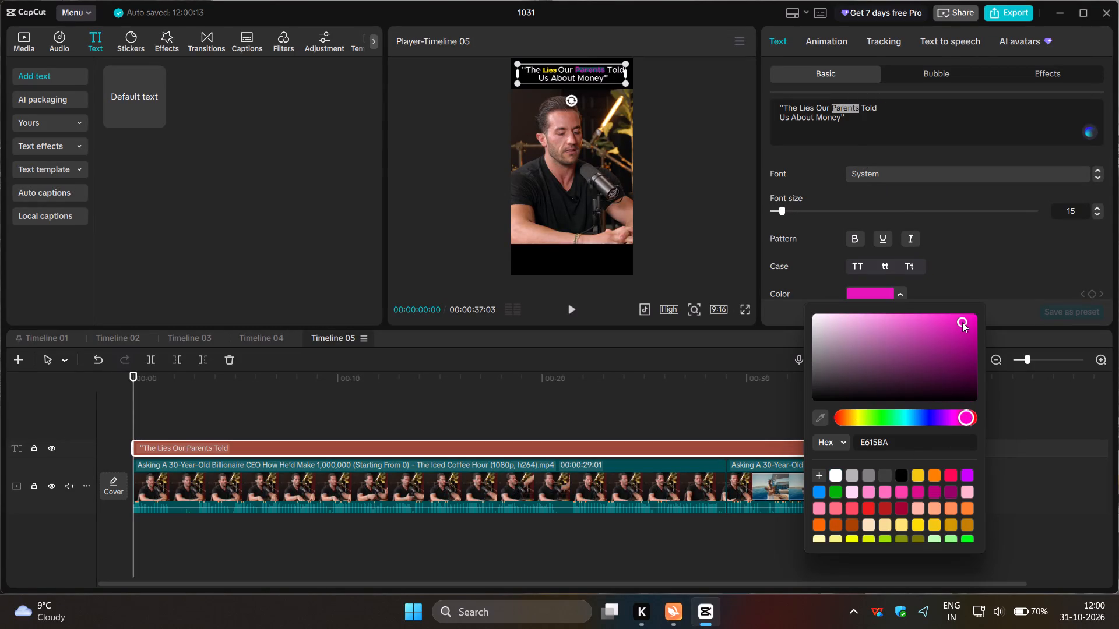
left_click(946, 475)
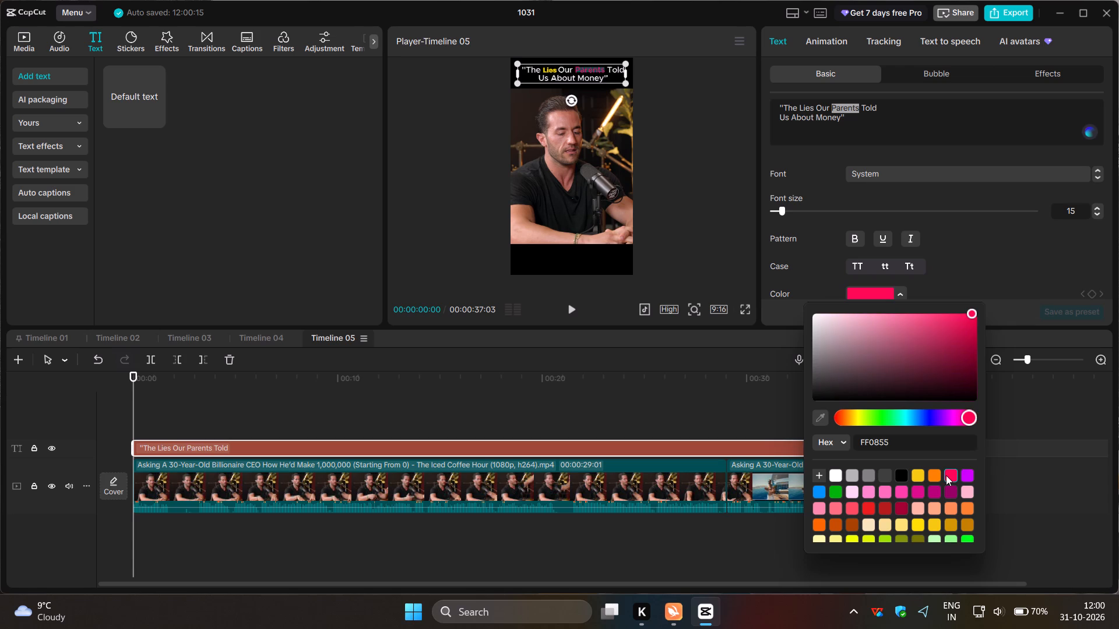
left_click(901, 125)
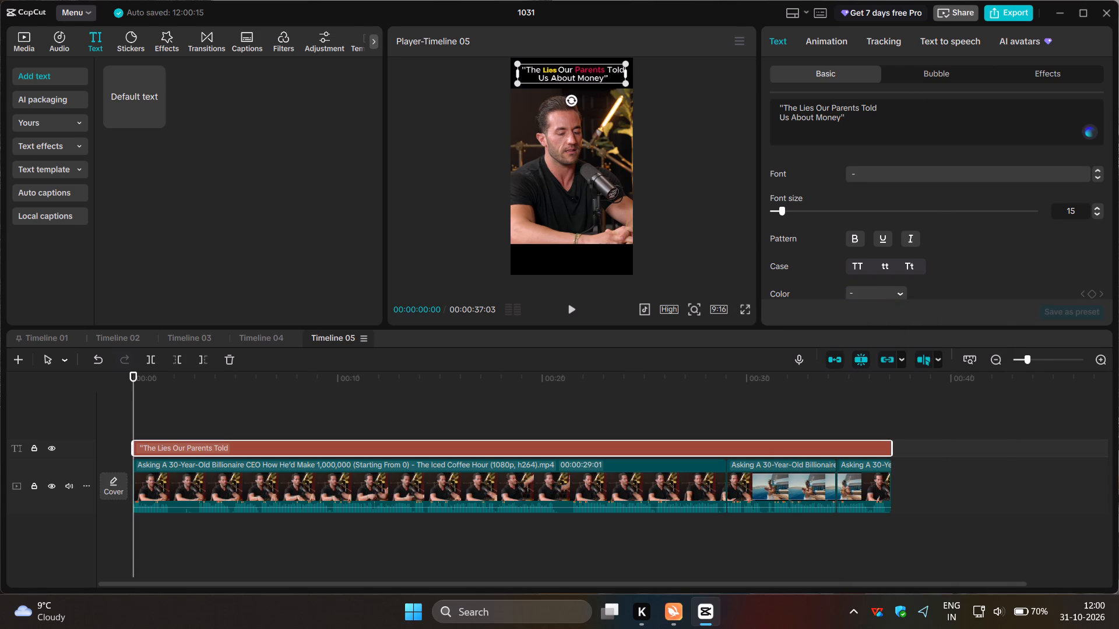
Colour the words "About Money" on the title's second line light blue, hex 64BCFF.
left_click_drag(840, 116, 793, 118)
left_click(899, 292)
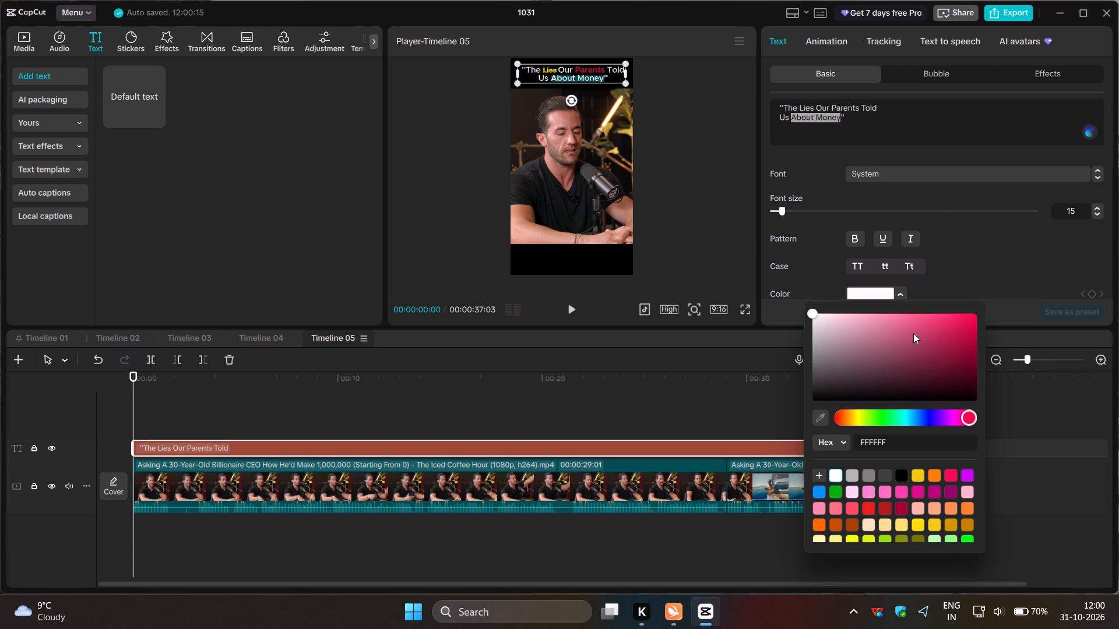
scroll(906, 448, "down", 7)
scroll(898, 504, "down", 1)
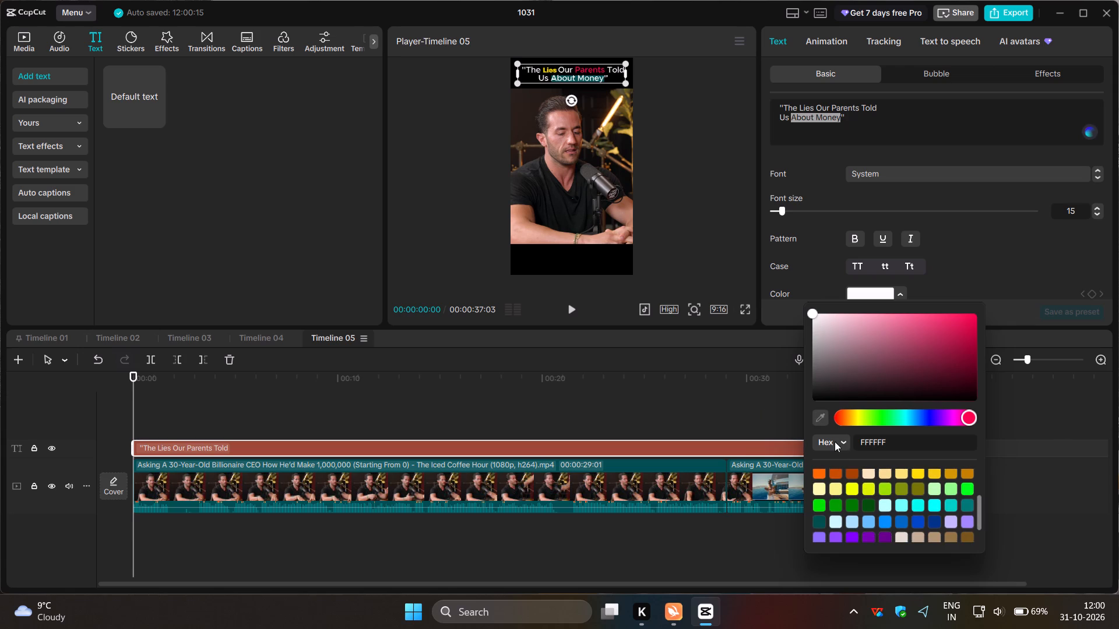
scroll(843, 450, "down", 3)
left_click(872, 499)
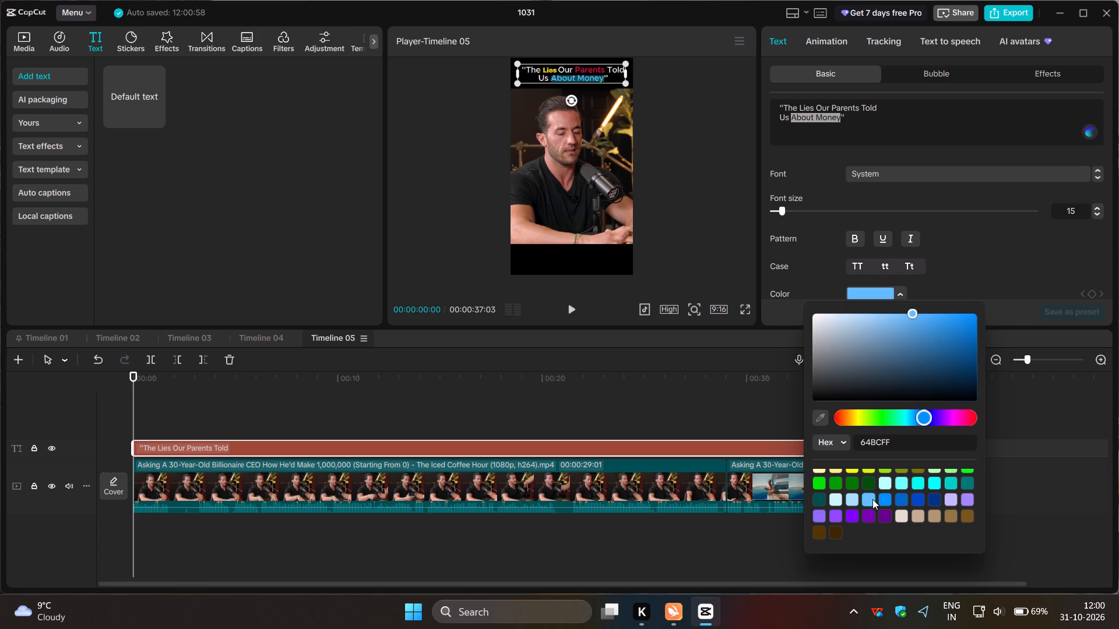
left_click(949, 139)
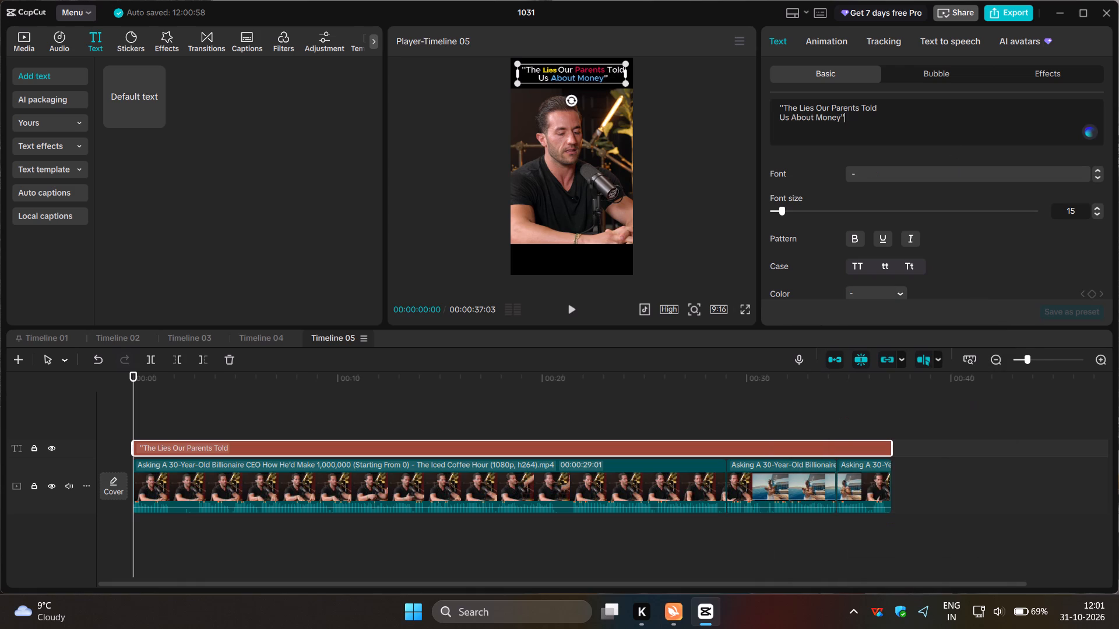
Set the whole title's font to Inter-Blk, checking its look in the full-screen preview.
left_click(746, 315)
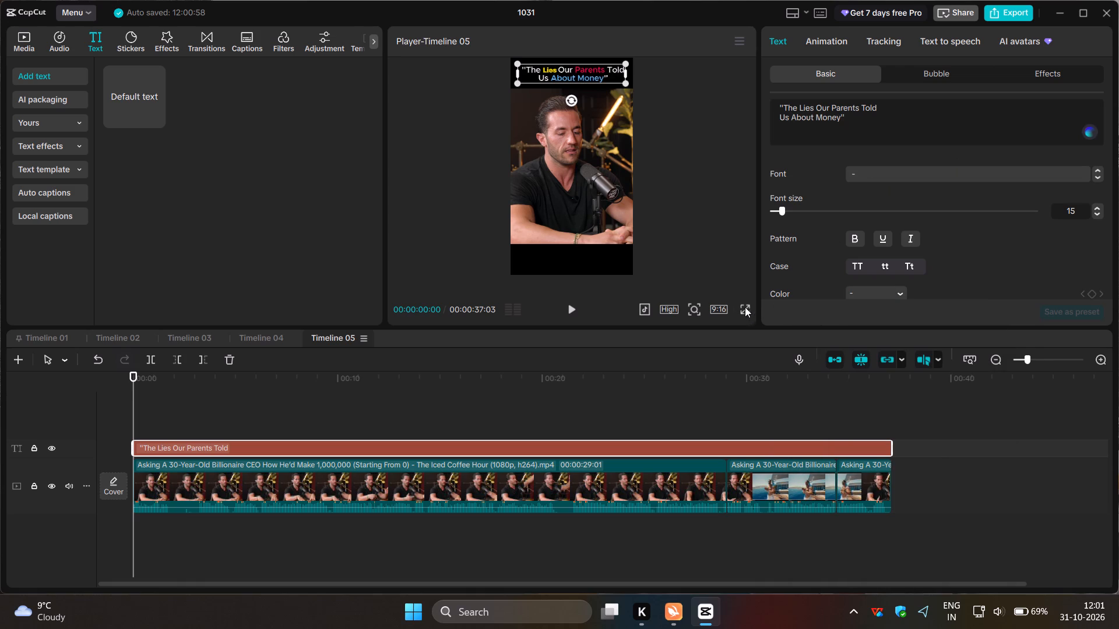
left_click(745, 307)
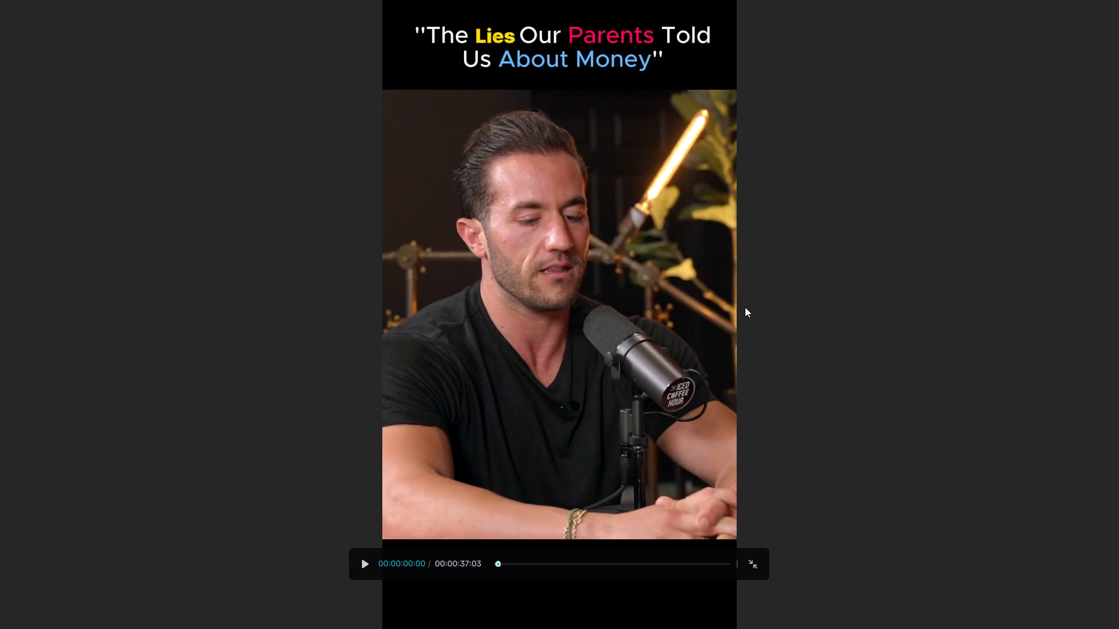
left_click(667, 398)
left_click(750, 564)
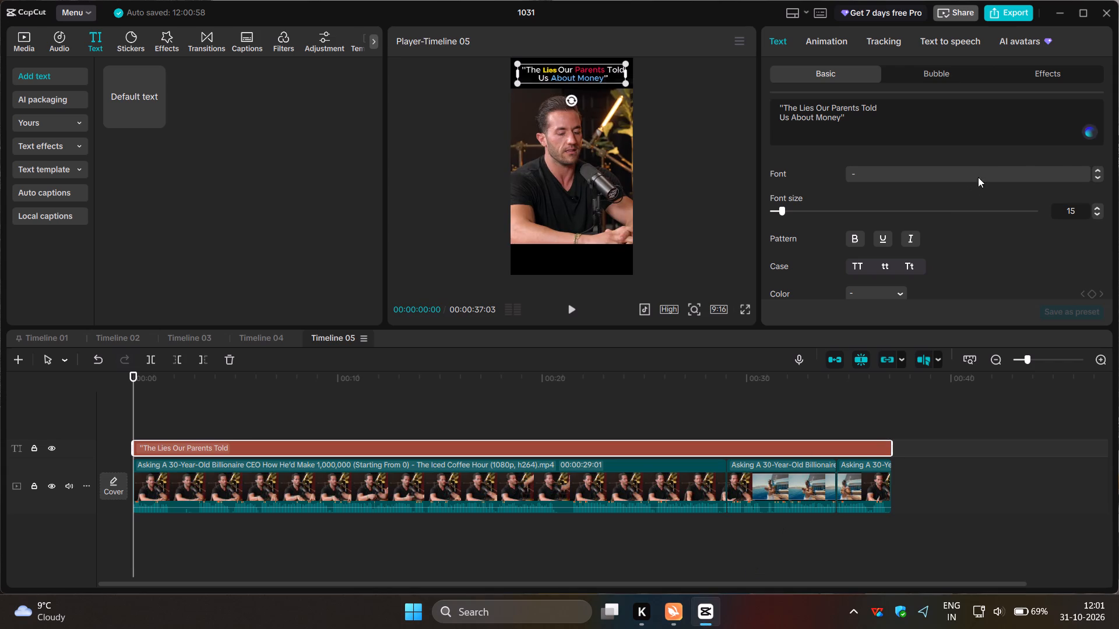
scroll(1096, 182, "up", 11)
scroll(1096, 182, "down", 7)
scroll(1096, 182, "up", 8)
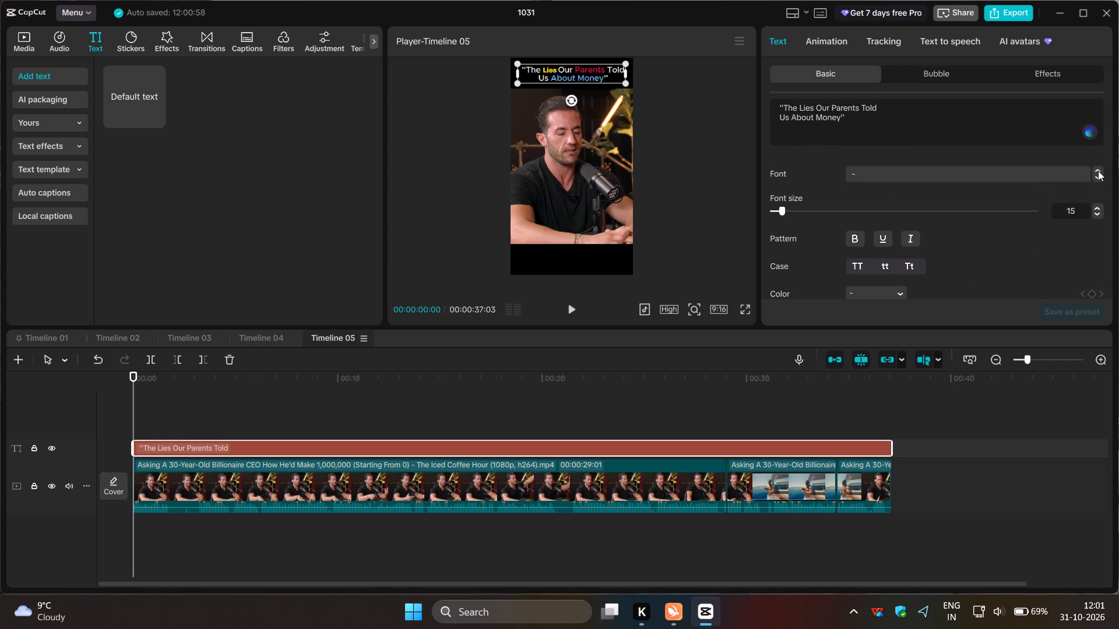
left_click(1098, 171)
left_click(1097, 176)
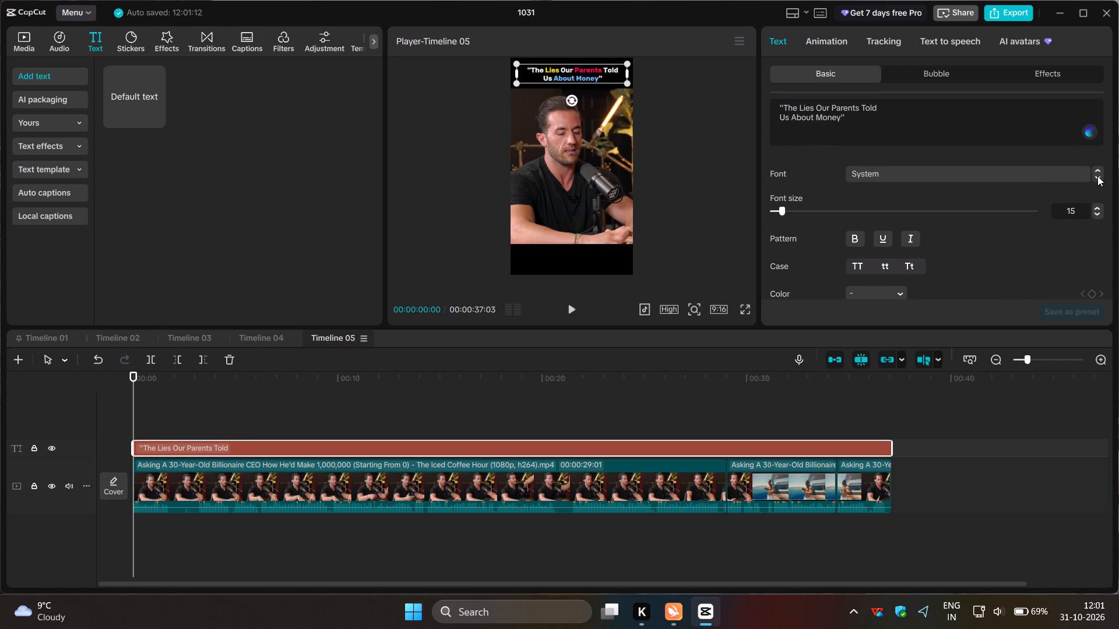
left_click(1097, 176)
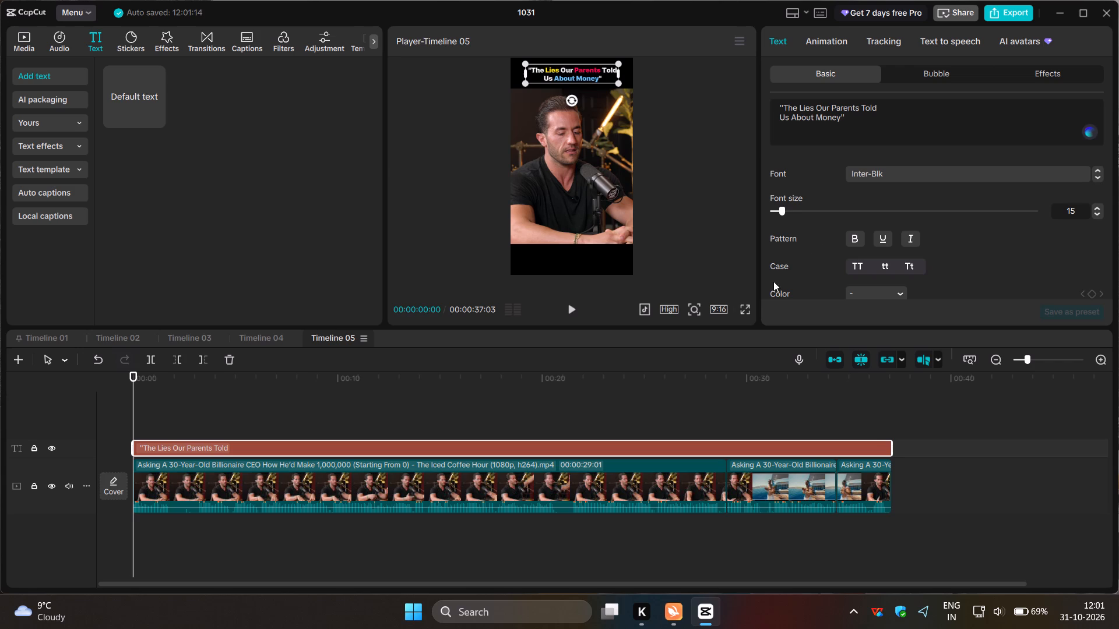
left_click(745, 308)
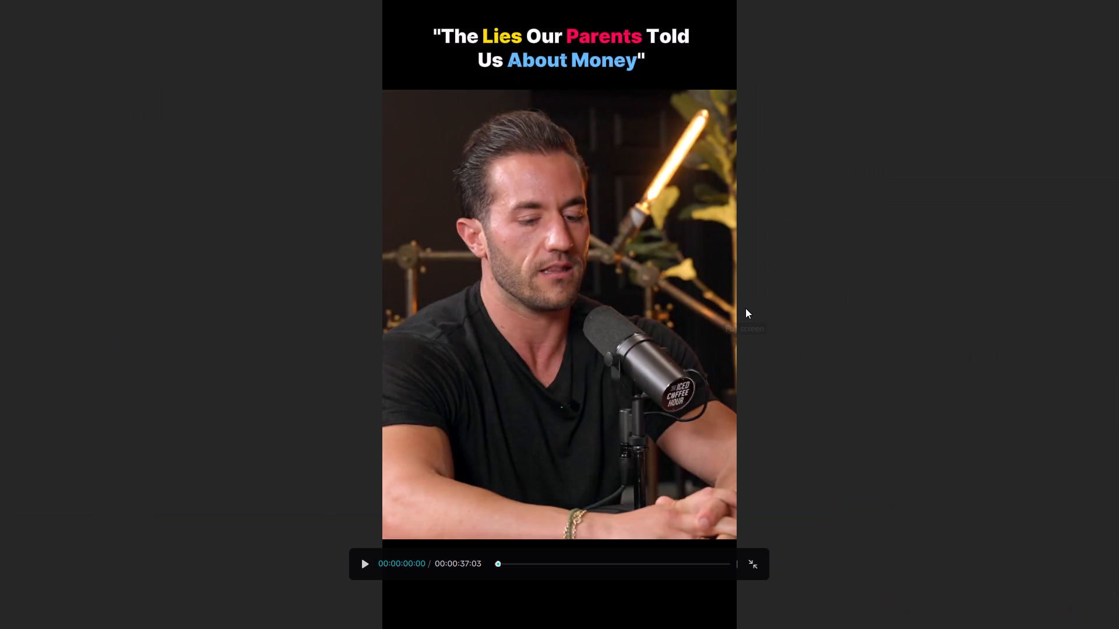
left_click(677, 423)
left_click(756, 560)
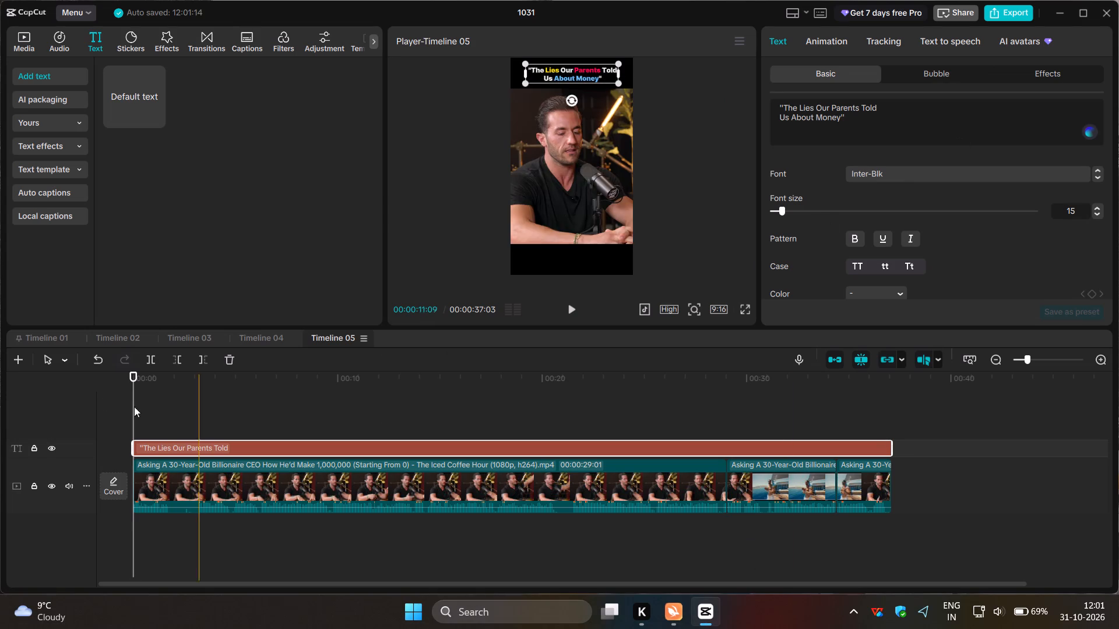
Export Timeline 05 with the frame rate set to 60fps.
left_click(910, 401)
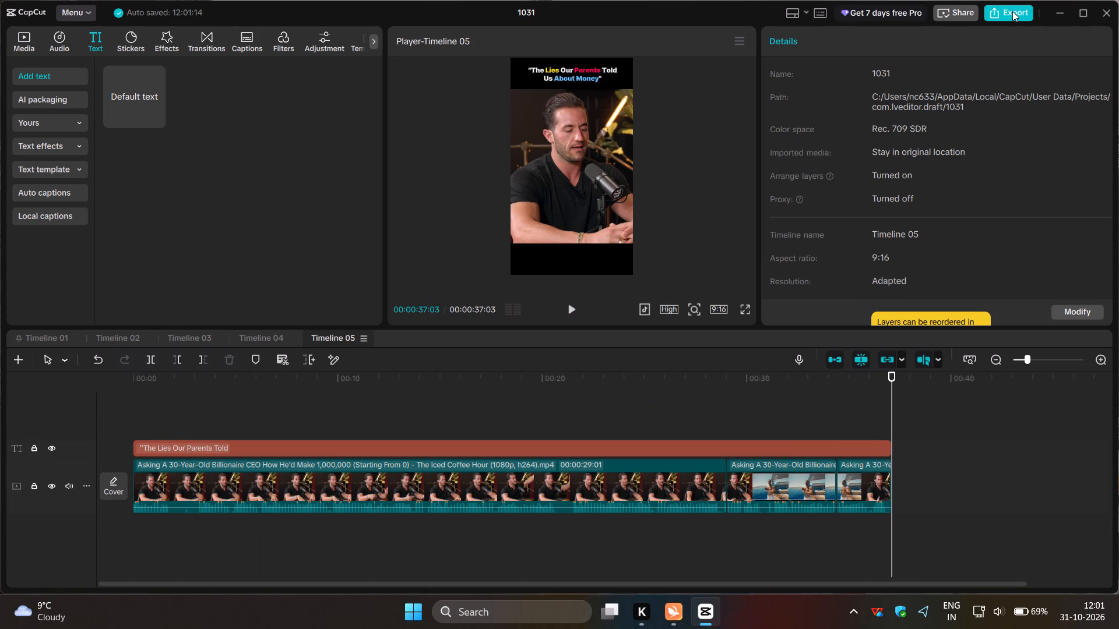
left_click(1012, 11)
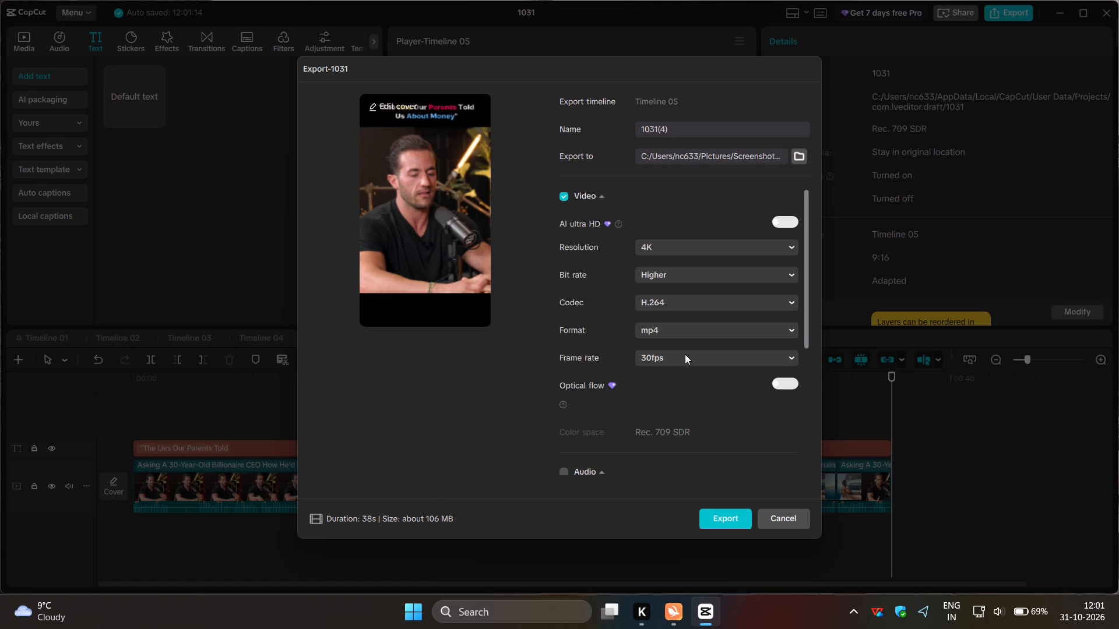
left_click(685, 354)
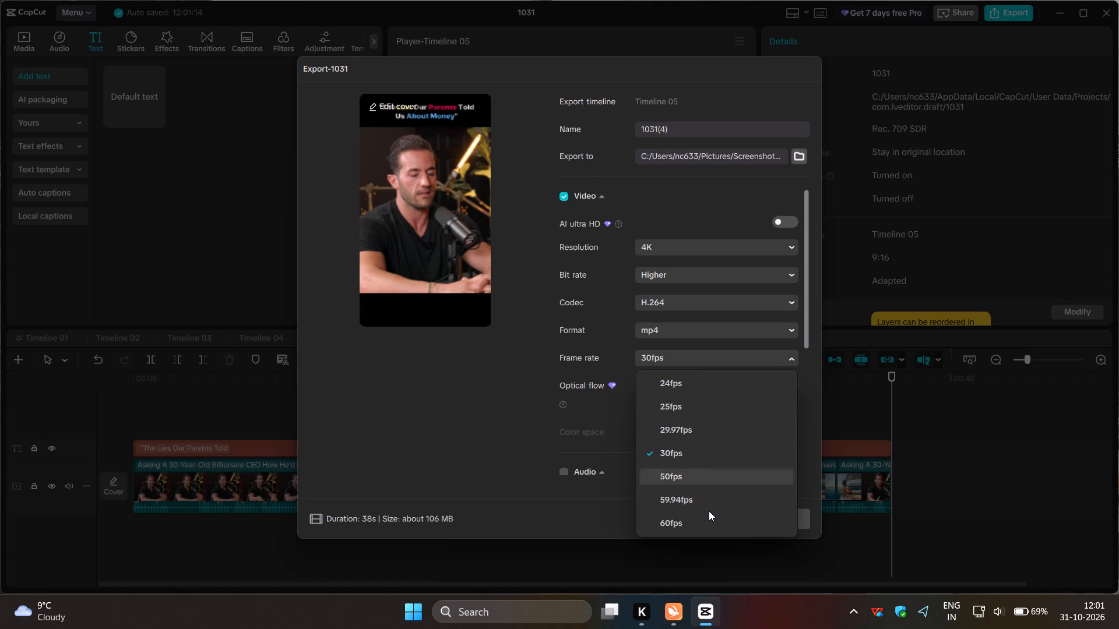
left_click(706, 525)
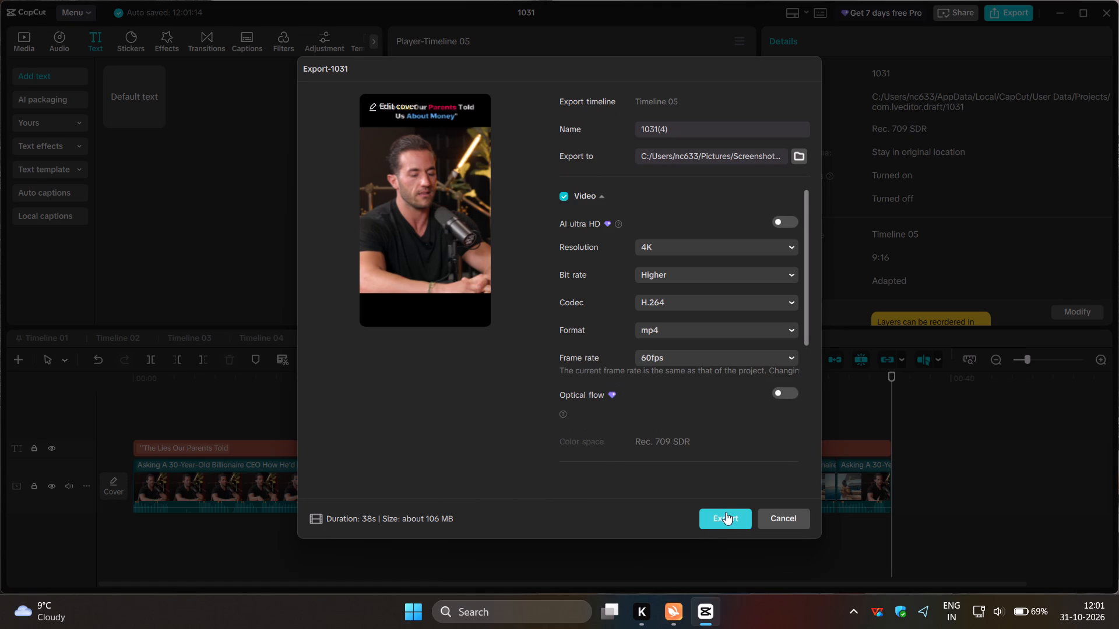
left_click(726, 512)
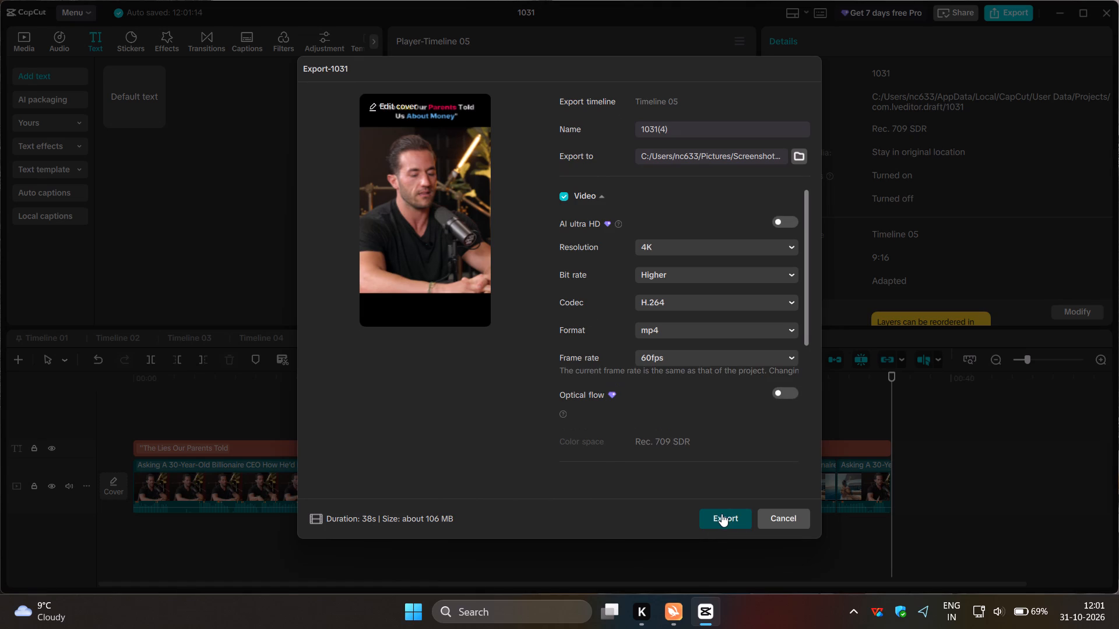
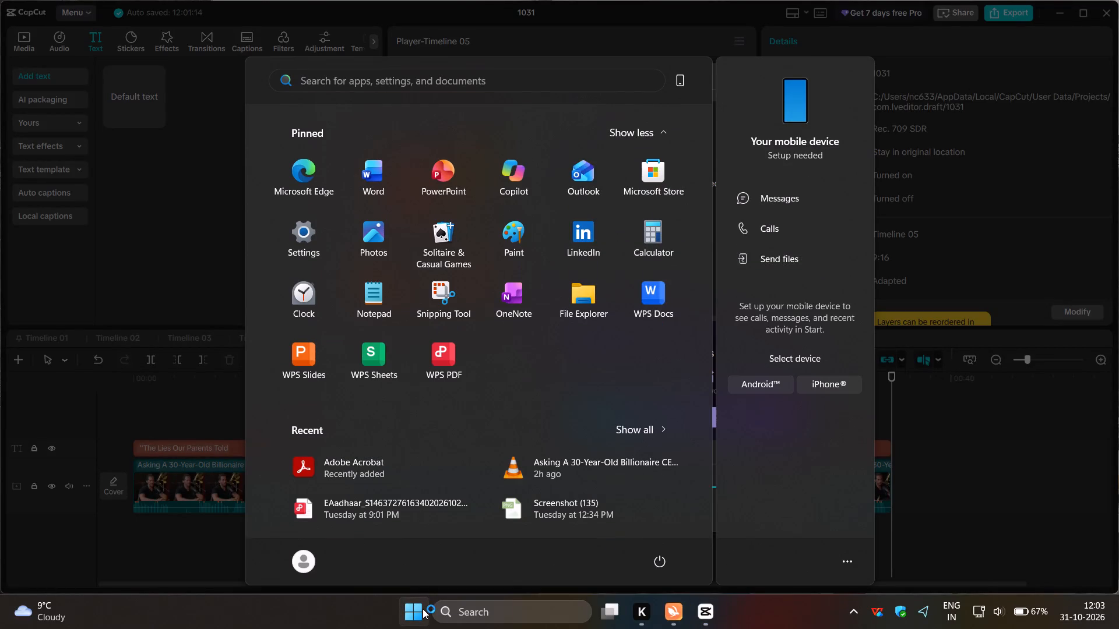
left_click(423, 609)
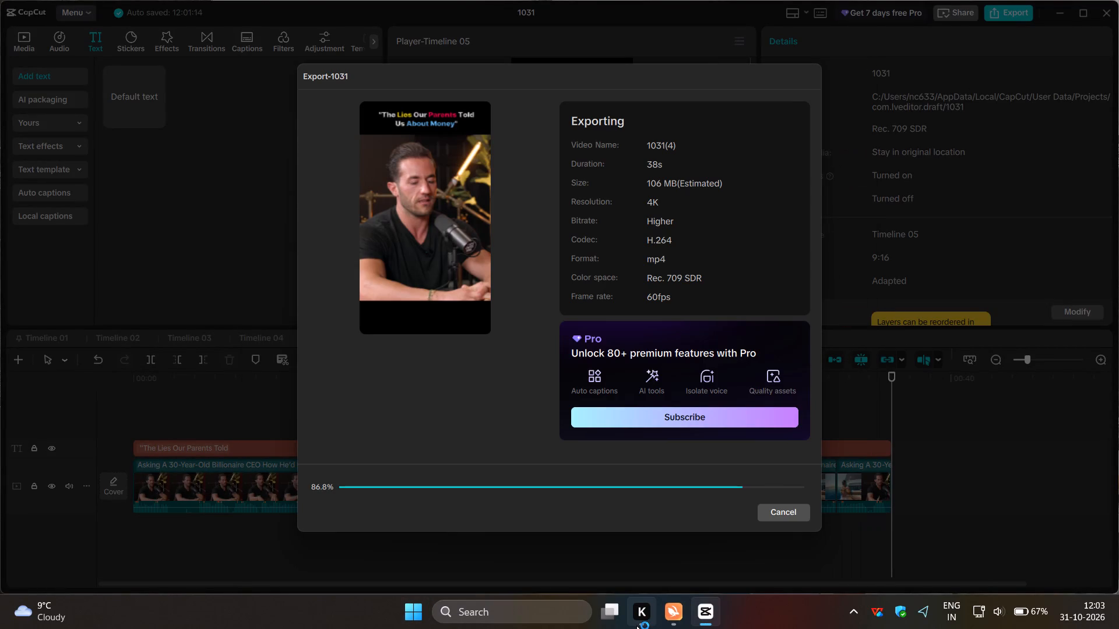